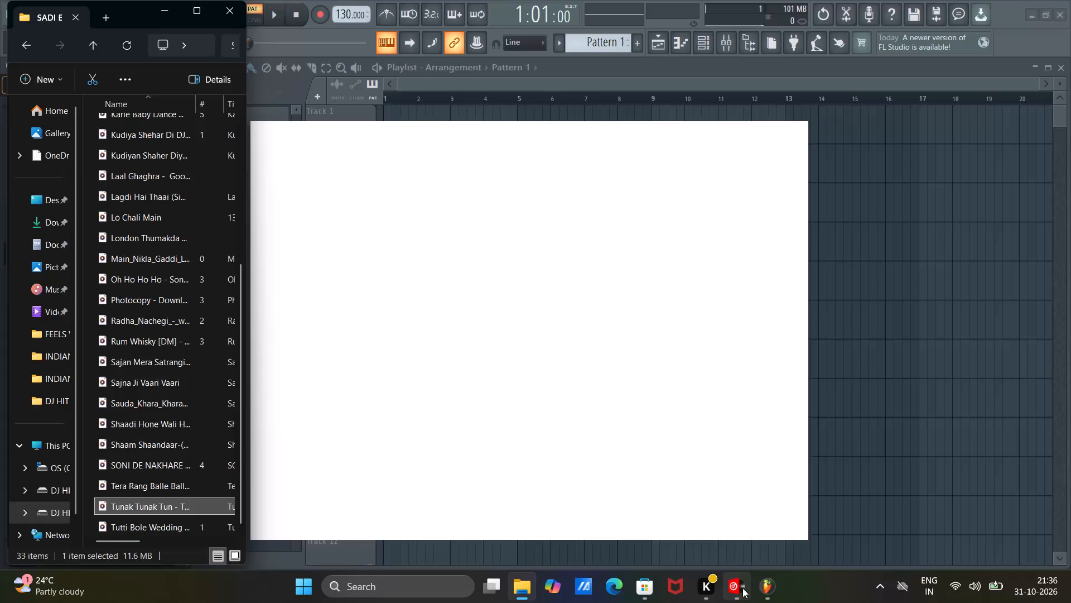
Import the Tunak Tunak Tun song from the SADI folder in File Explorer onto Track 2 of the FL Studio playlist.
click(766, 586)
click(766, 586)
click(766, 586)
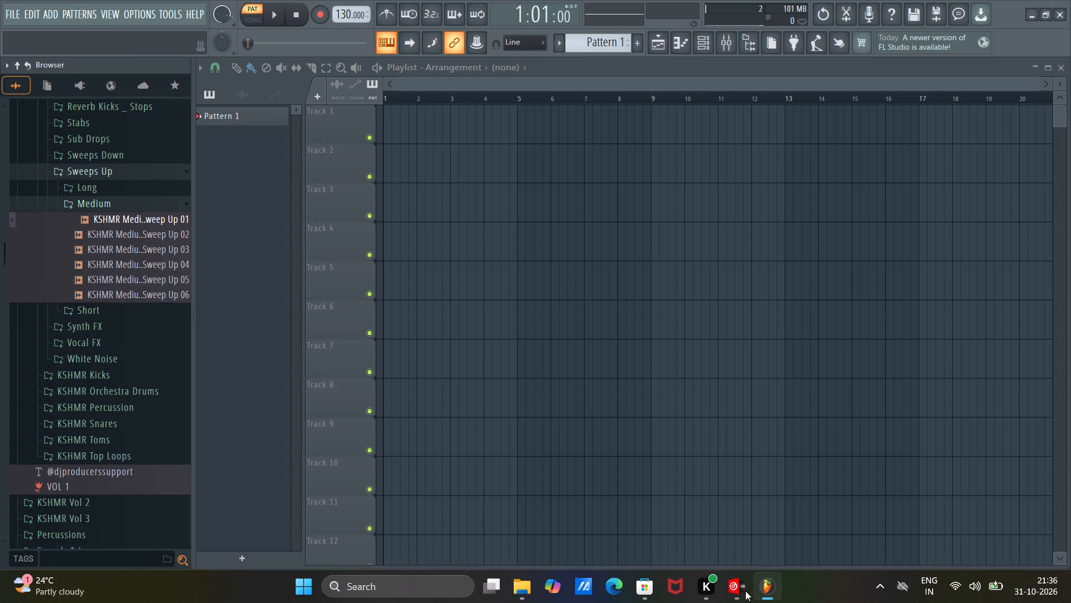
click(524, 586)
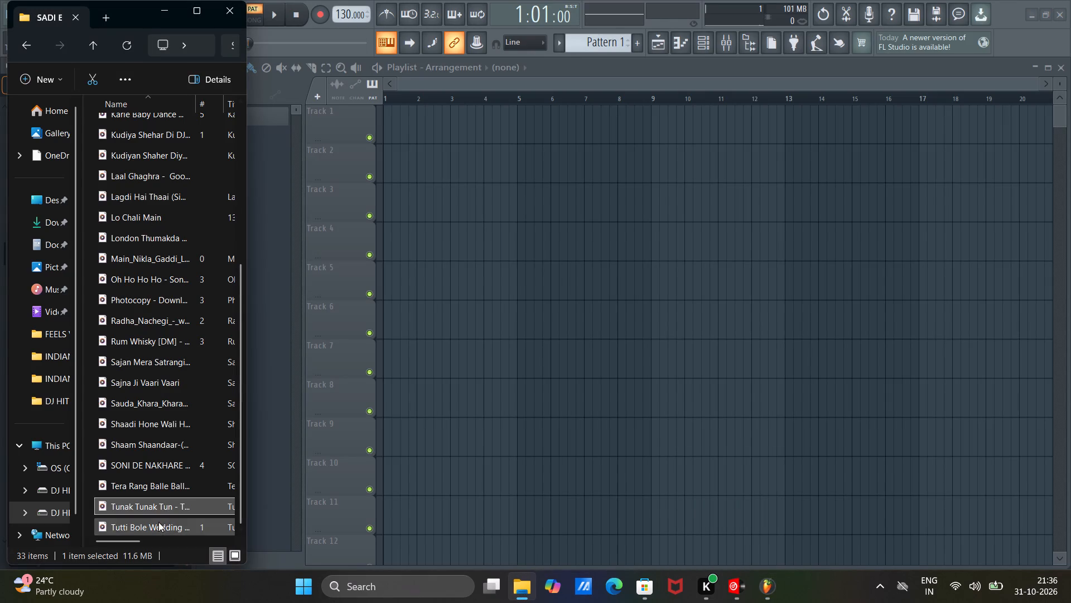
drag(152, 507, 332, 151)
click(508, 327)
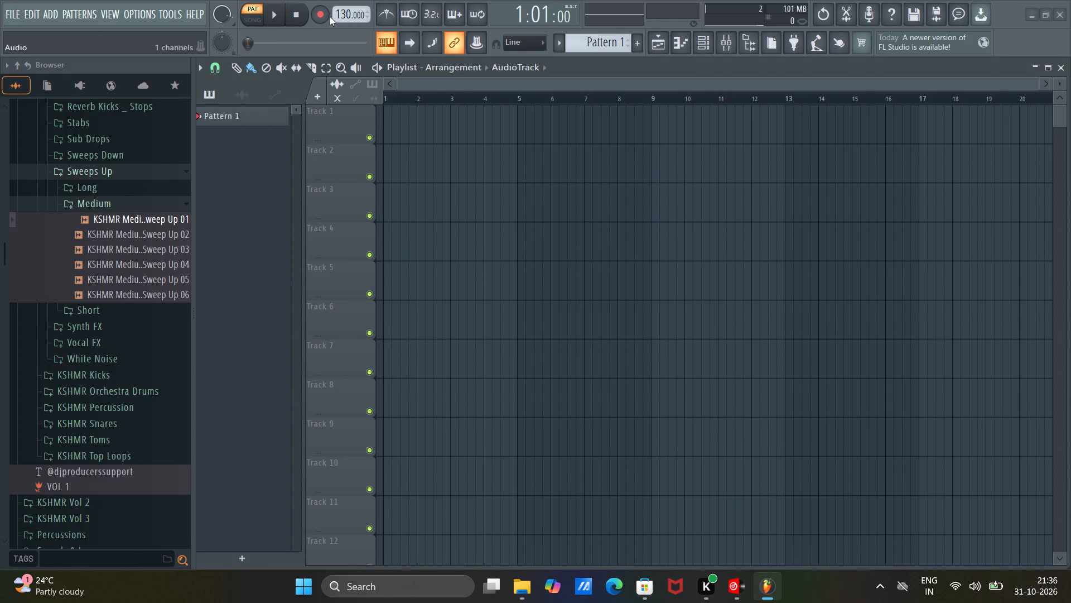
Set the project tempo to 150 BPM.
right_click(349, 17)
click(486, 138)
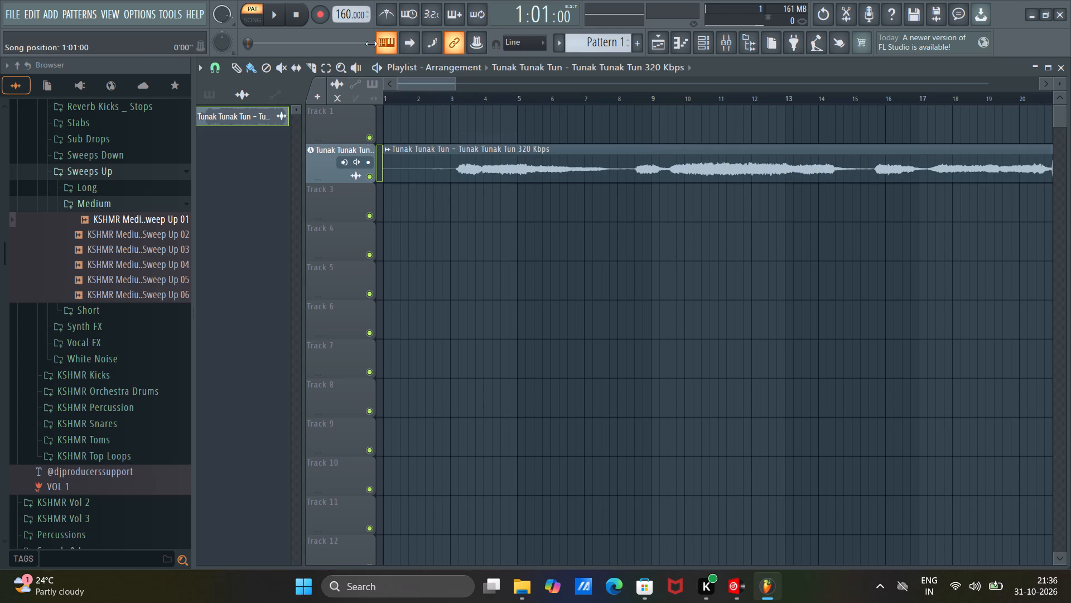
right_click(359, 16)
click(495, 126)
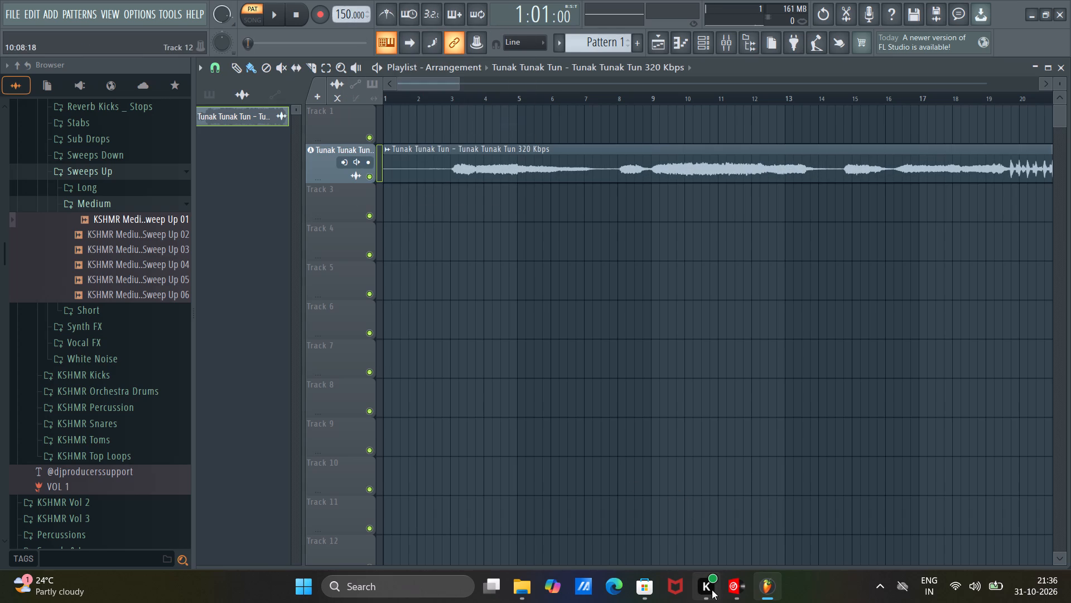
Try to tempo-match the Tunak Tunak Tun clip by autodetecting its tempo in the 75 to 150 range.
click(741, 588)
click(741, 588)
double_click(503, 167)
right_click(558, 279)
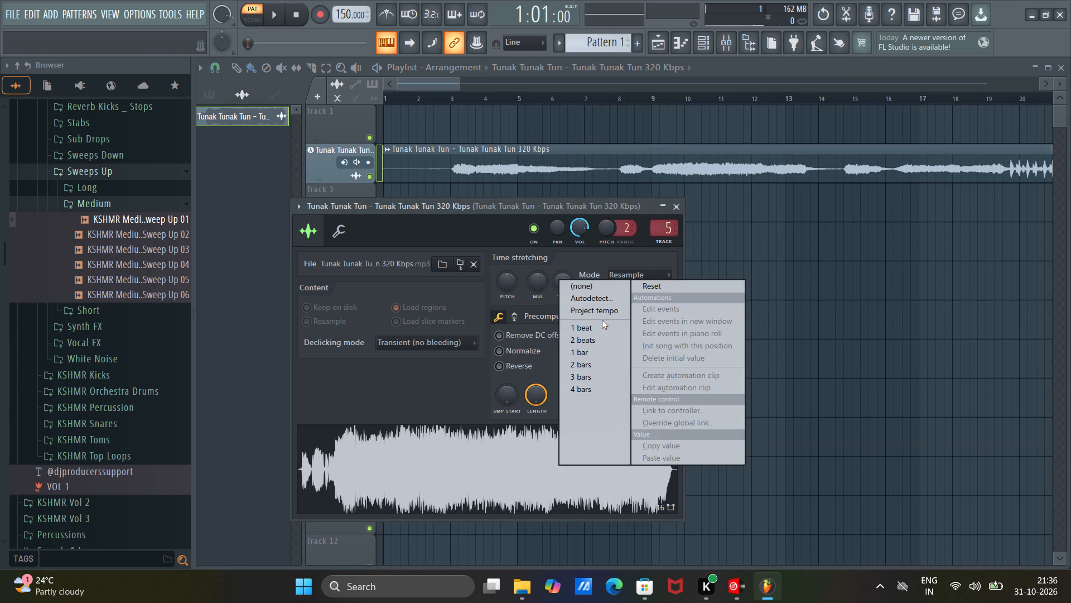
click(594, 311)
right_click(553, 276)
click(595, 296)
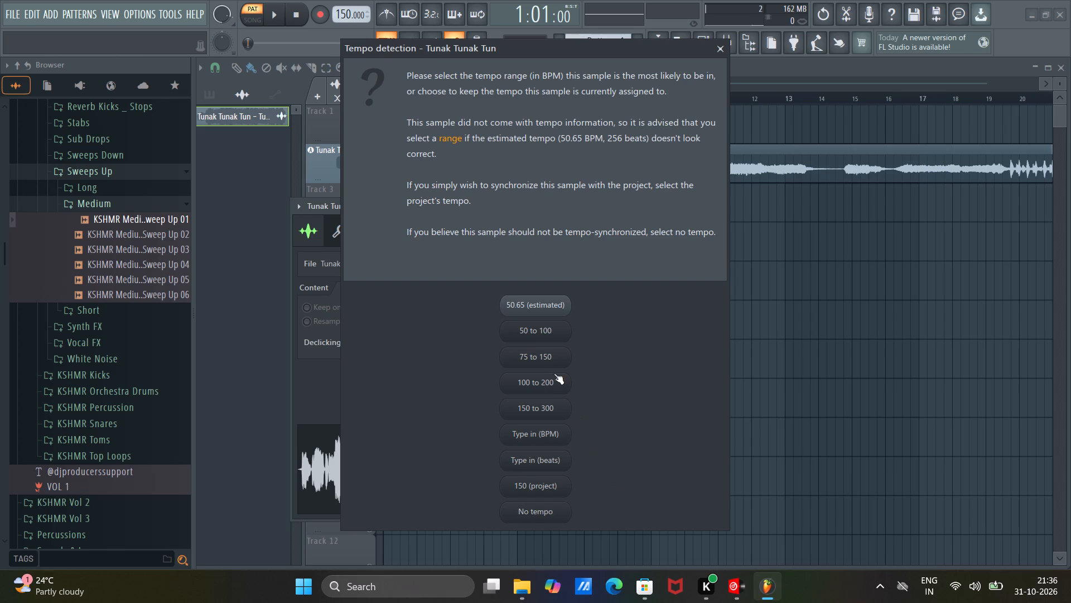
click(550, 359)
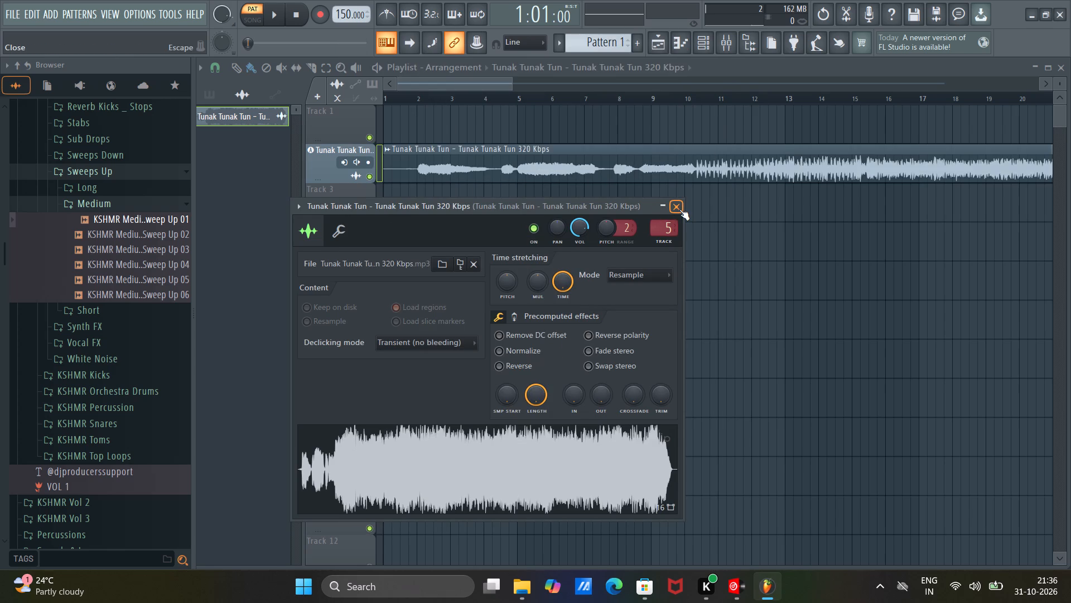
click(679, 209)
Toggle playback in VirtualDJ, return to FL Studio and play the clip from bar 5 and from bar 10.
click(736, 577)
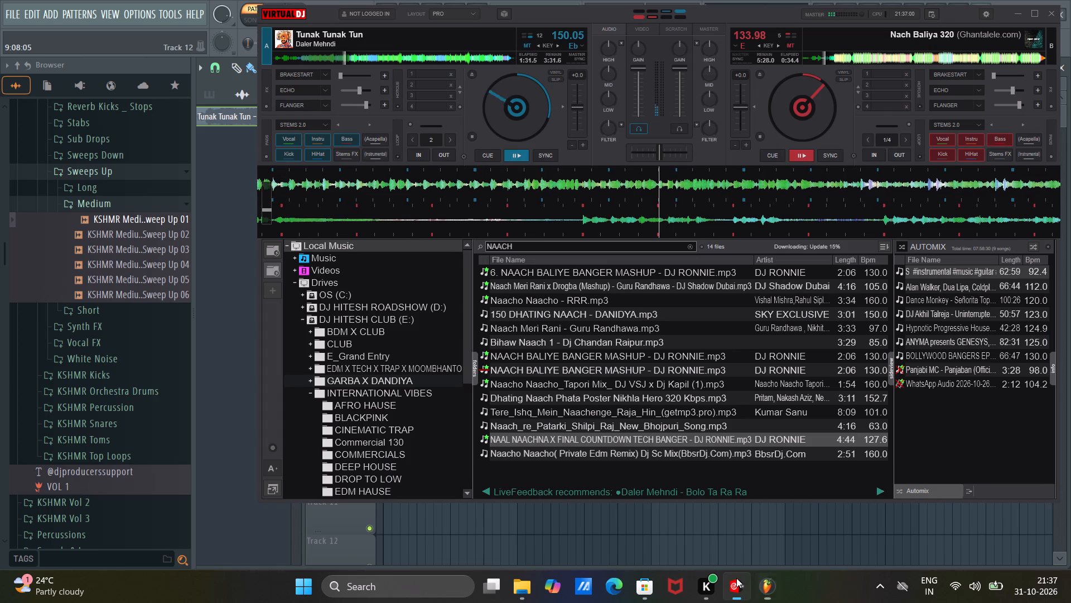
key(space)
click(730, 584)
key(space)
click(518, 93)
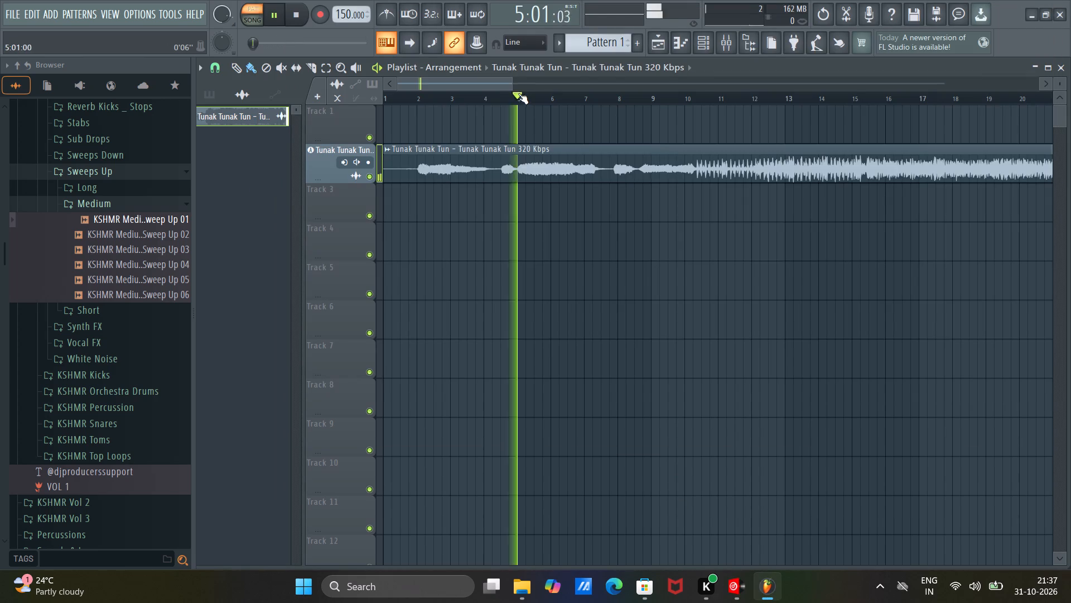
click(690, 99)
Reset the clip's time stretching, fit it to the project tempo and set the stretch mode to Stretch Pro.
double_click(653, 165)
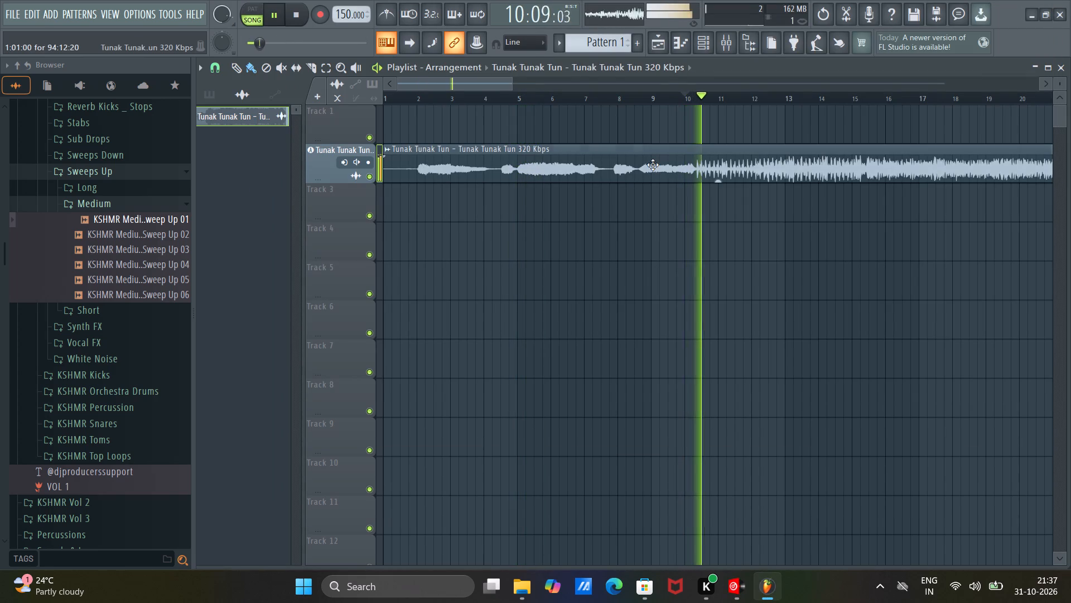
right_click(559, 276)
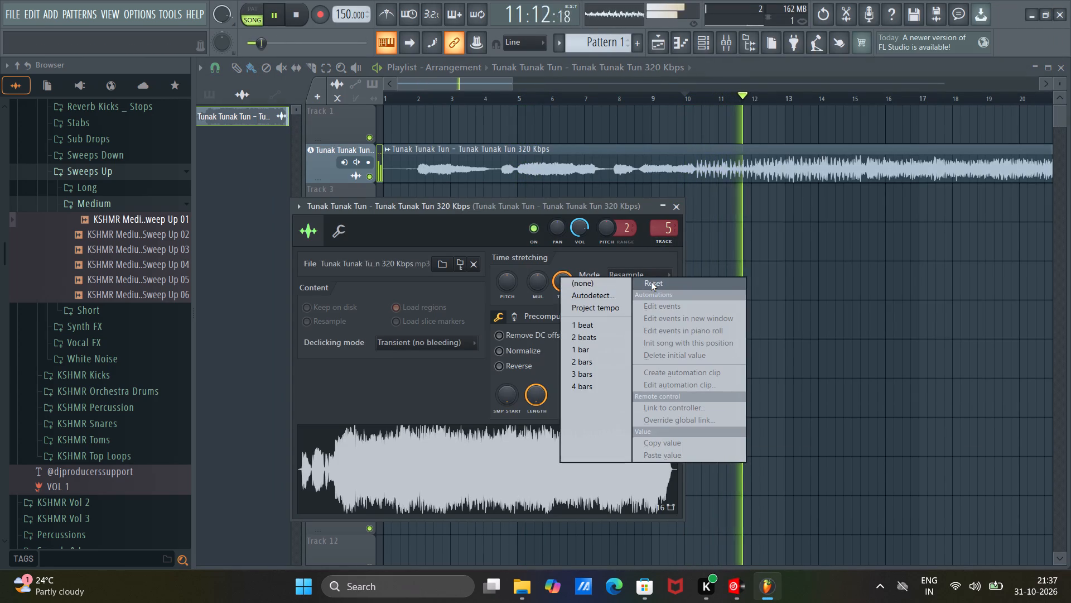
click(651, 282)
right_click(558, 288)
click(608, 318)
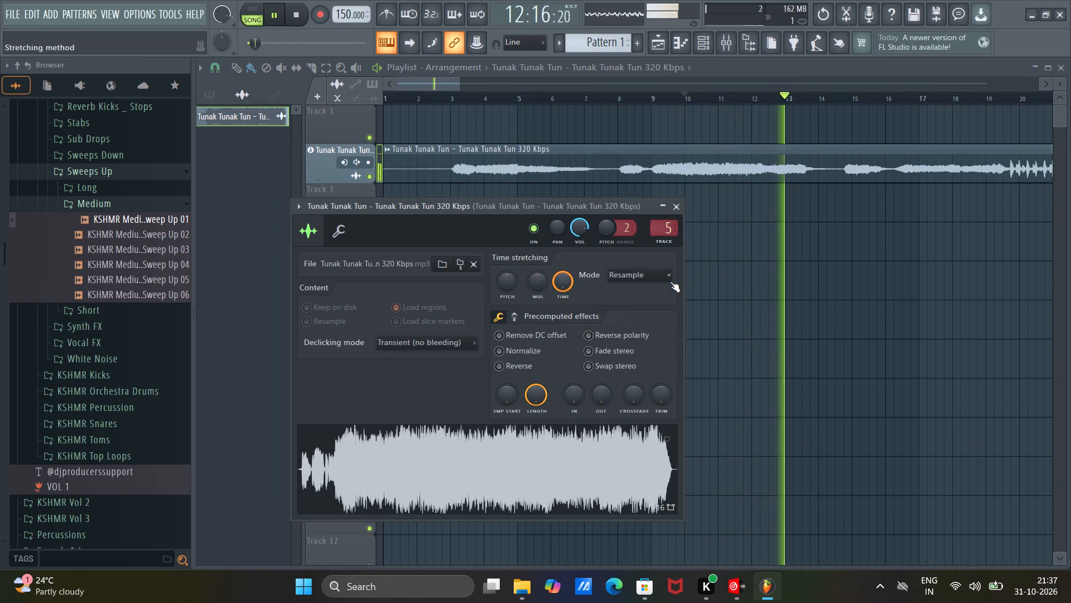
click(664, 279)
click(631, 326)
click(672, 210)
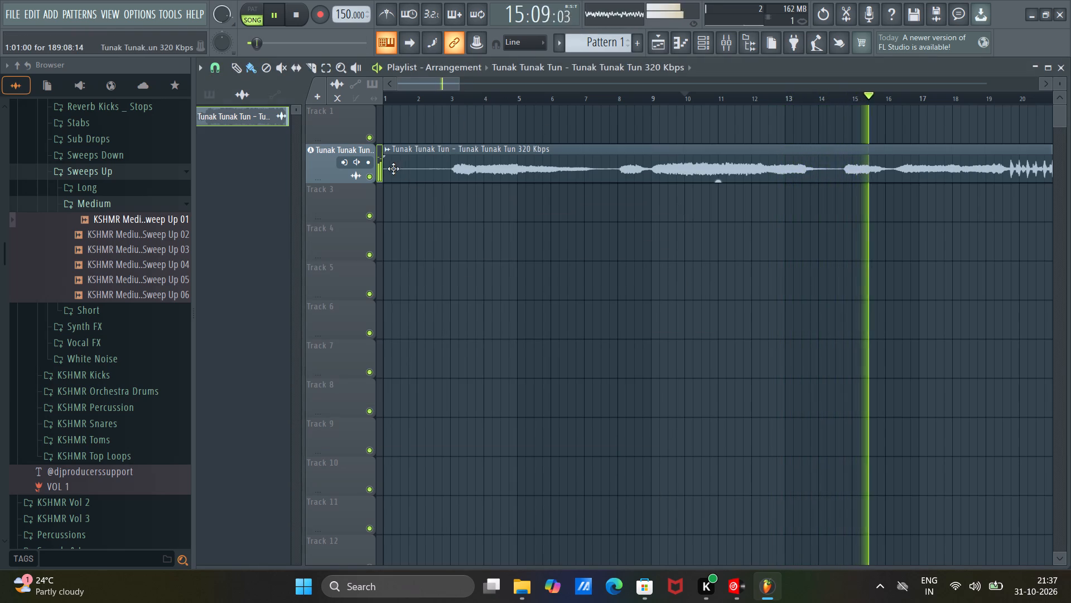
Trim the start of the Tunak Tunak Tun clip to 3:05:00.
drag(385, 174, 459, 180)
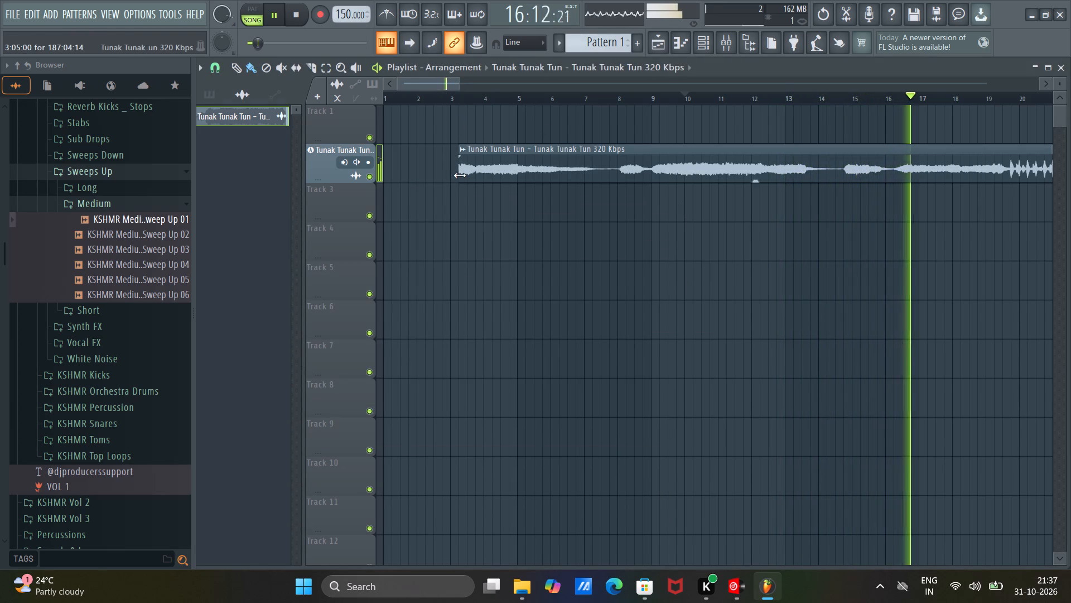
Shift the clip slightly so the first beat after the intro lines up with the start of bar 20.
drag(418, 84, 460, 98)
drag(583, 171, 587, 171)
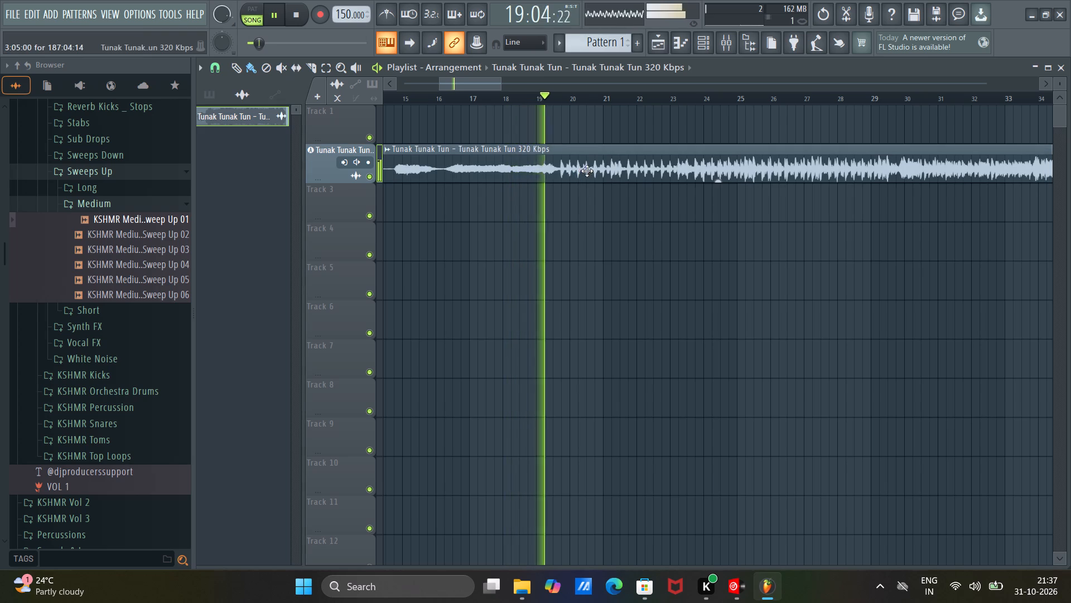
drag(587, 171, 588, 172)
scroll(576, 97, up, 2)
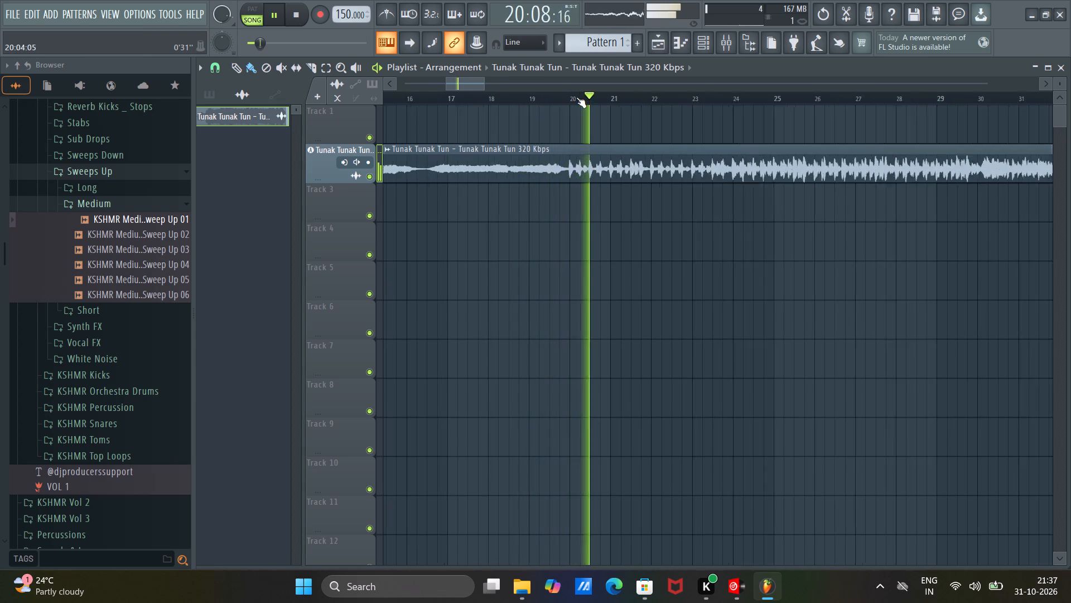
scroll(576, 97, up, 7)
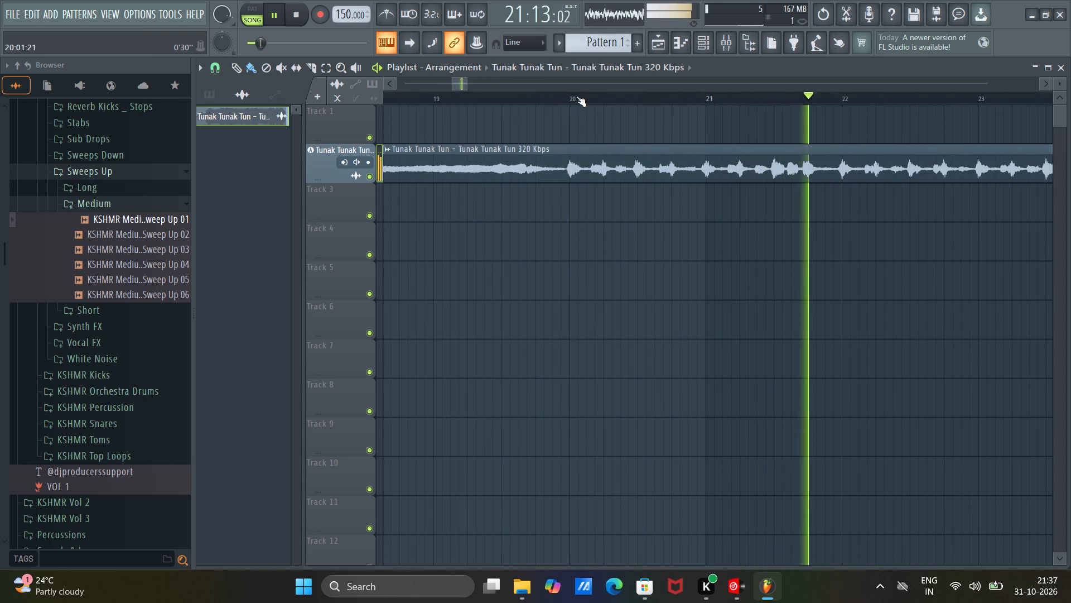
scroll(576, 96, up, 13)
scroll(576, 96, down, 10)
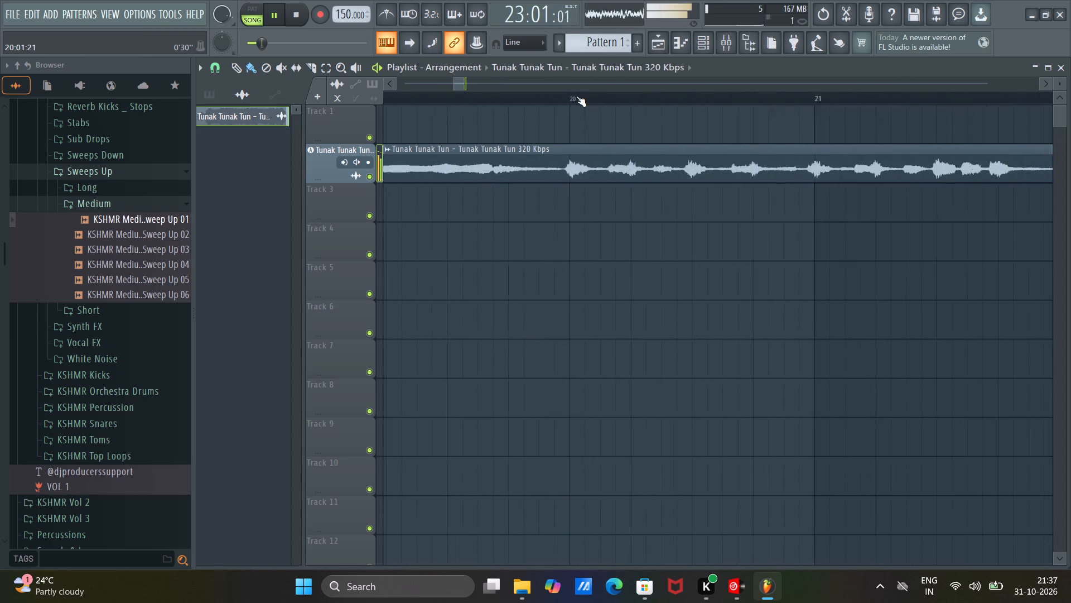
scroll(576, 96, down, 11)
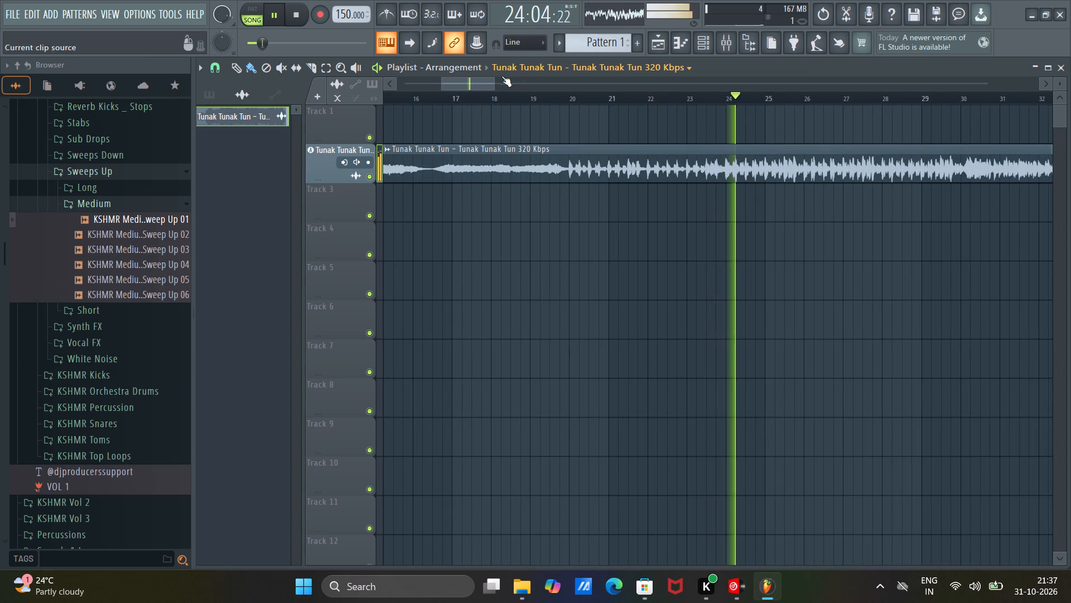
Examine the clip's beat alignment around bars 23 to 30 during playback and review its channel settings.
drag(467, 82, 497, 92)
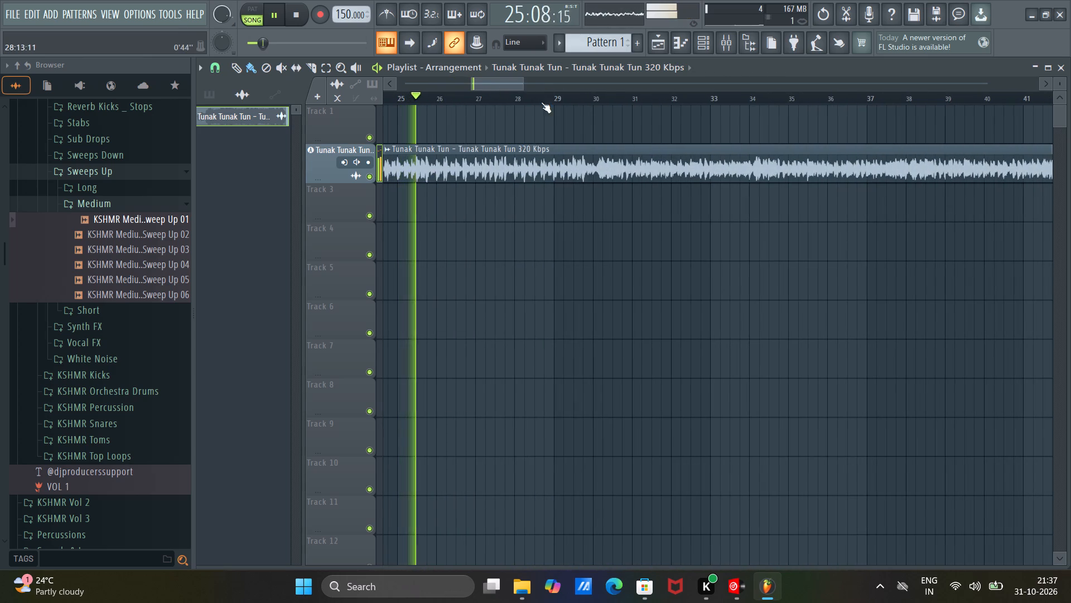
click(525, 102)
click(514, 87)
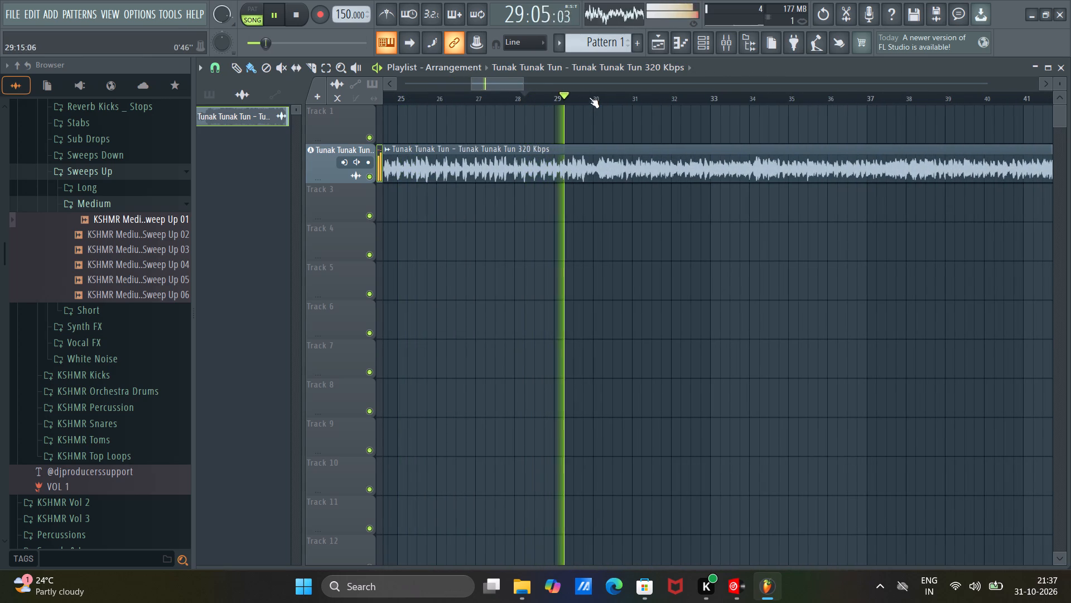
scroll(591, 97, up, 6)
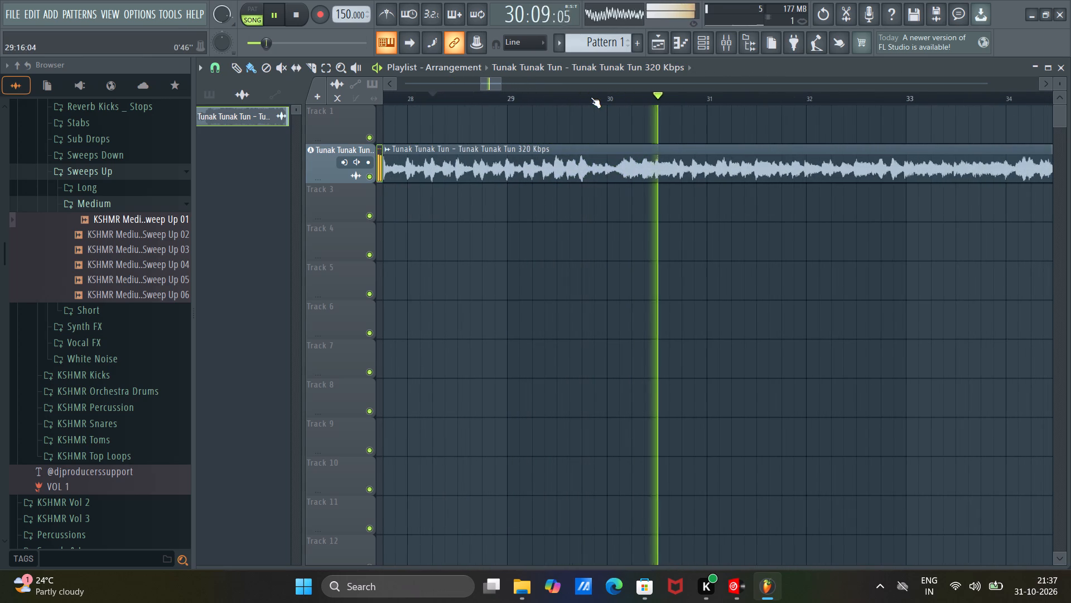
click(514, 98)
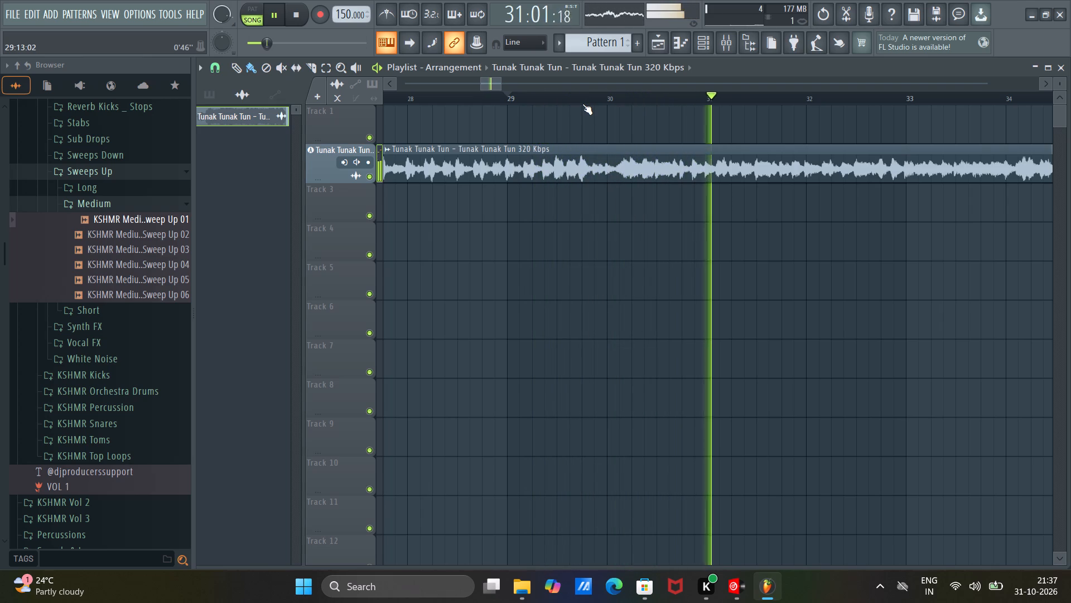
scroll(582, 104, down, 5)
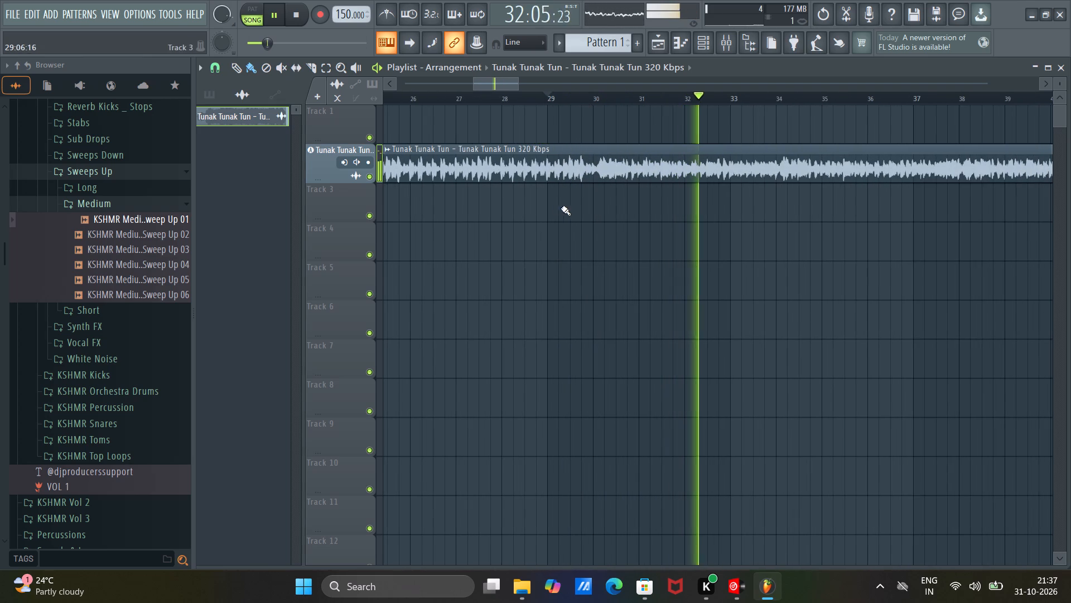
drag(501, 81, 489, 81)
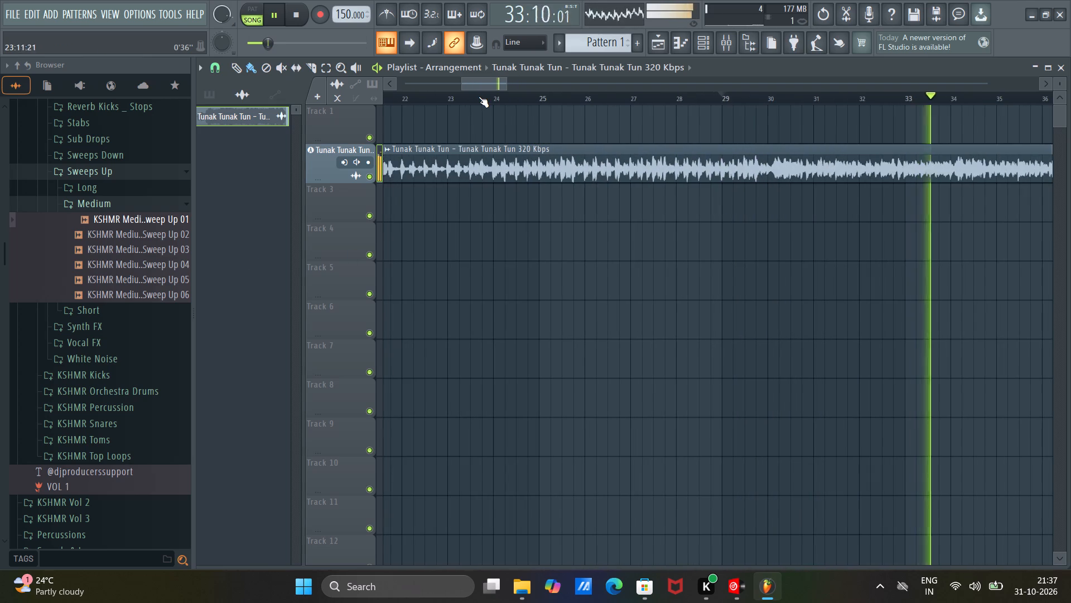
click(479, 97)
double_click(543, 164)
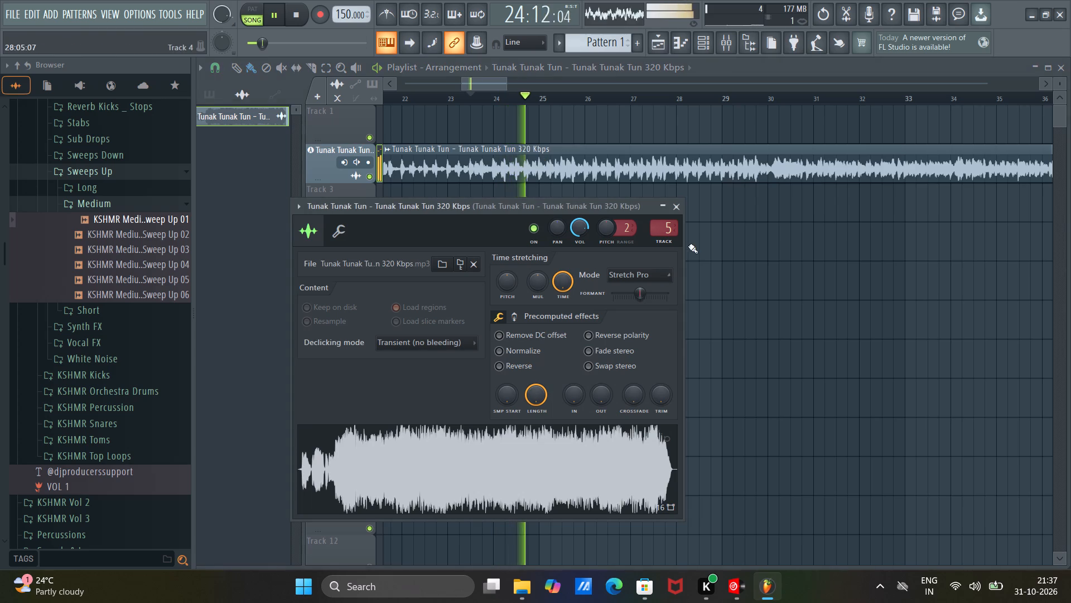
click(677, 201)
Load Maximus into the first effect slot of the Tunak Tunak Tun mixer track, insert 5.
click(724, 31)
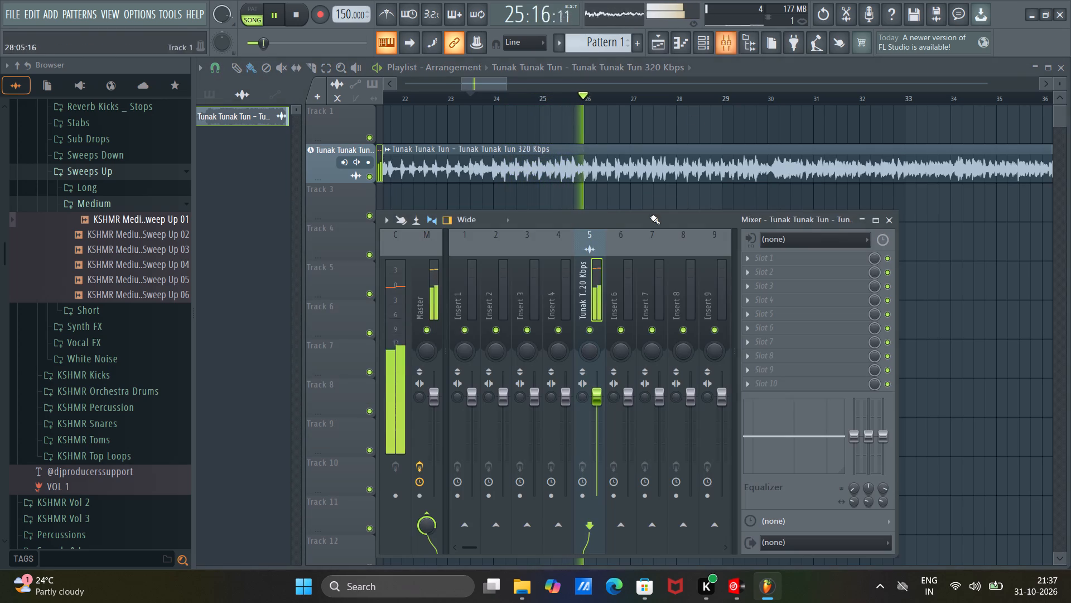
click(596, 235)
click(776, 260)
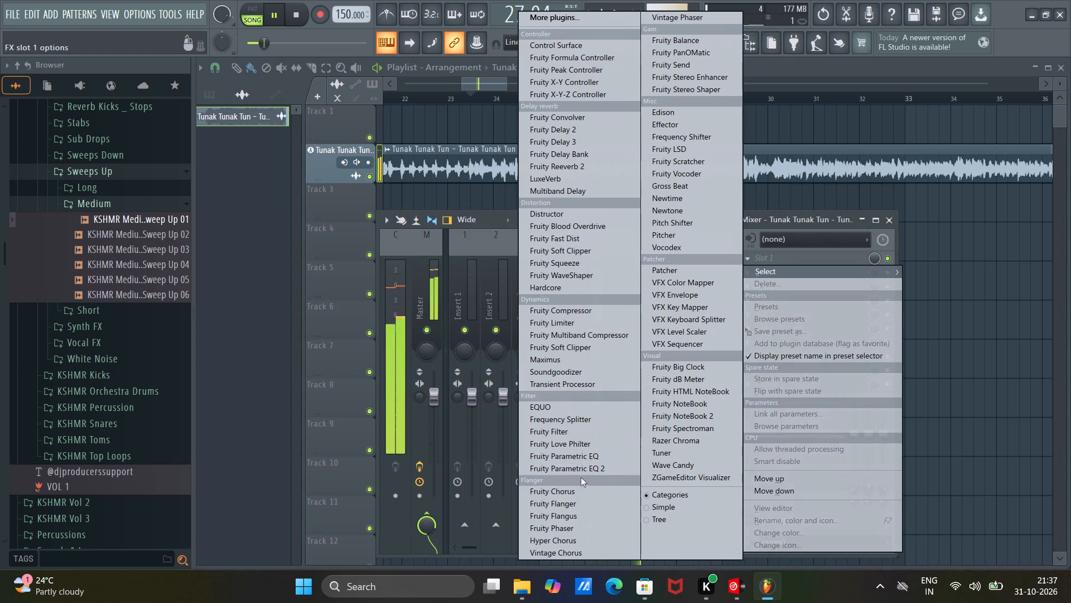
click(546, 362)
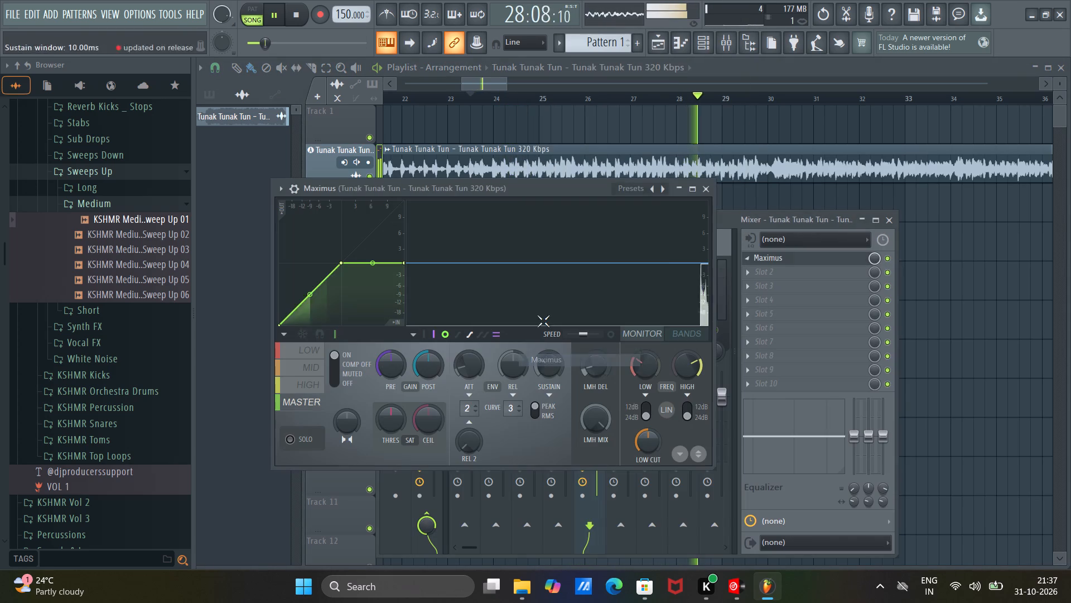
Apply the Clear master RMS preset to Maximus and restart playback to hear it.
right_click(666, 192)
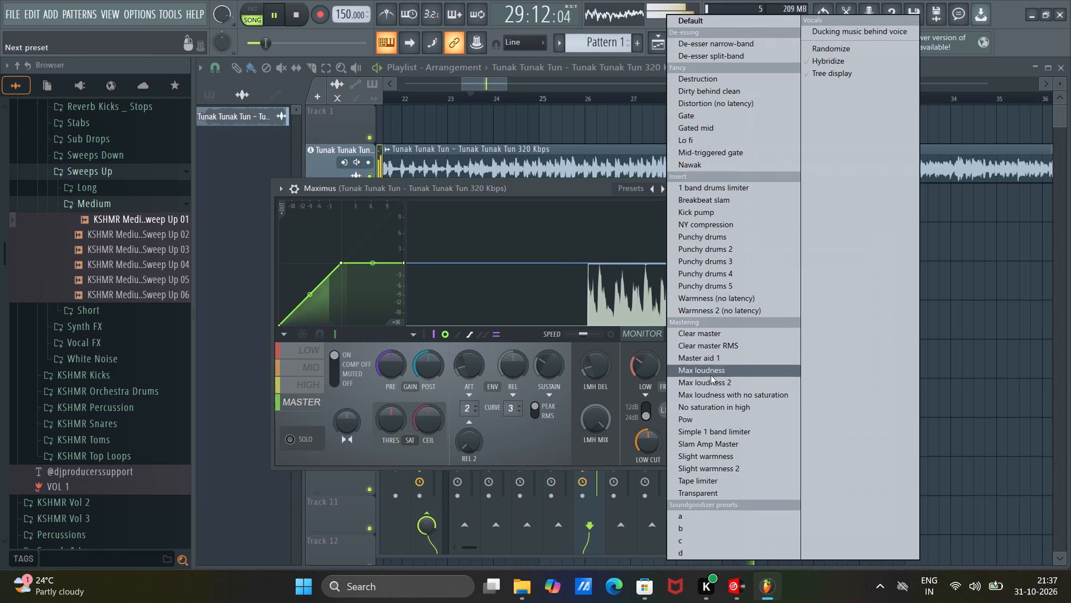
click(708, 350)
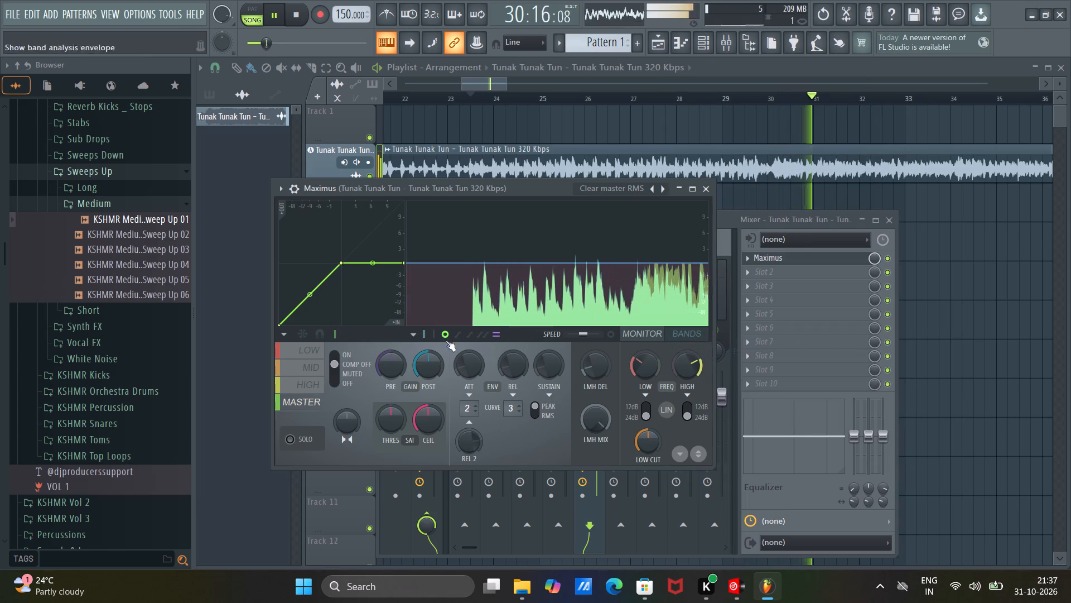
key(space)
key(space)
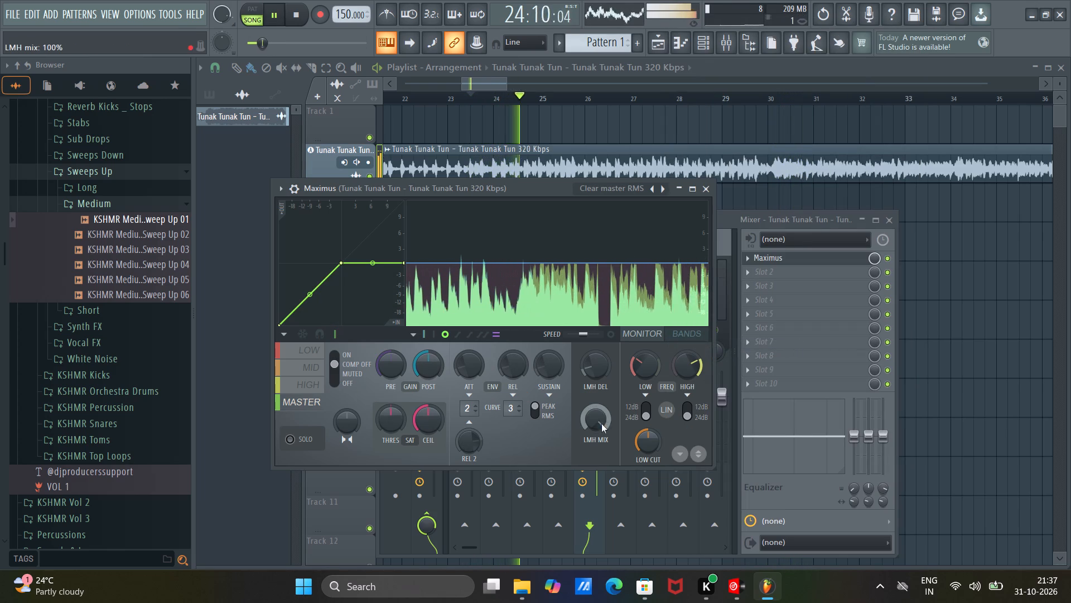
Set the LMH mix in Maximus to 70% by entering the value, and close the plugin window.
right_click(596, 417)
click(625, 533)
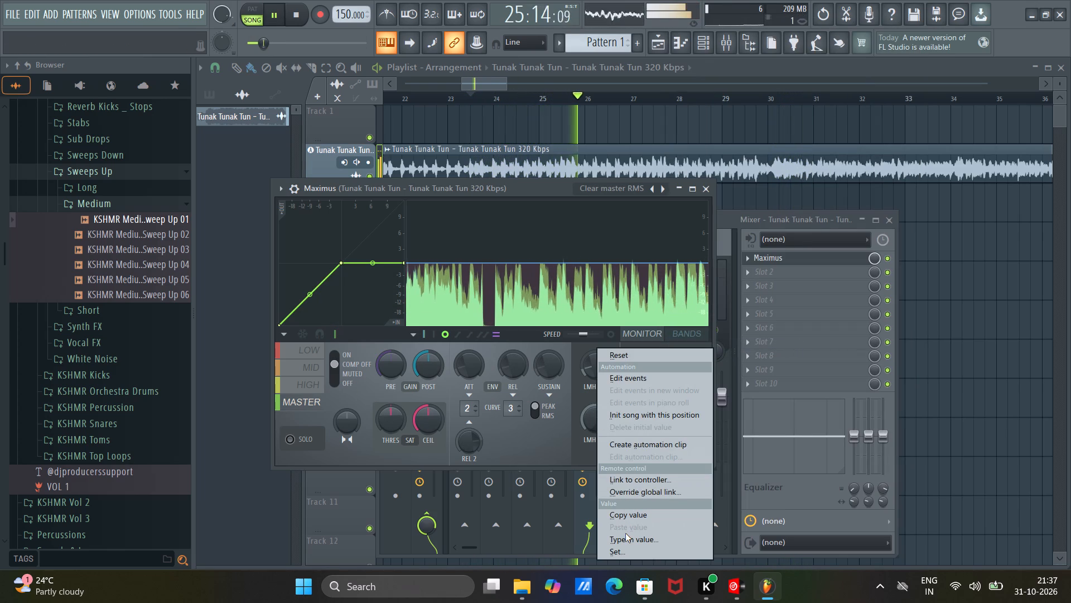
click(628, 537)
key(7)
key(0)
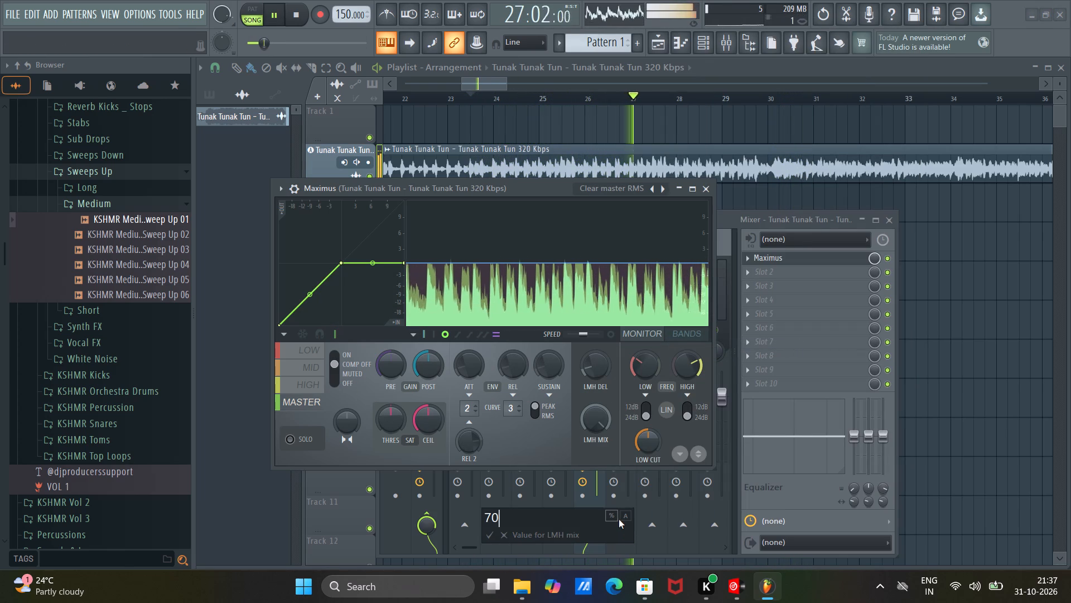
key(Return)
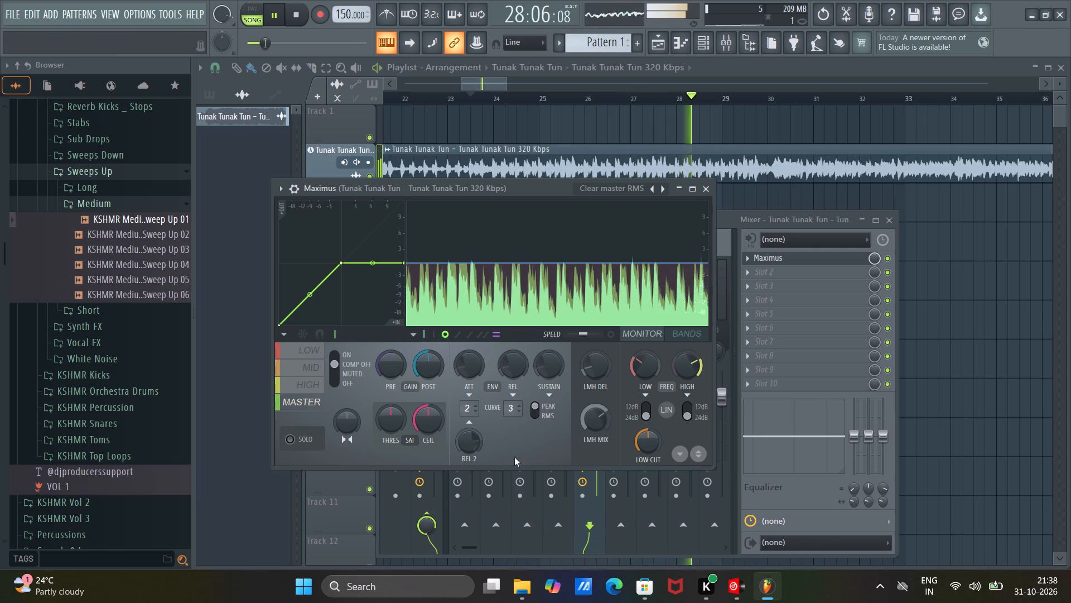
click(705, 190)
Load Frequency Splitter into the second effect slot of the Tunak Tunak Tun mixer track.
click(773, 272)
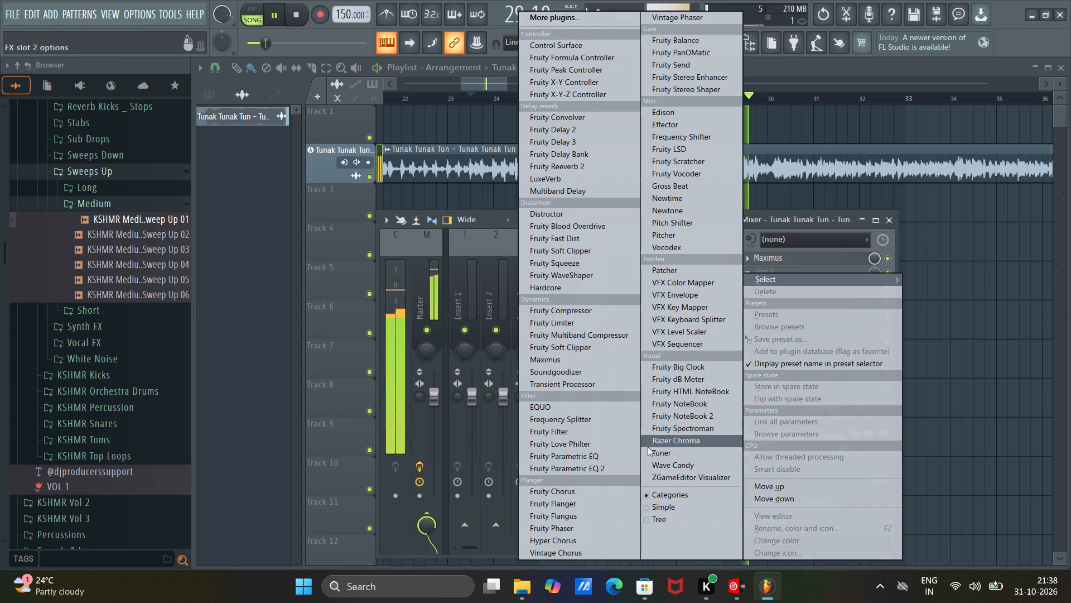
click(570, 419)
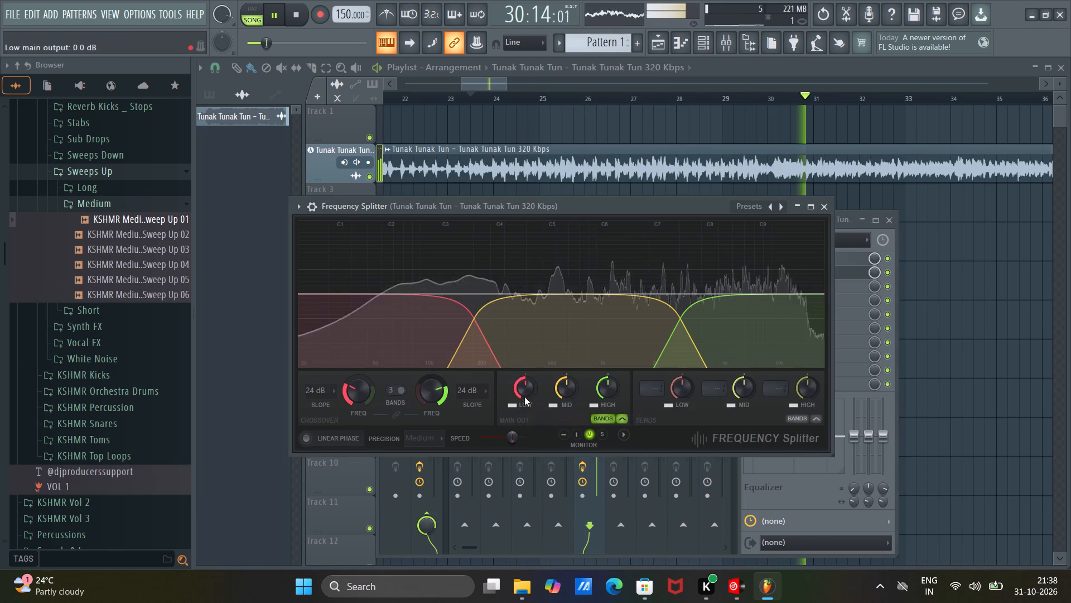
Set the Frequency Splitter's low/mid crossover to a 72 dB slope at about 243 Hz.
click(324, 389)
click(316, 483)
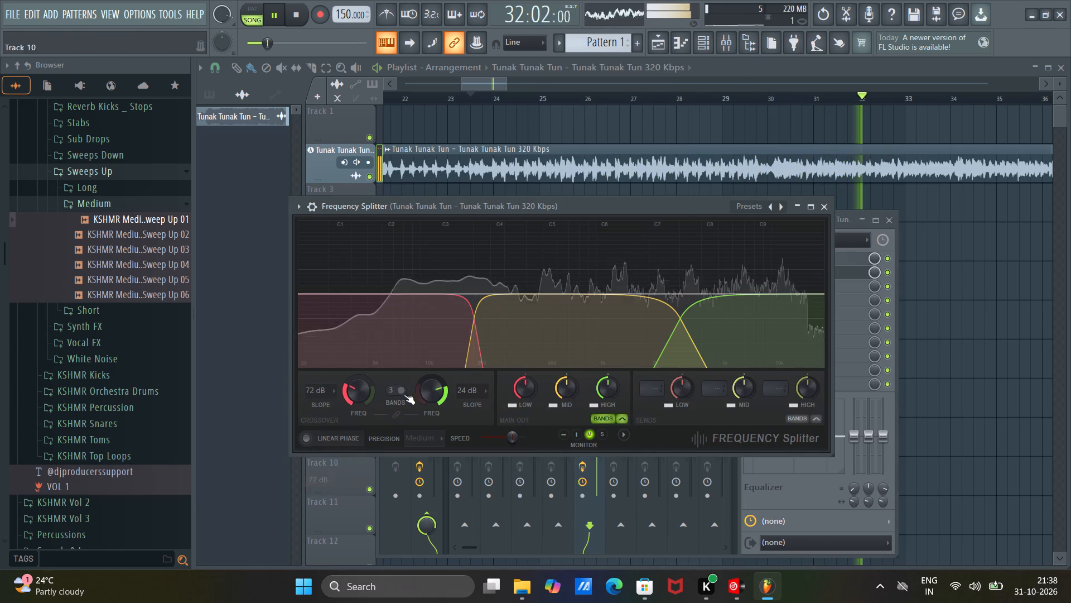
scroll(355, 398, up, 4)
scroll(355, 398, down, 2)
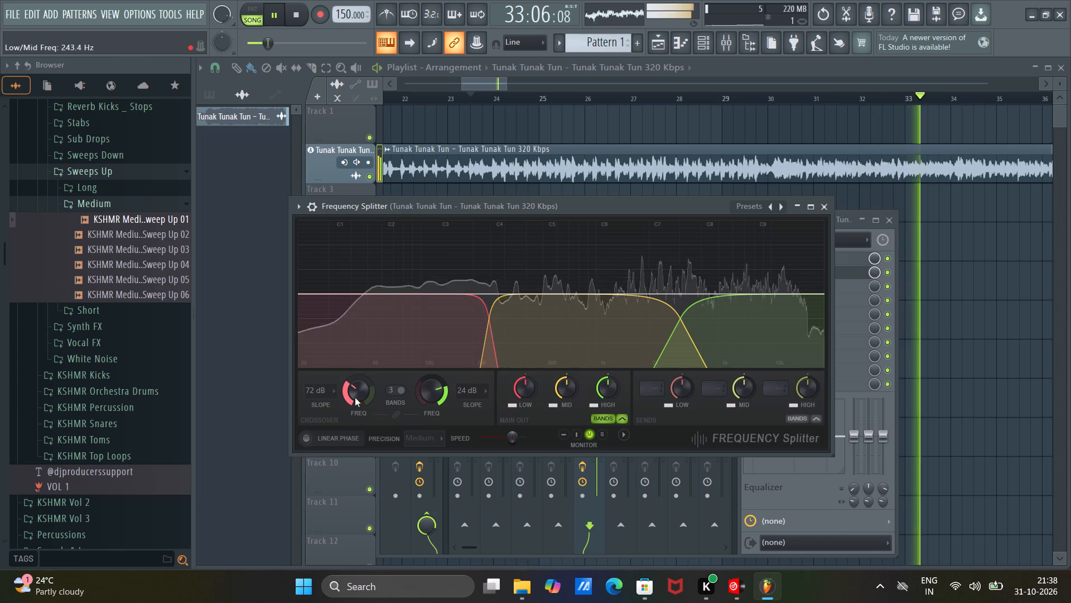
Set the Frequency Splitter's mid/high crossover to a 96 dB slope at about 1510 Hz.
click(470, 387)
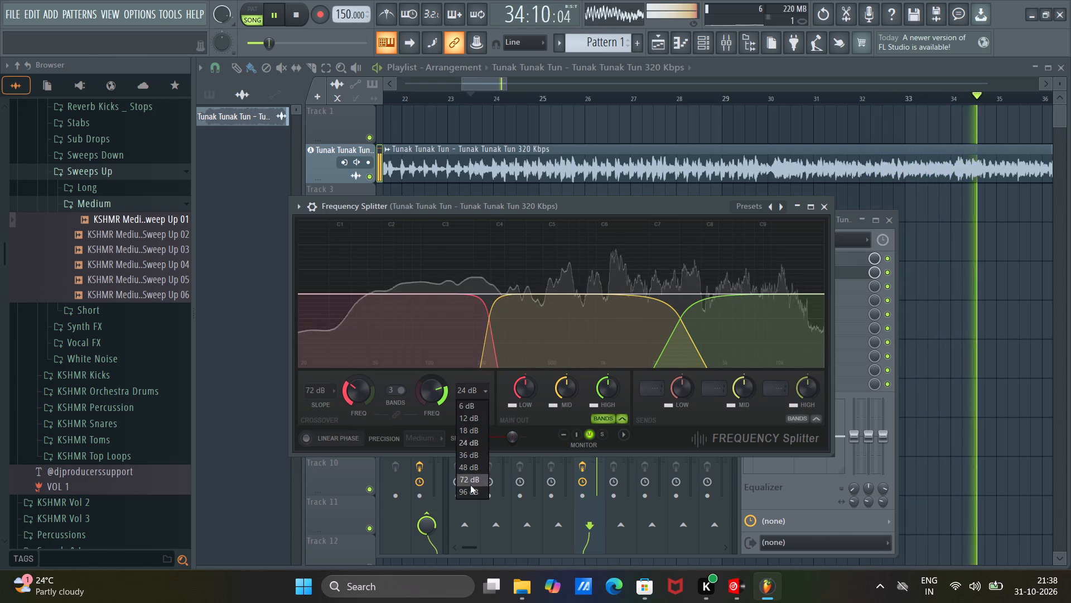
click(471, 489)
scroll(435, 390, down, 7)
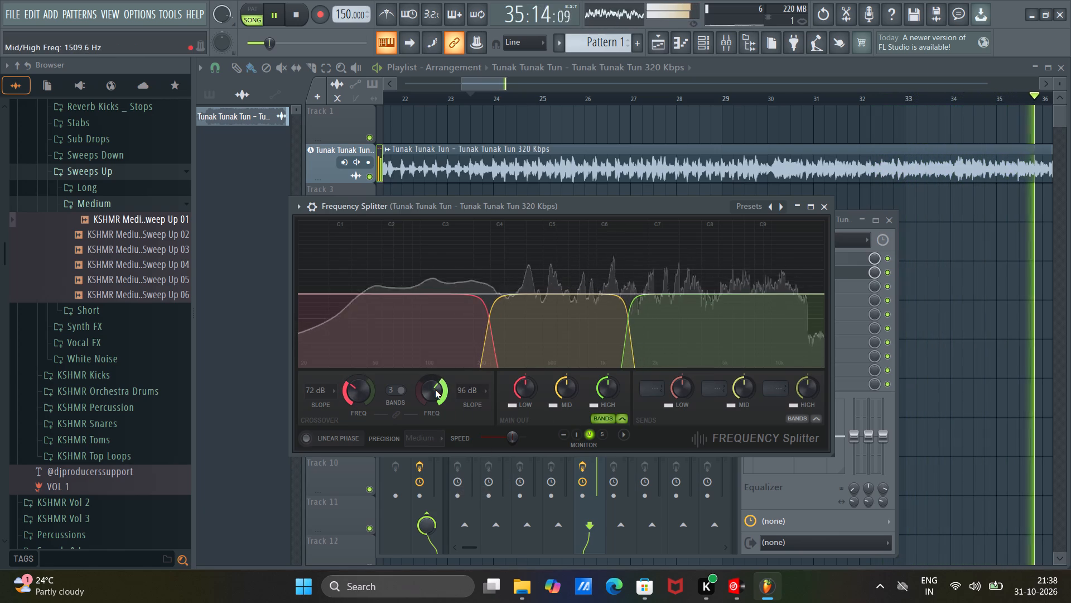
scroll(435, 390, down, 1)
scroll(435, 390, up, 1)
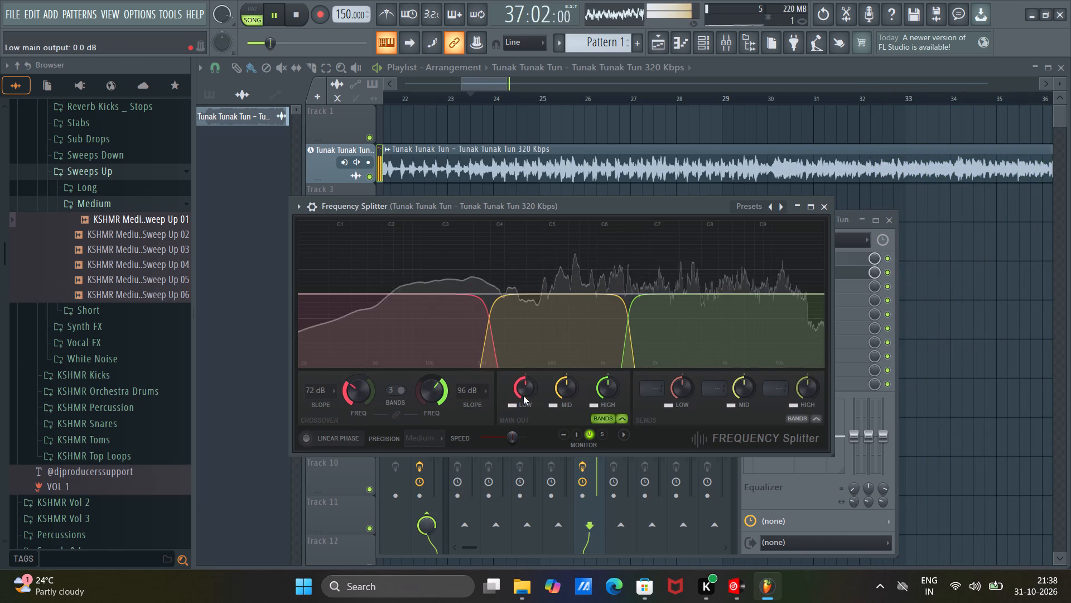
Lower the low band's main output to about -5.6 dB, restart playback to hear it, and close the mixer.
scroll(524, 387, down, 19)
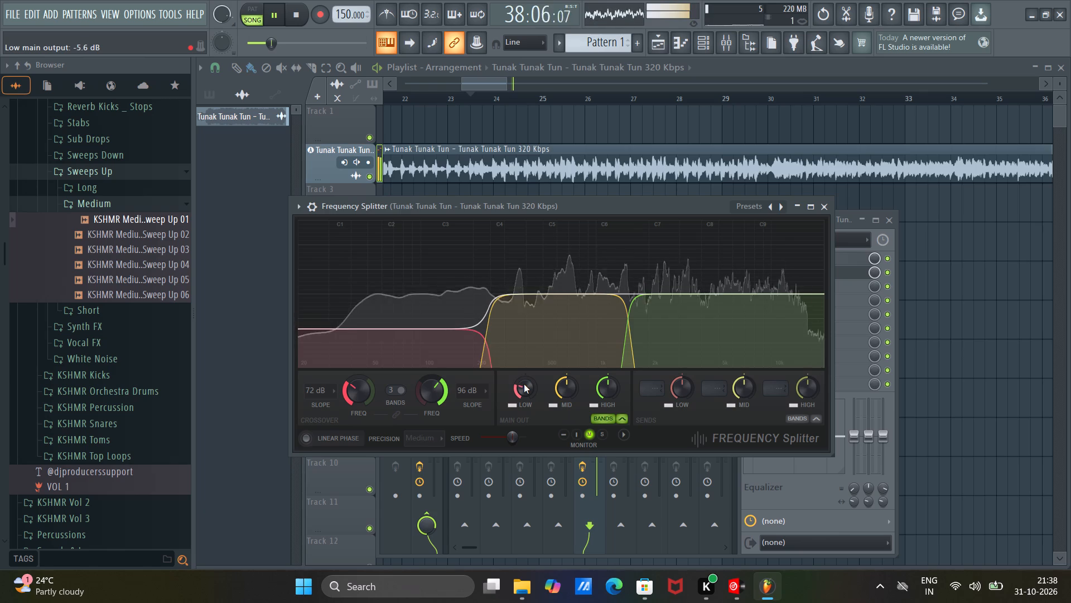
scroll(524, 384, down, 3)
scroll(524, 384, up, 2)
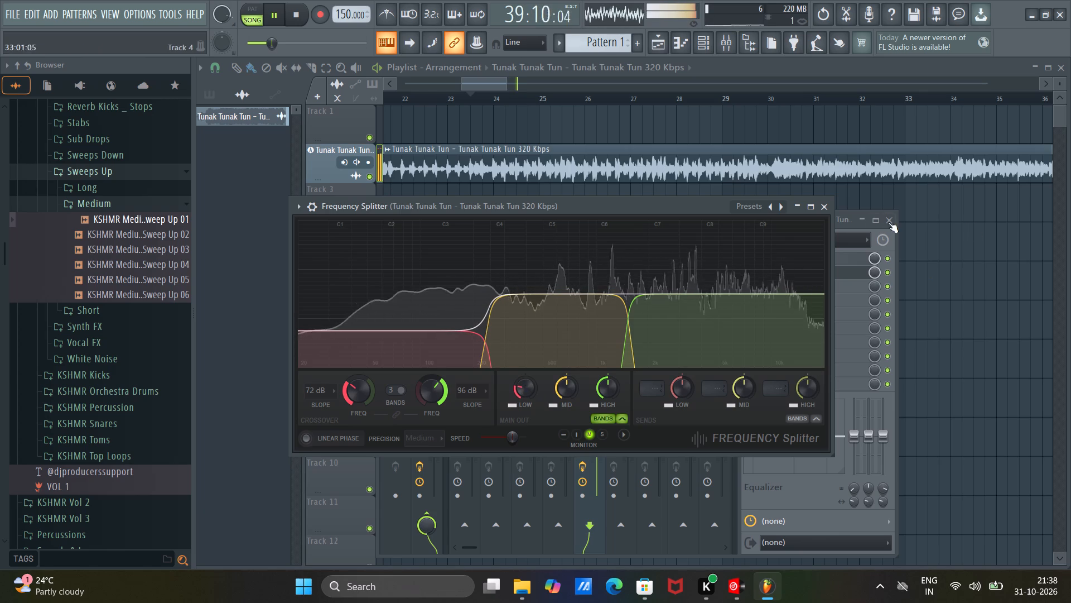
scroll(522, 393, up, 1)
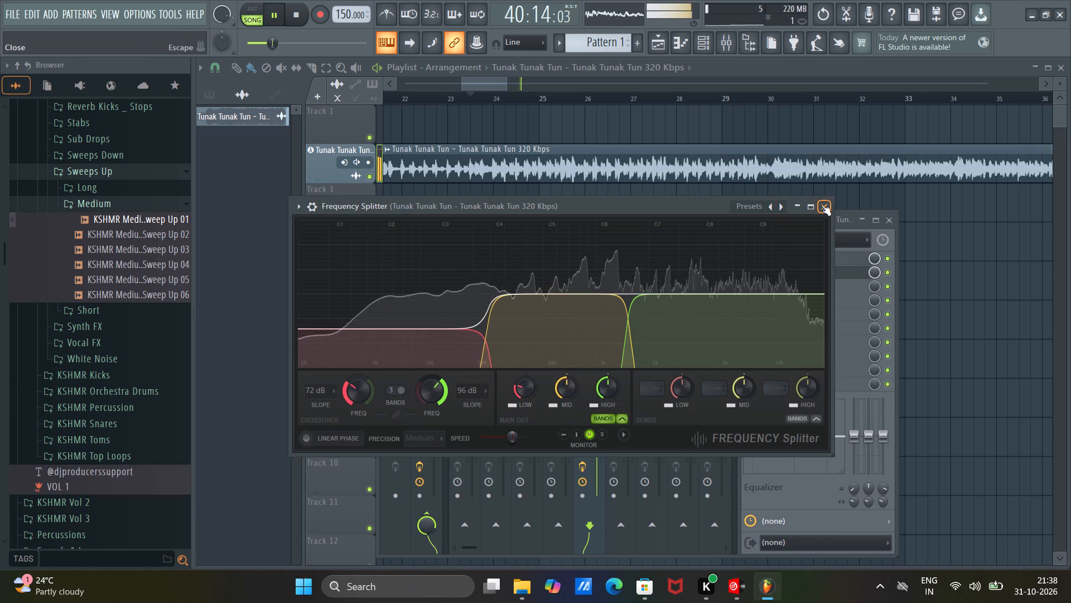
click(821, 205)
key(space)
key(space)
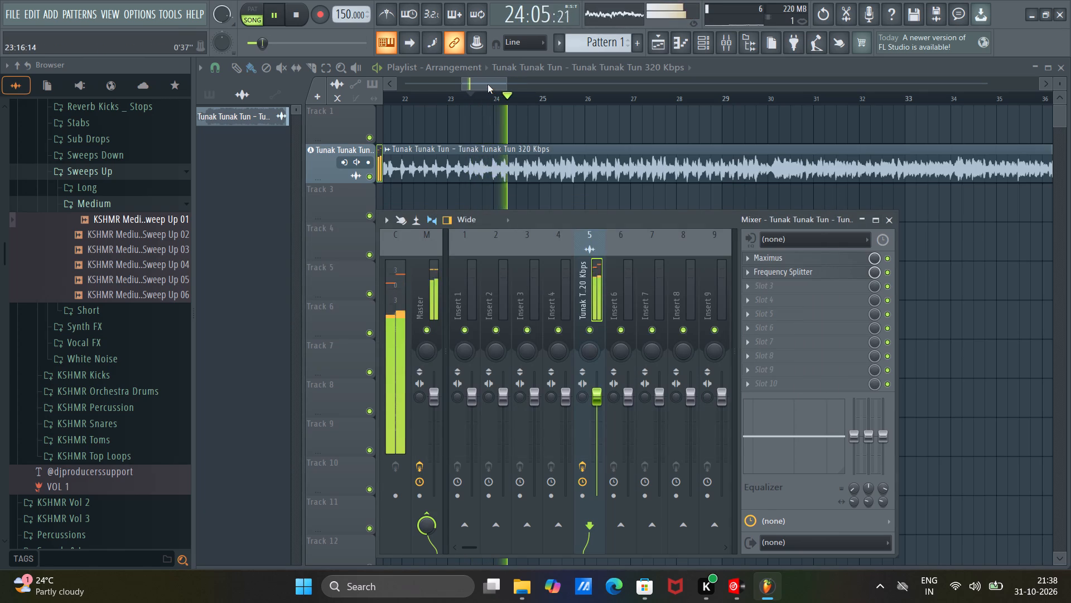
click(885, 219)
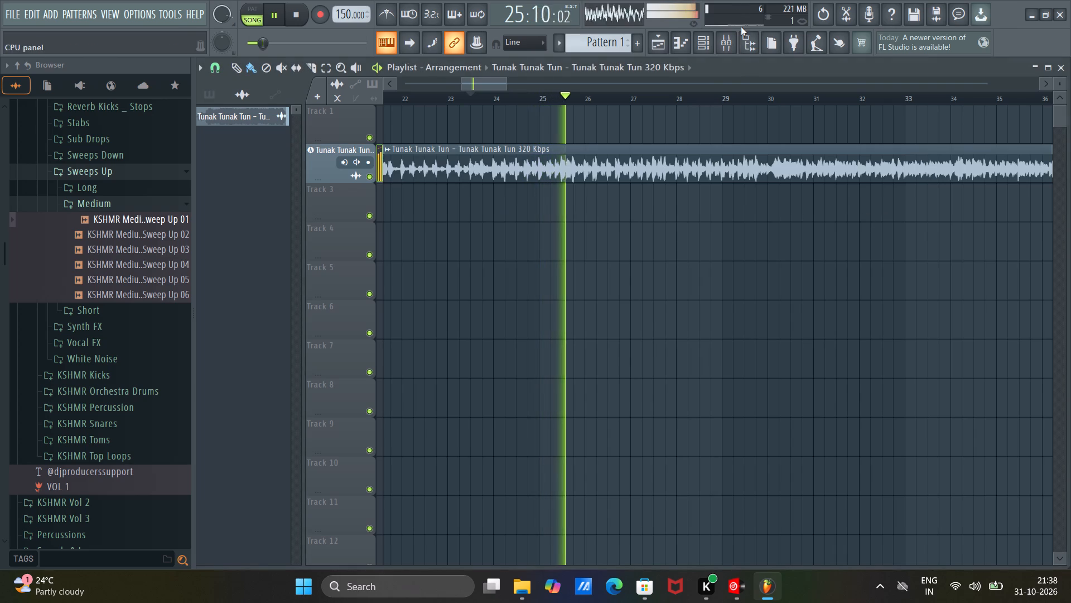
Place a Pattern 1 clip on playlist track 3 at bar 30.
click(770, 45)
click(287, 280)
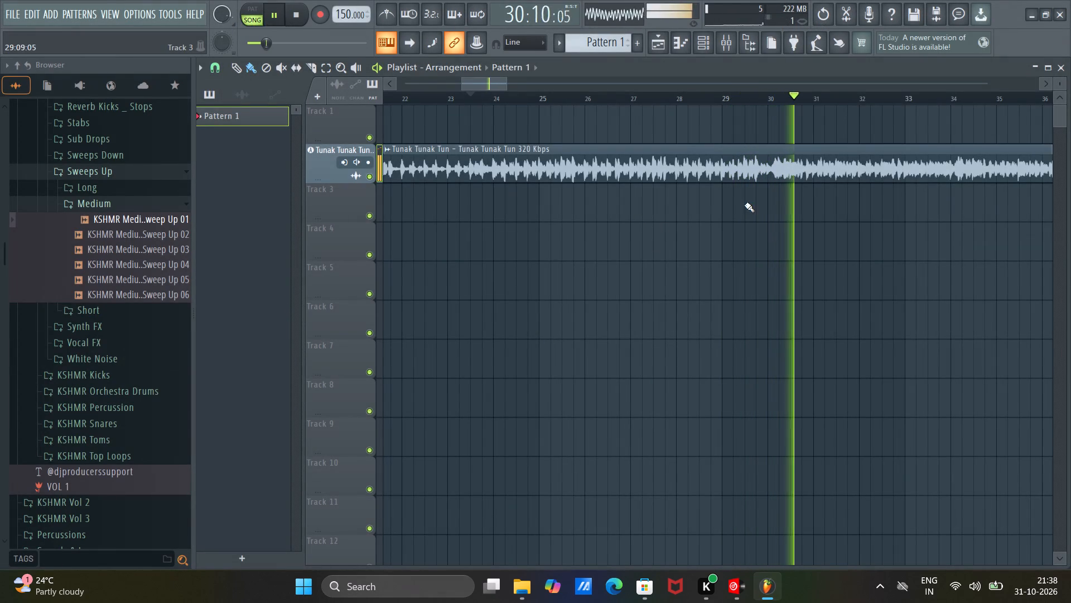
click(768, 213)
Add a Sytrus channel to Pattern 1 and load its Default preset.
double_click(792, 207)
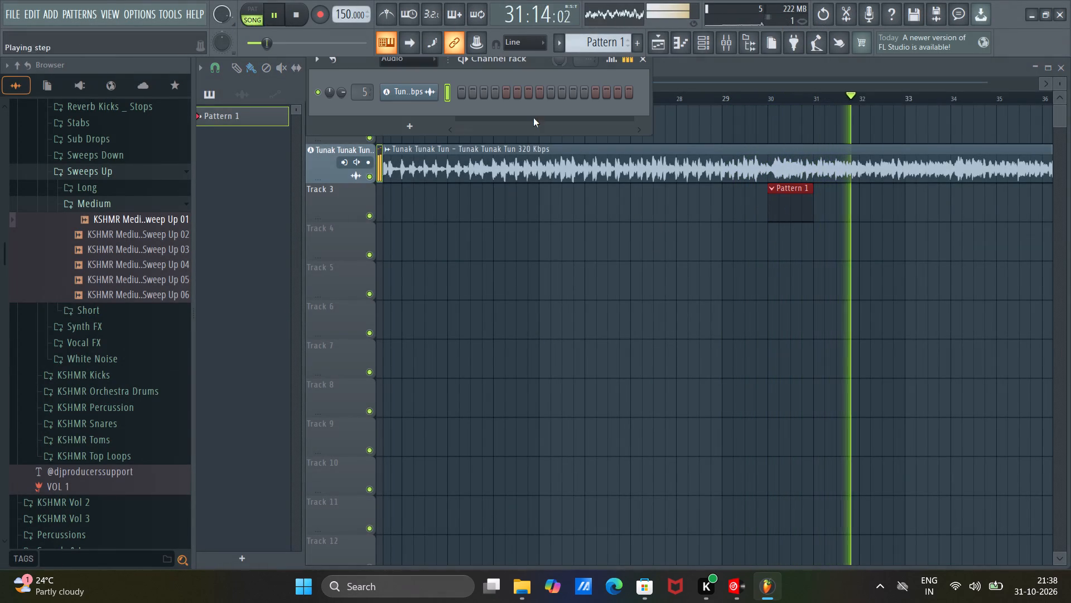
key(space)
click(411, 126)
key(space)
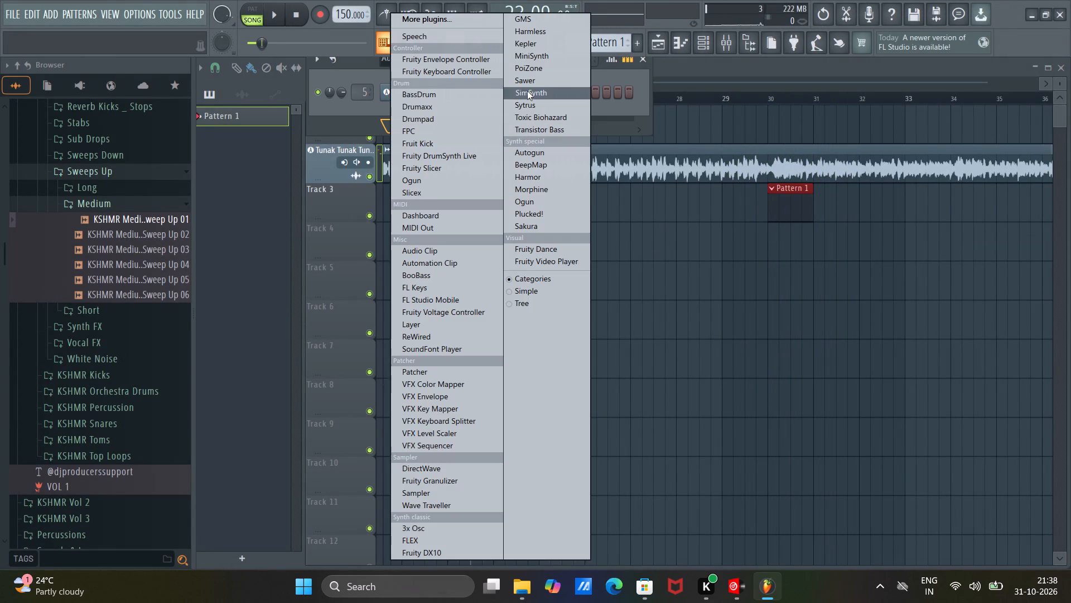
click(532, 106)
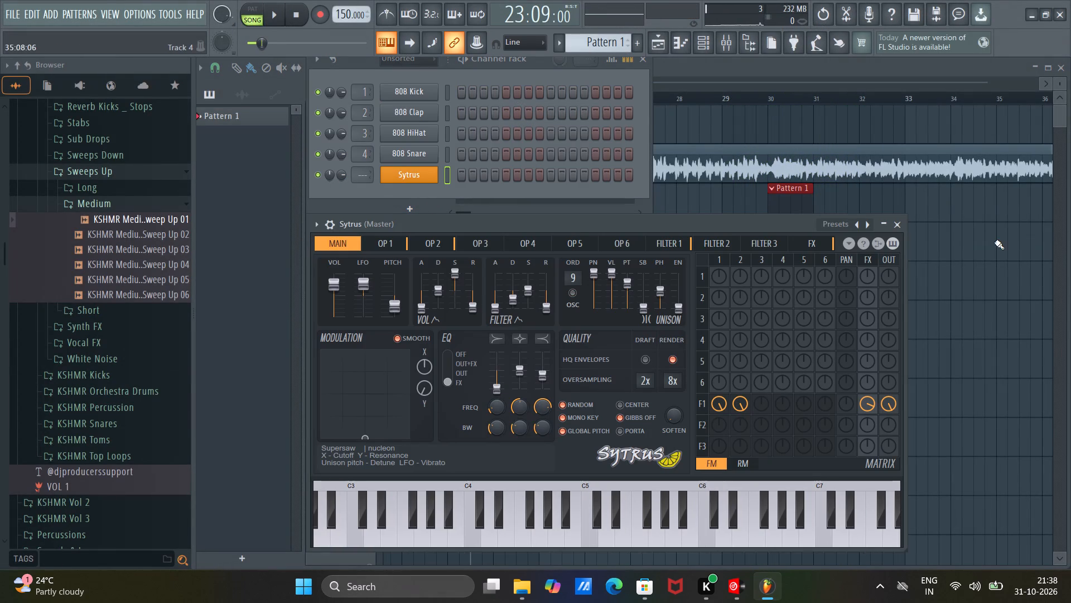
right_click(861, 224)
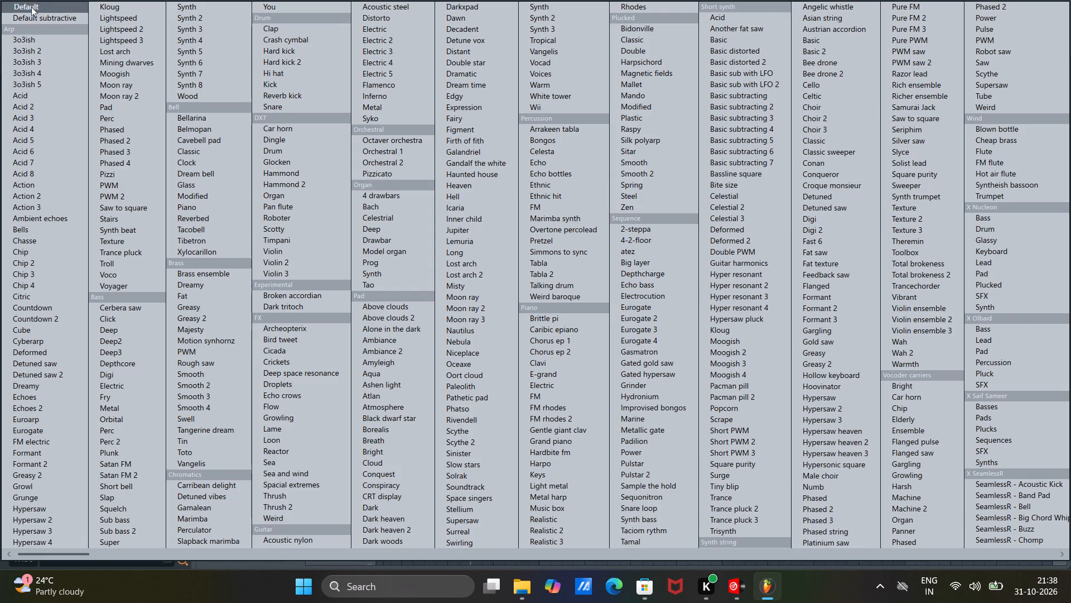
click(31, 7)
In the Sytrus channel's piano roll, draw a one-bar note starting at bar 1 and move it to B6.
click(317, 227)
click(339, 242)
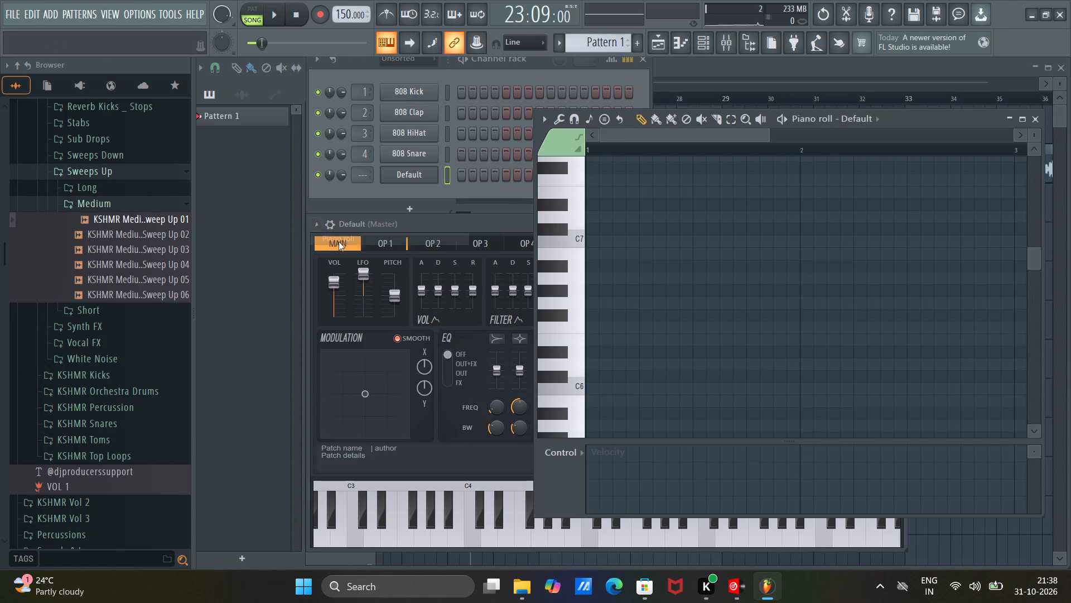
click(630, 309)
drag(633, 319, 591, 314)
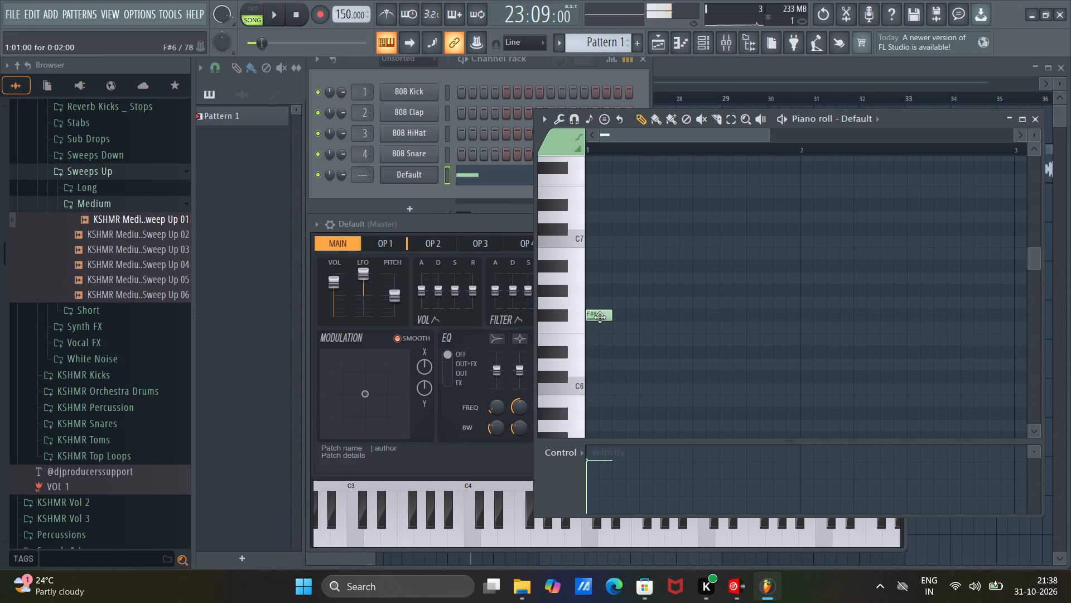
drag(611, 318, 799, 296)
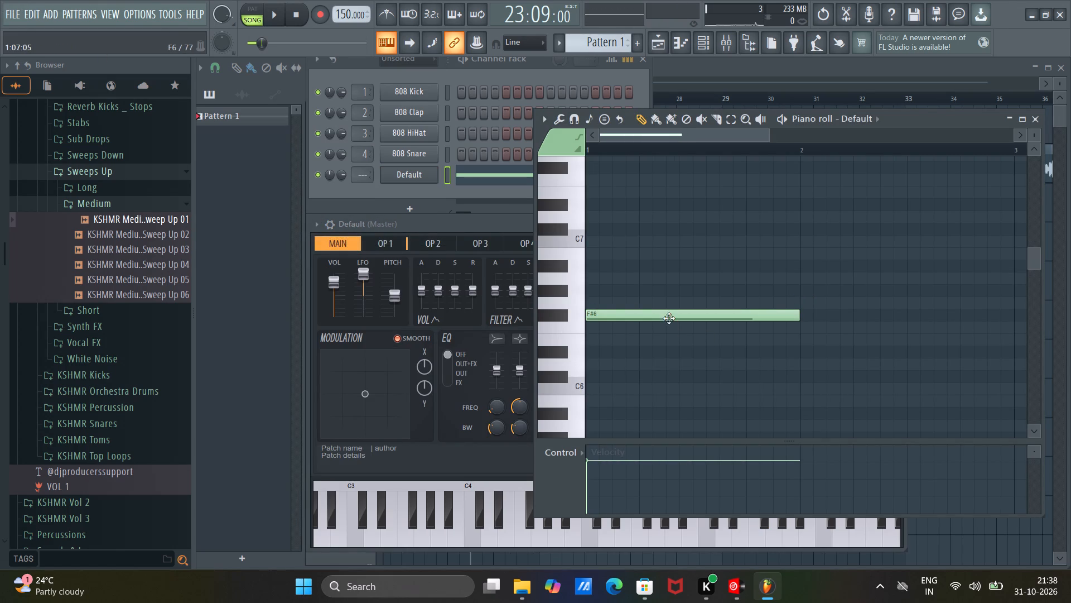
drag(669, 312, 660, 255)
Play back the song and then only the pattern to hear the Sytrus note looping.
key(space)
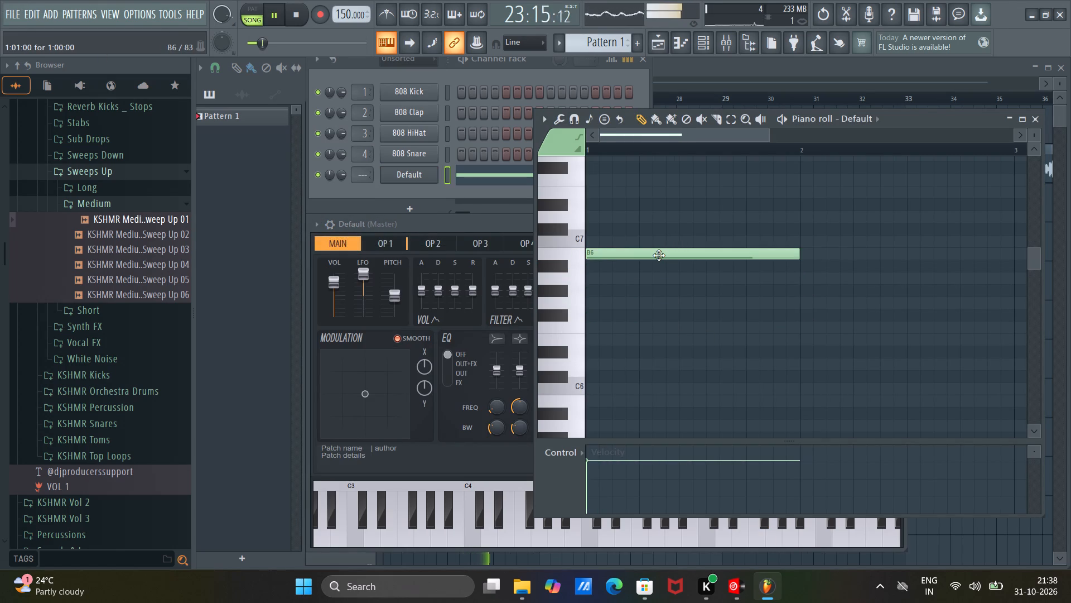
key(space)
click(906, 119)
key(space)
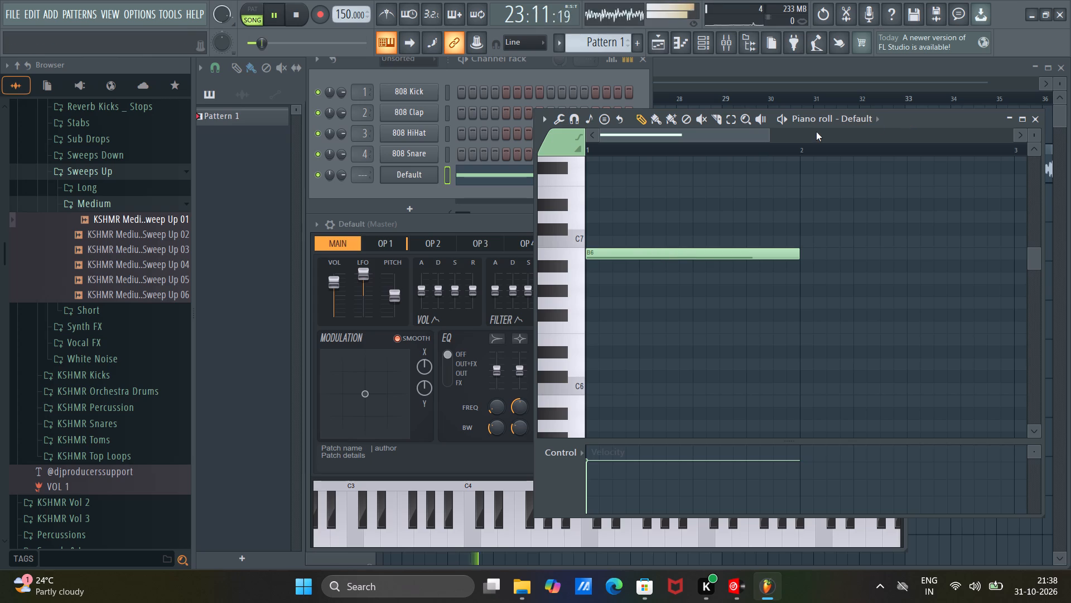
key(space)
click(787, 117)
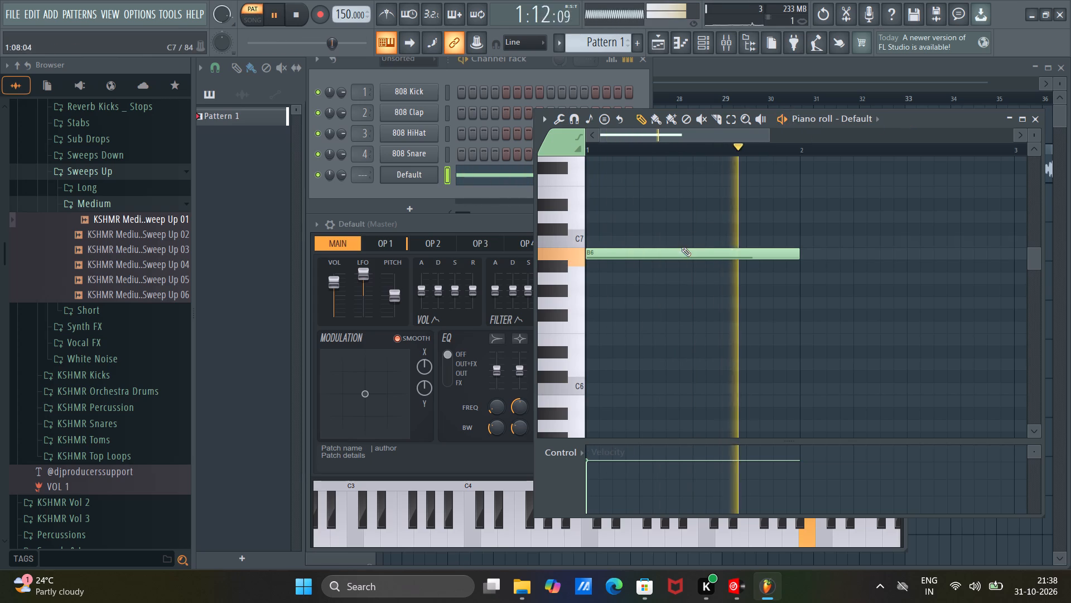
Move the looping note down several octaves into the bass range, trying pitches by ear and leaving it at D#2.
drag(682, 247, 682, 294)
right_click(716, 275)
drag(707, 250, 698, 551)
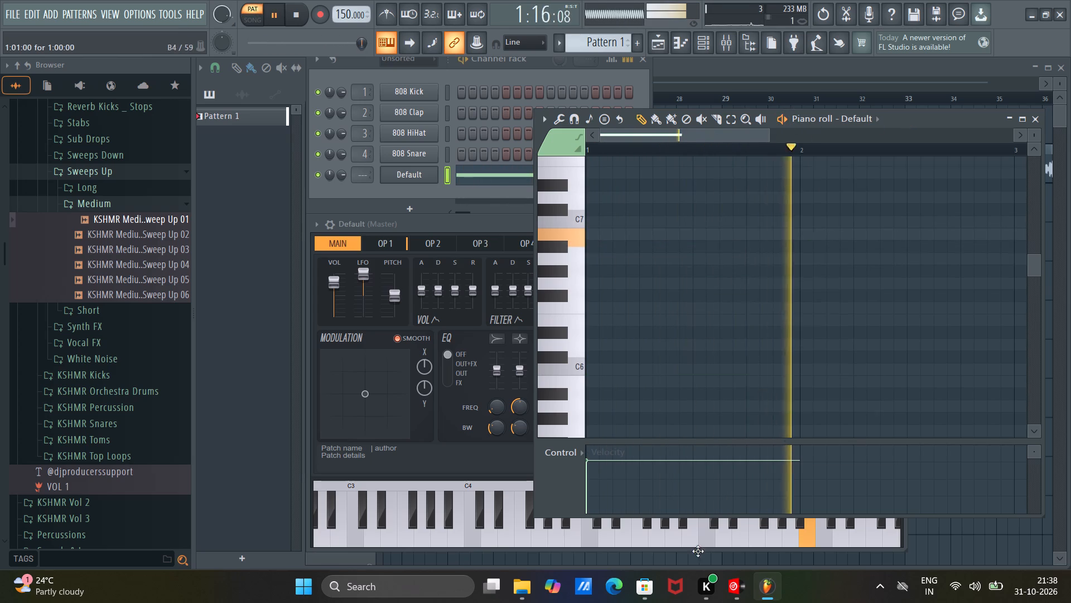
drag(698, 551, 674, 340)
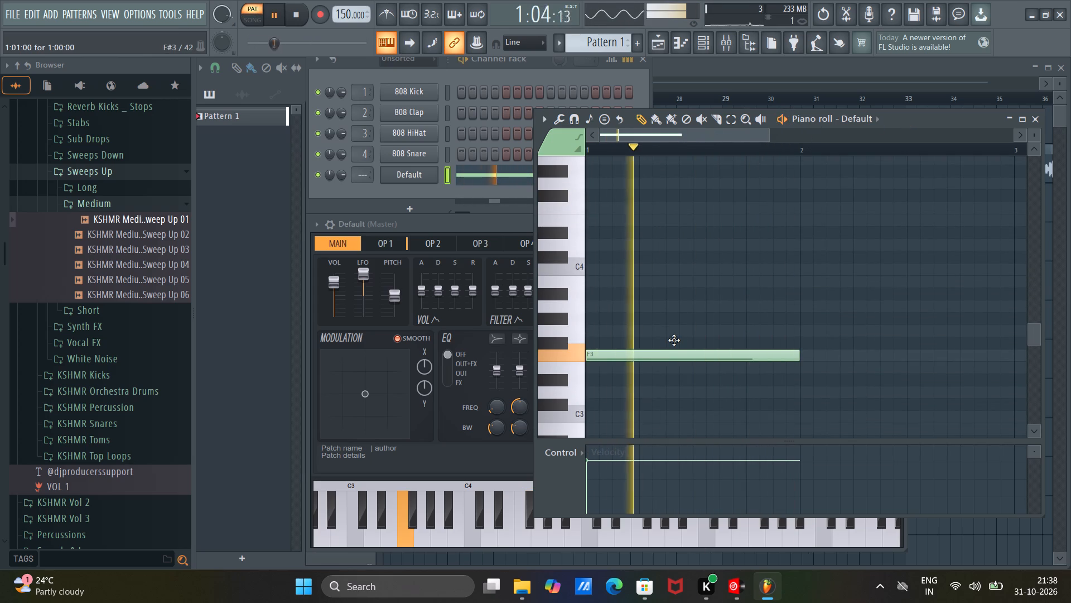
drag(674, 340, 672, 351)
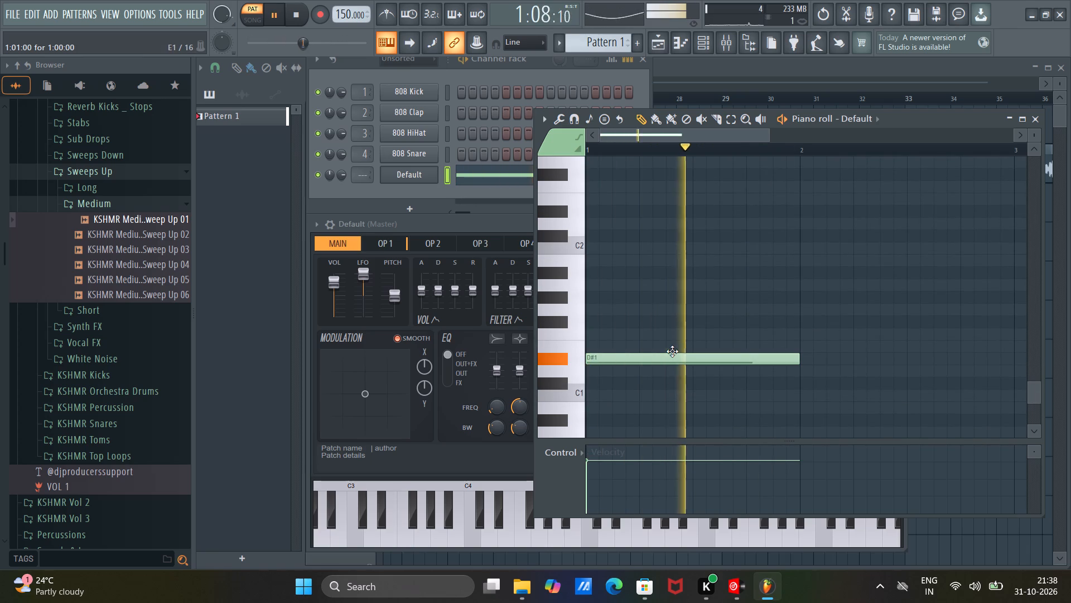
drag(672, 351, 677, 247)
scroll(679, 250, up, 2)
drag(666, 328, 654, 215)
scroll(664, 266, up, 2)
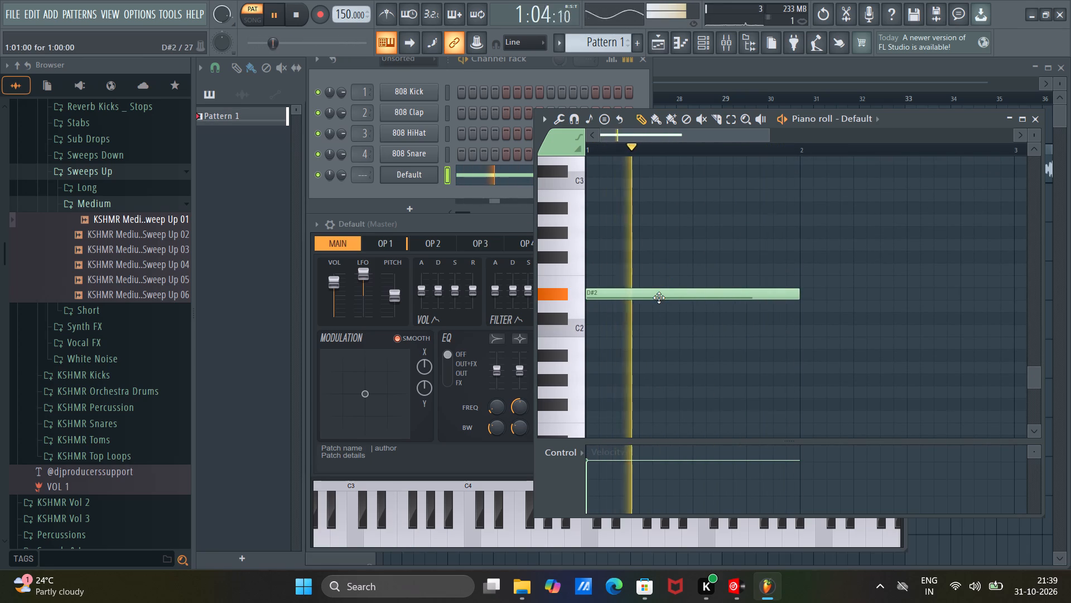
Tune the looping bass note downward by ear through A#1 and G#1, leaving it at G1.
drag(658, 297, 657, 367)
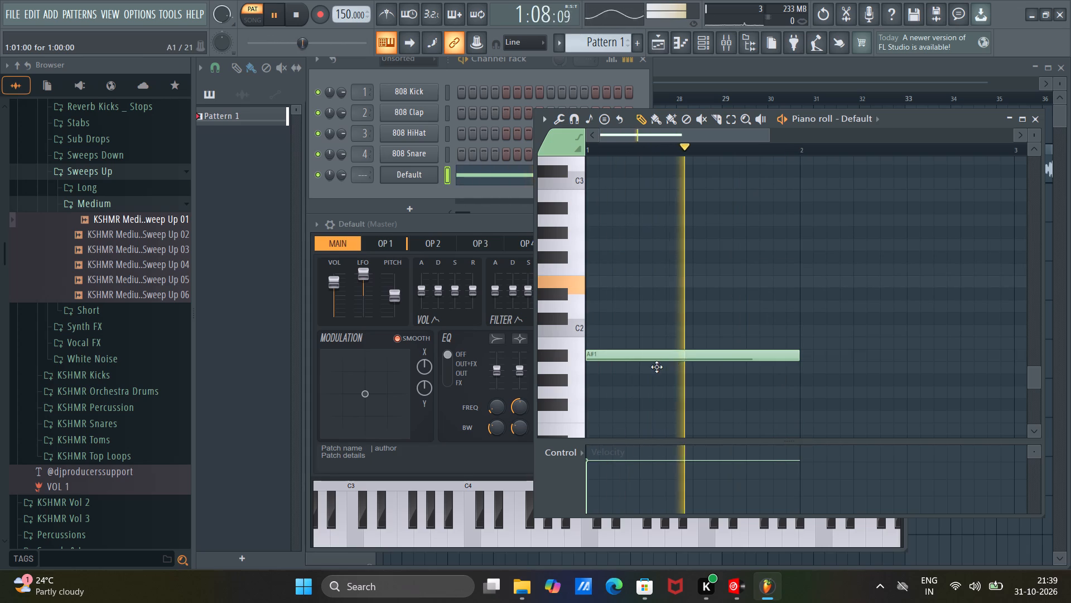
drag(657, 367, 657, 369)
scroll(659, 314, down, 2)
drag(659, 281, 661, 303)
drag(657, 295, 660, 311)
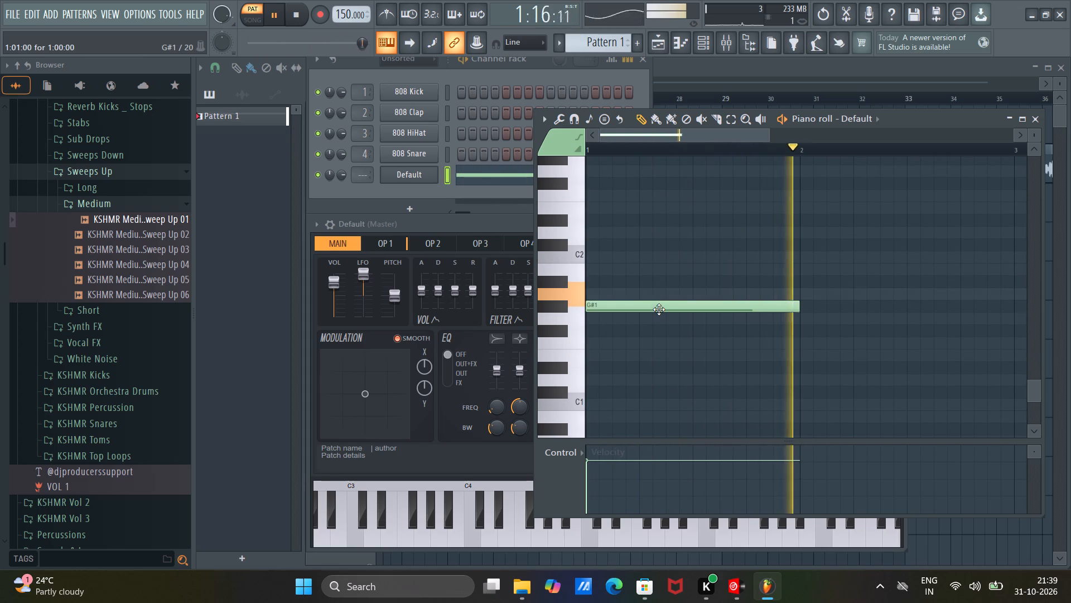
scroll(658, 305, up, 2)
scroll(658, 303, down, 1)
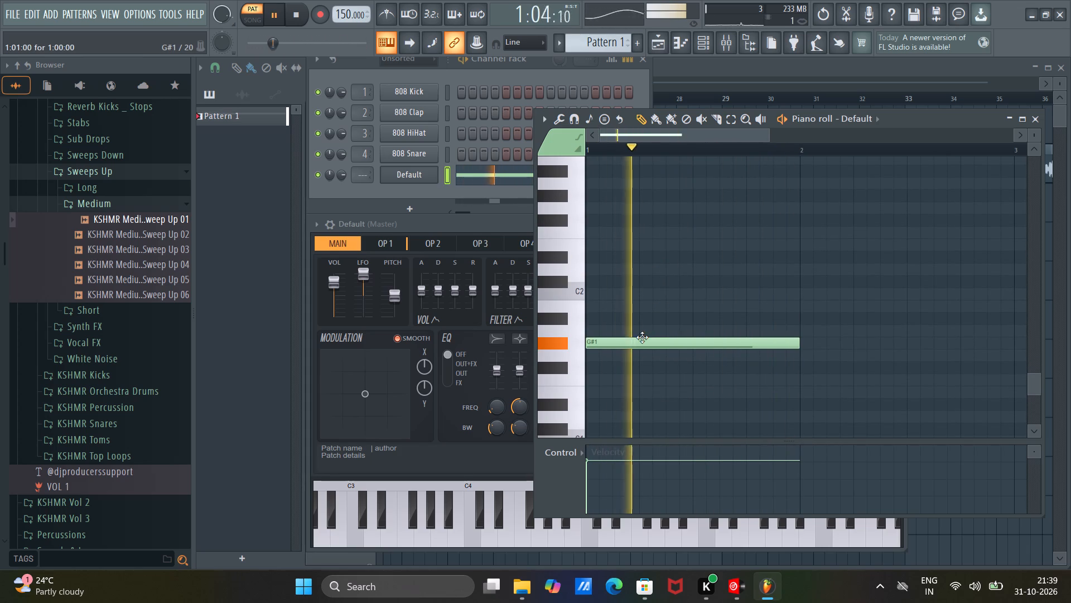
drag(642, 337, 644, 357)
scroll(665, 310, down, 2)
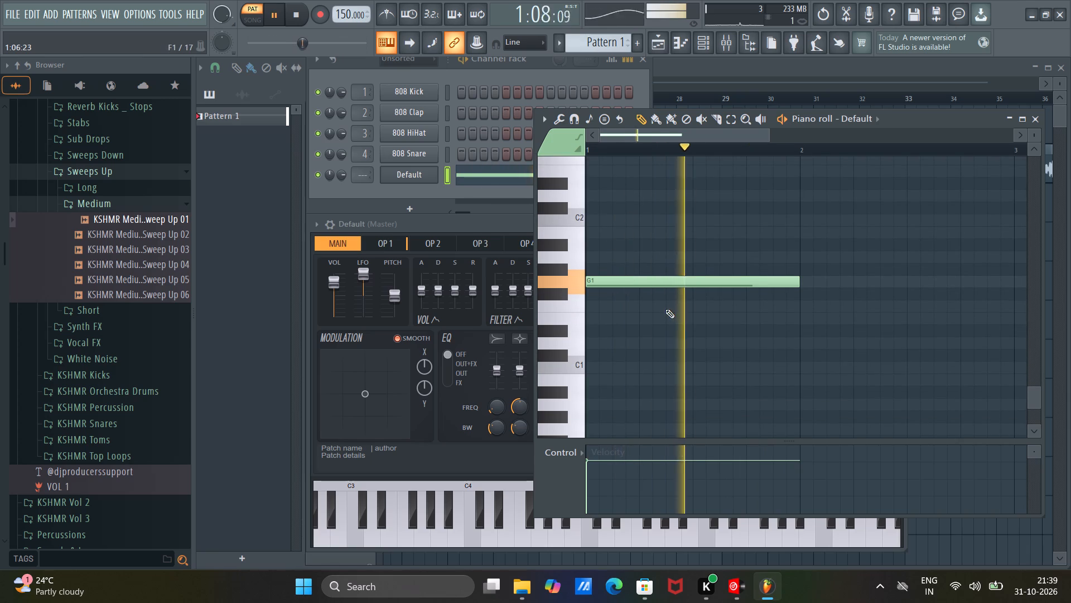
scroll(692, 260, up, 1)
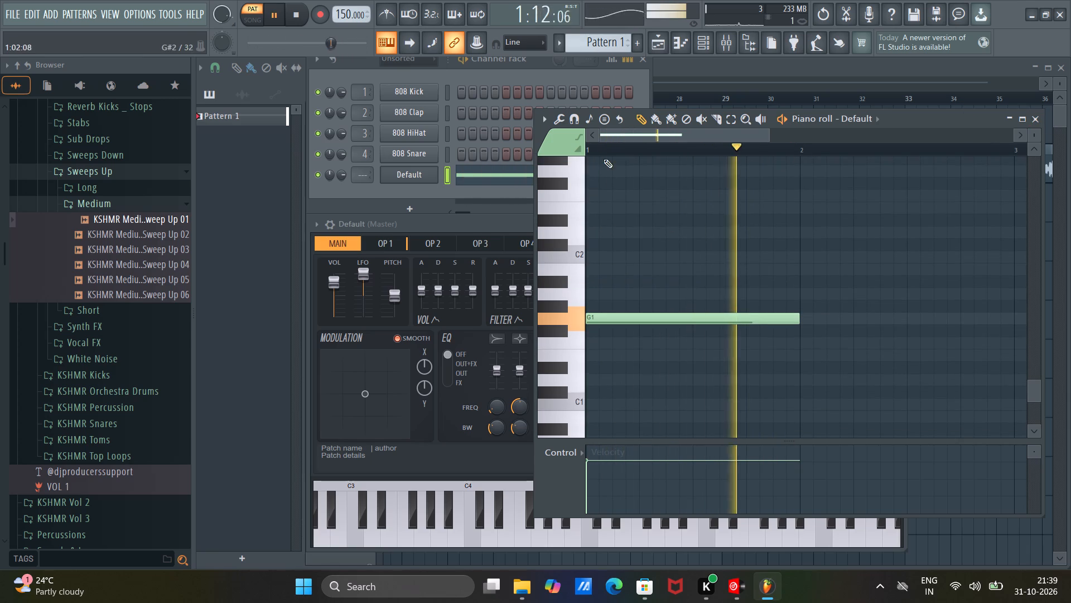
In the piano roll, add a slide note with portamento at C2 over the last quarter of bar 1, above the G1 note.
click(578, 149)
click(577, 140)
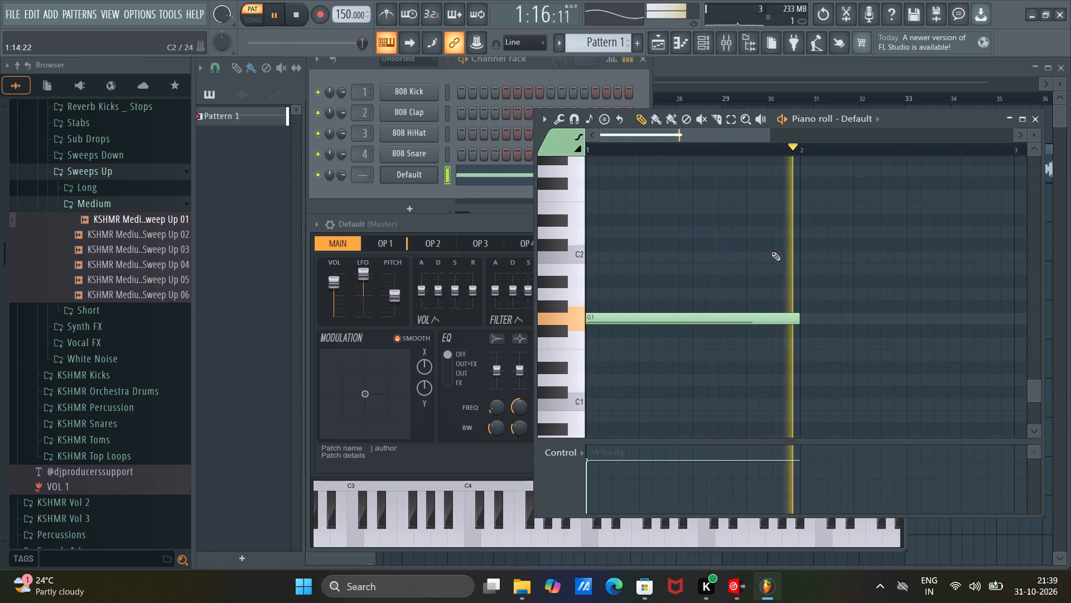
click(771, 251)
drag(781, 254, 759, 248)
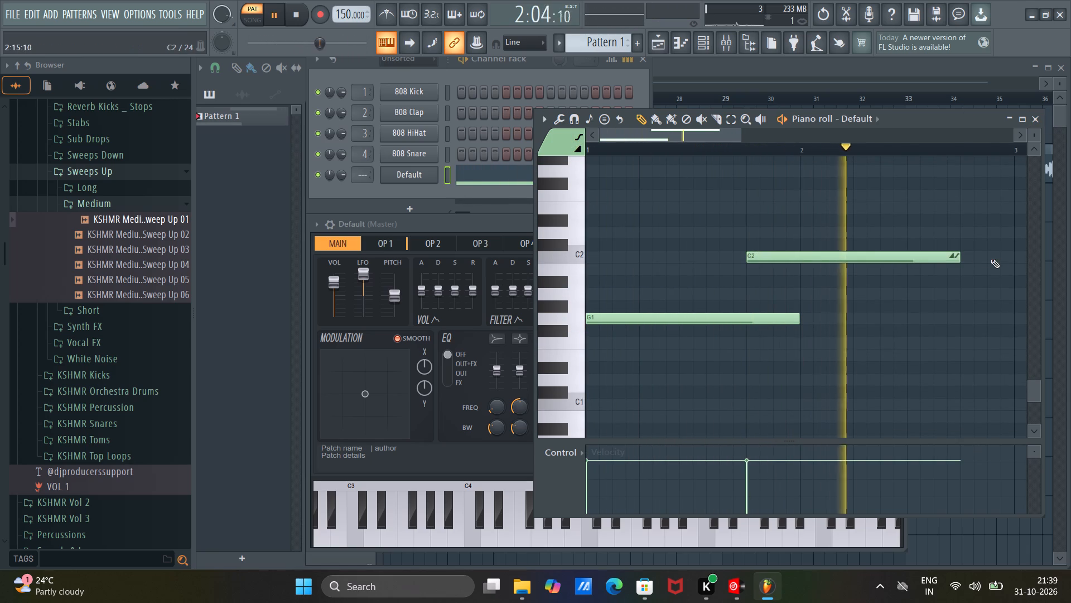
drag(958, 252, 799, 239)
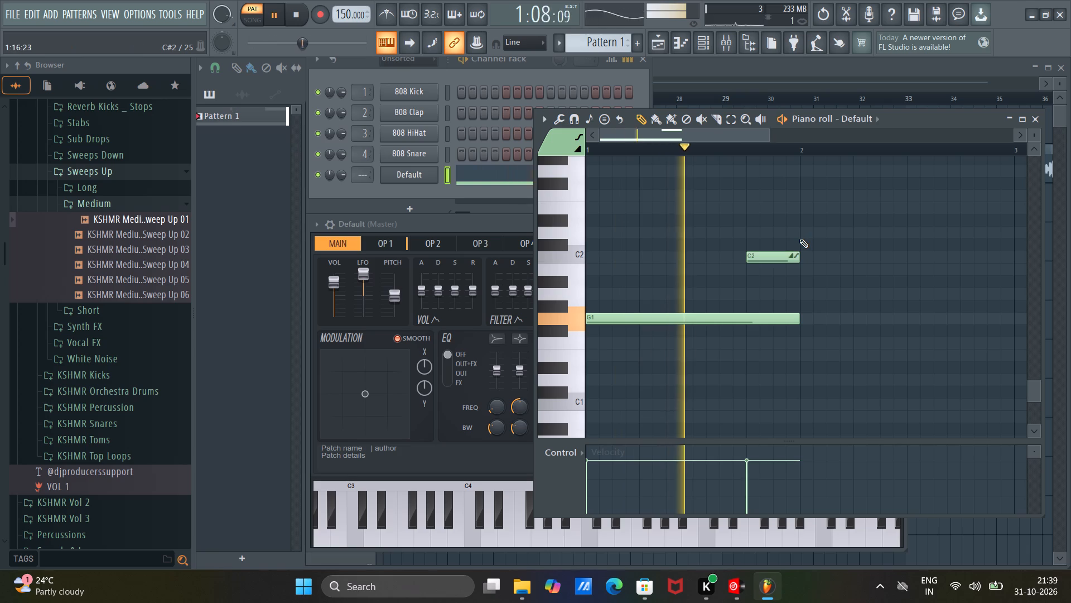
click(1035, 123)
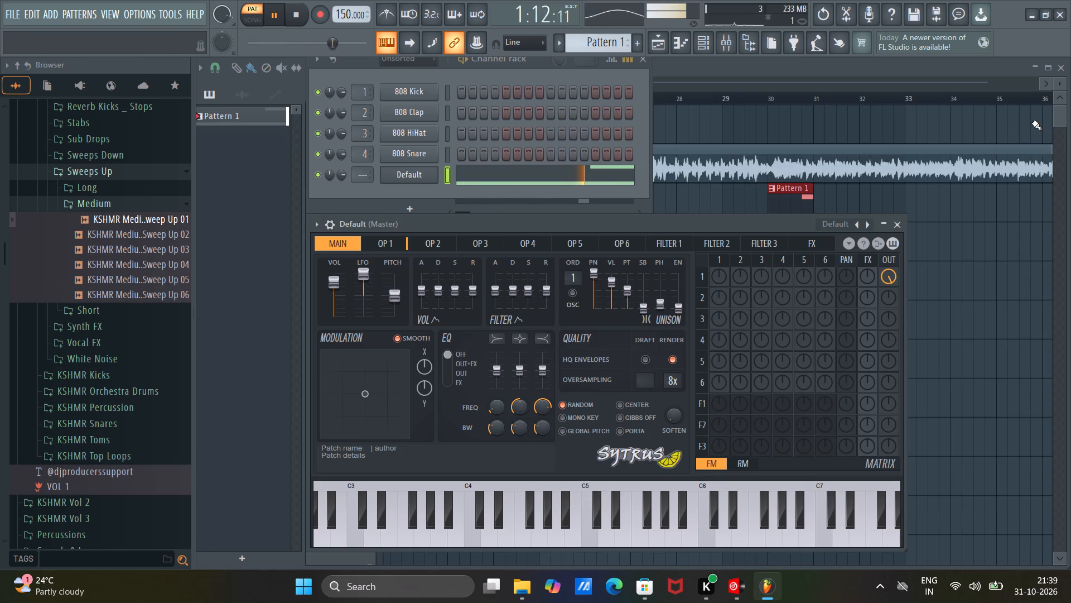
click(894, 229)
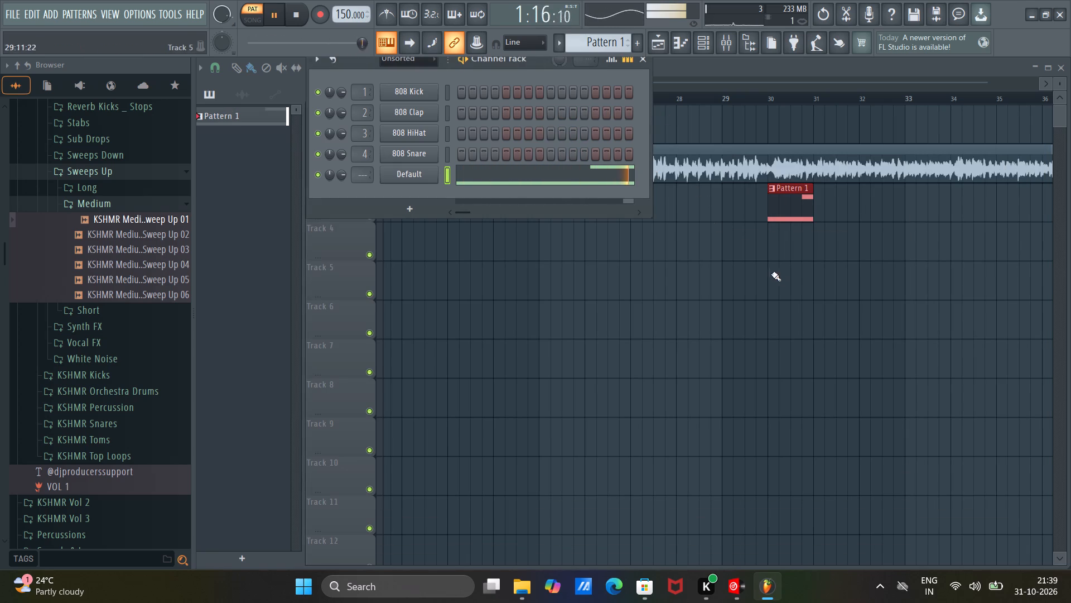
Duplicate the Pattern 1 clip on Track 3 five times, filling bars 30 to 36.
ctrl+click(790, 208)
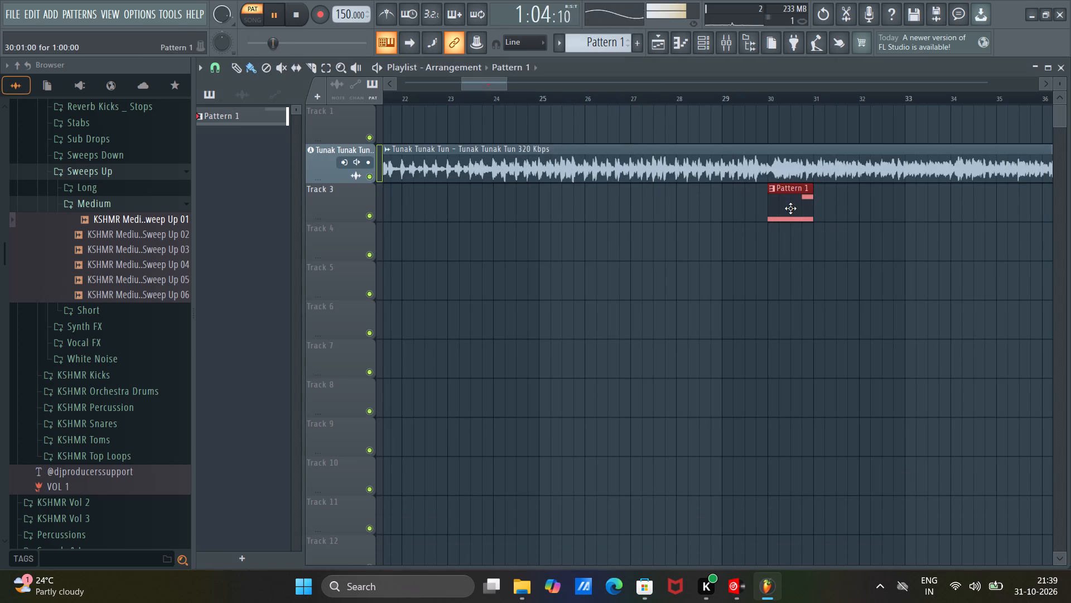
key(ctrl+b)
key(ctrl+b)
key(ctrl+b)
key(ctrl+b)
key(ctrl+b)
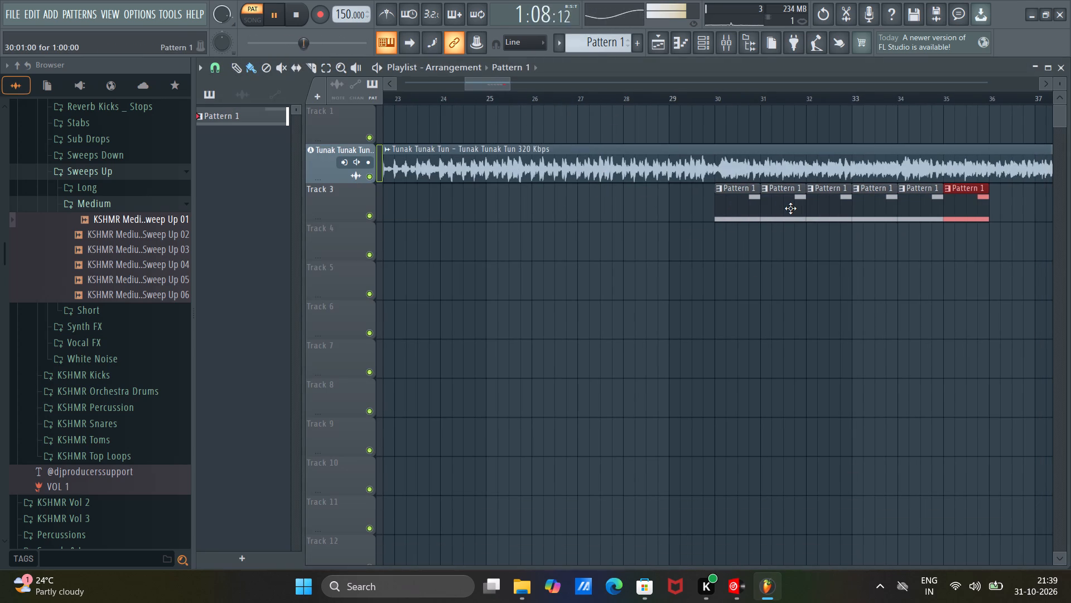
Play the song from about bar 27 into the repeated Pattern 1 clips, replay from bar 29, and check the song's mixer track.
key(space)
click(596, 98)
key(space)
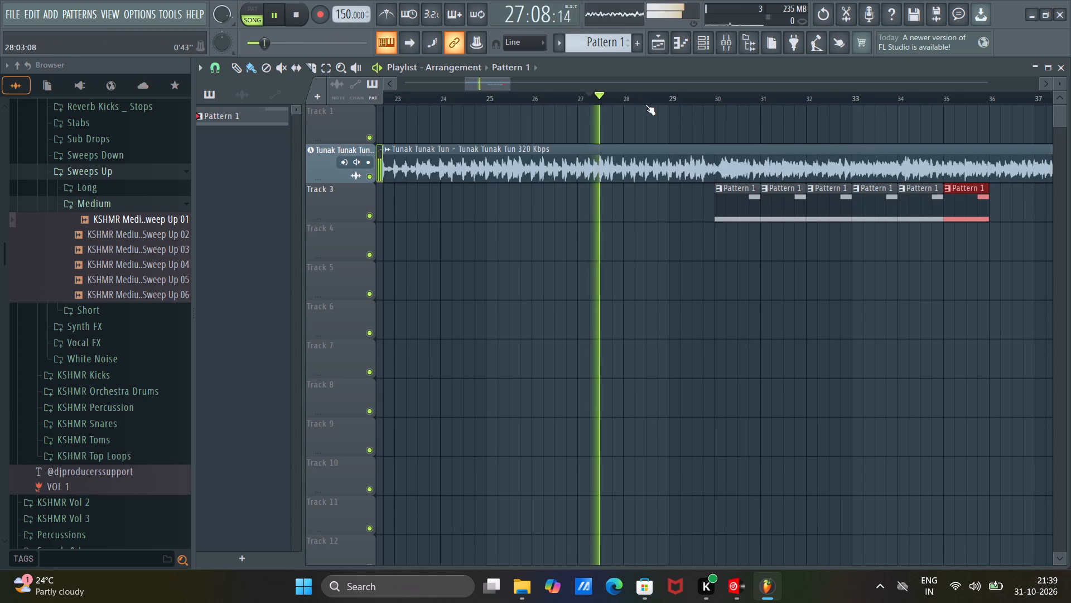
drag(496, 85, 506, 92)
scroll(573, 95, up, 3)
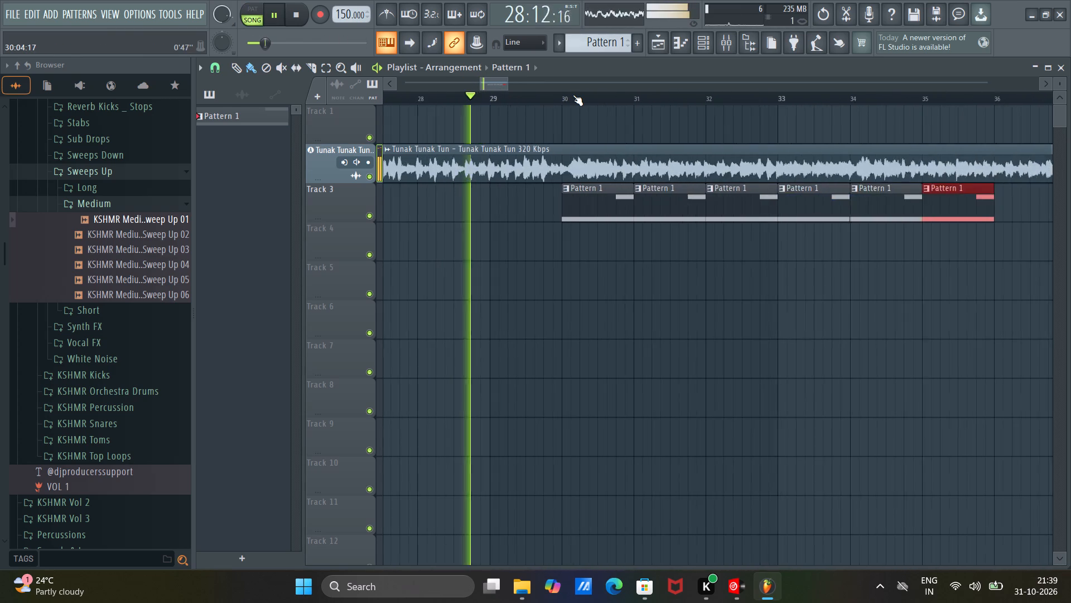
scroll(573, 95, up, 2)
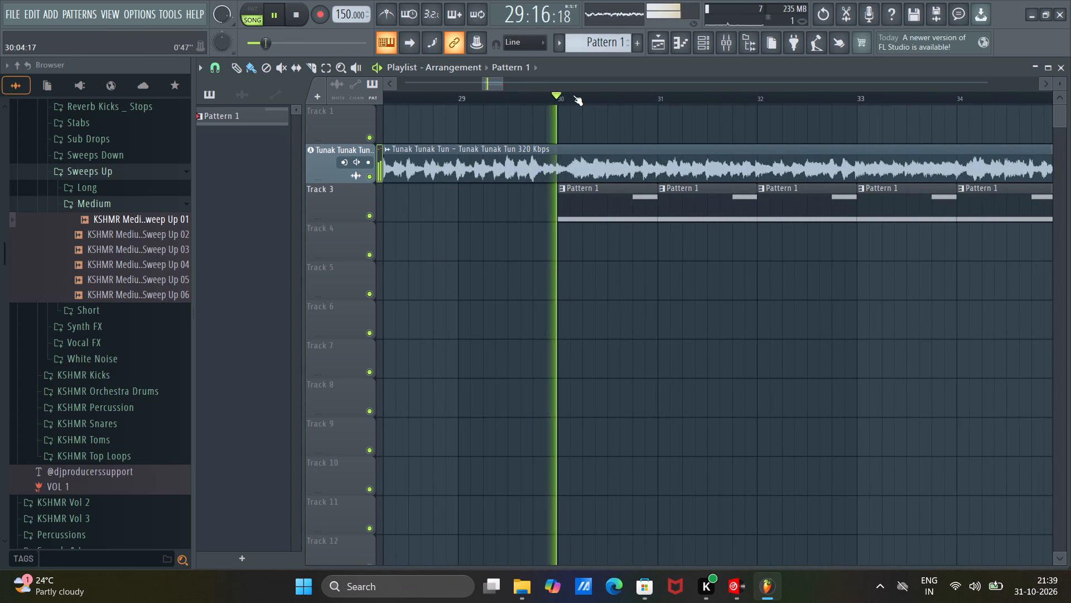
scroll(573, 95, down, 8)
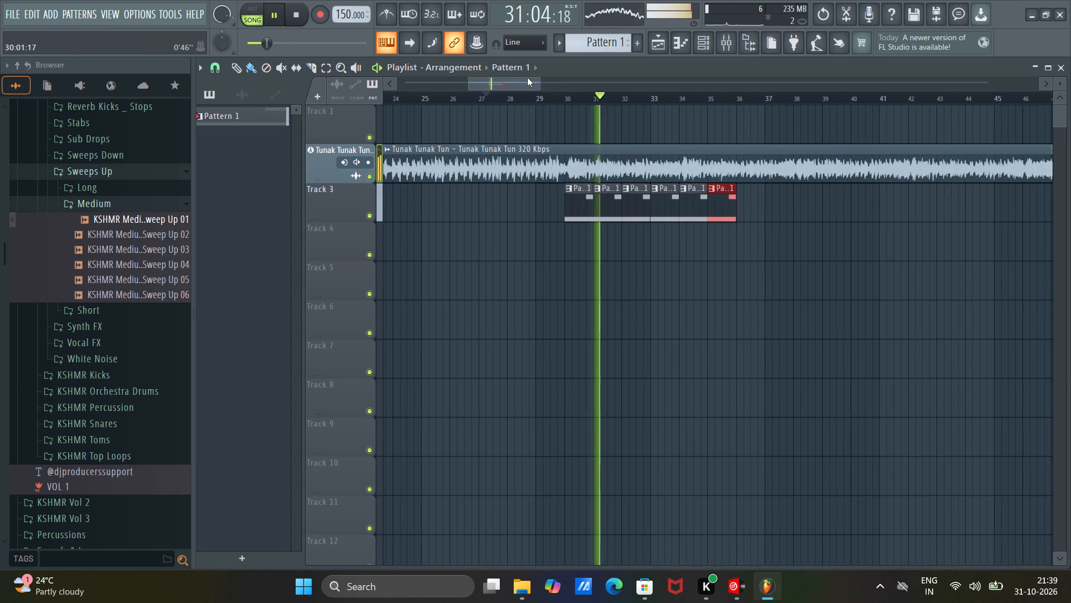
drag(517, 82, 512, 84)
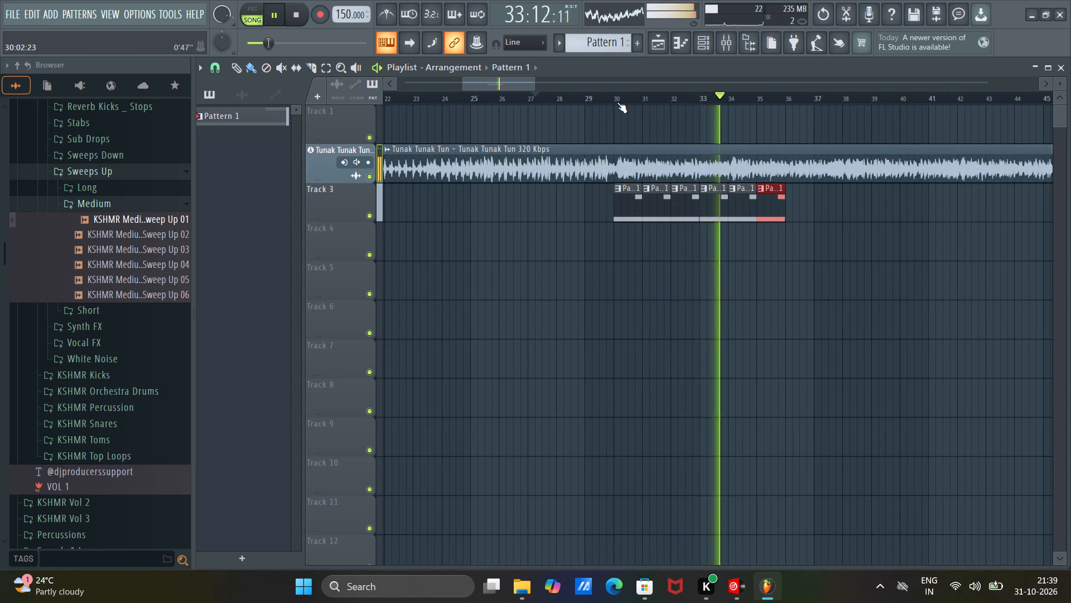
scroll(617, 102, up, 8)
click(551, 93)
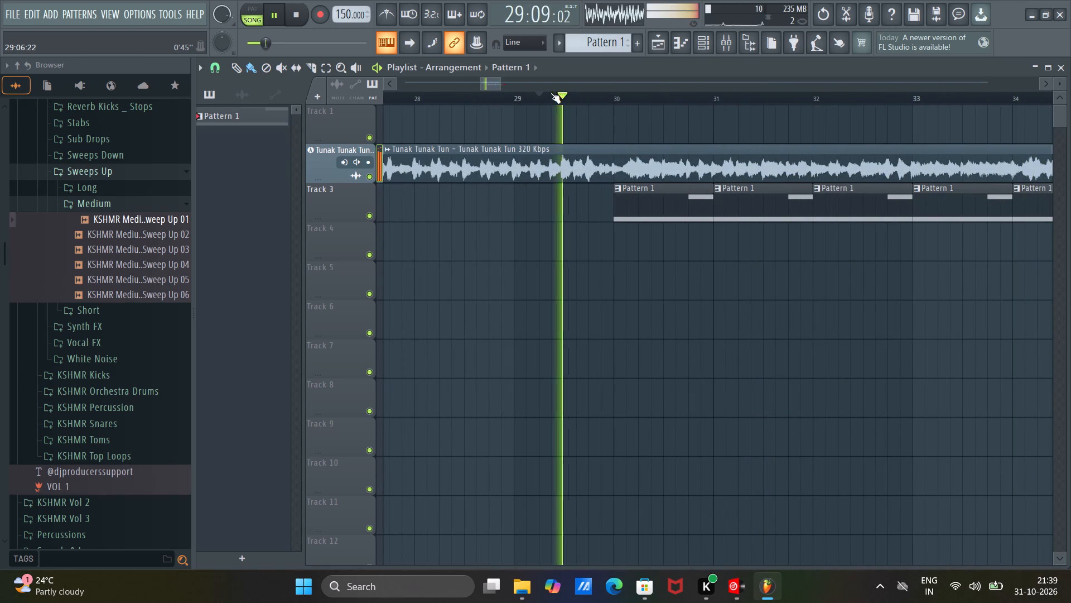
click(720, 40)
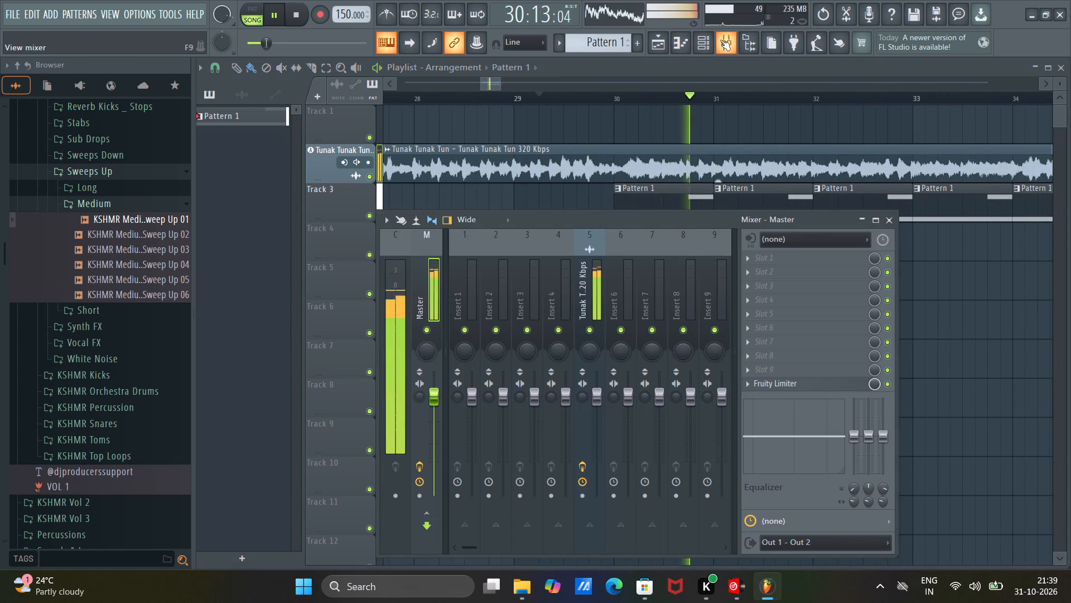
click(587, 229)
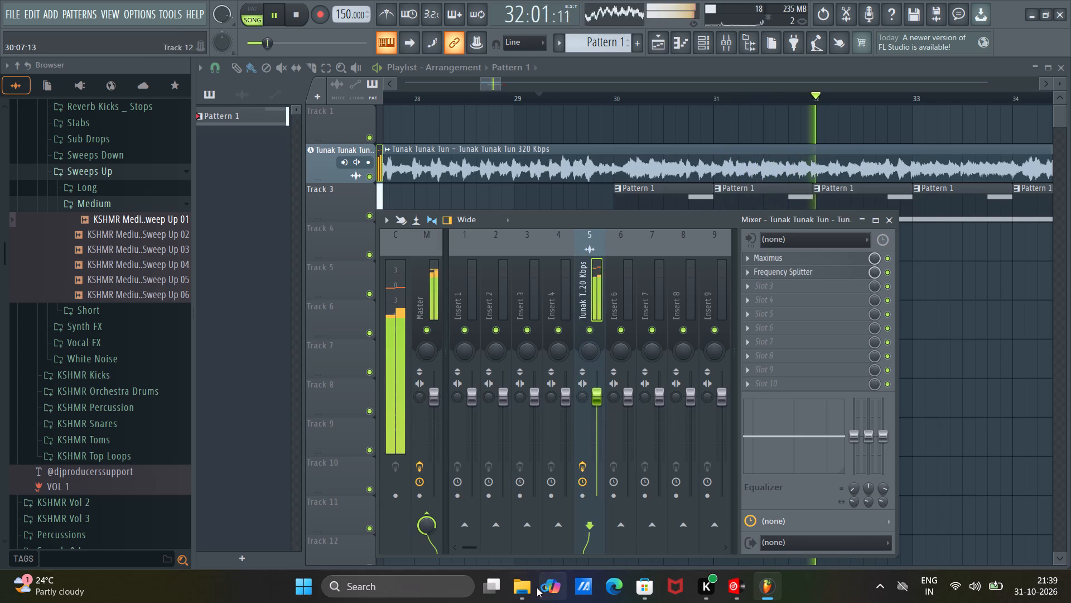
key(space)
click(889, 223)
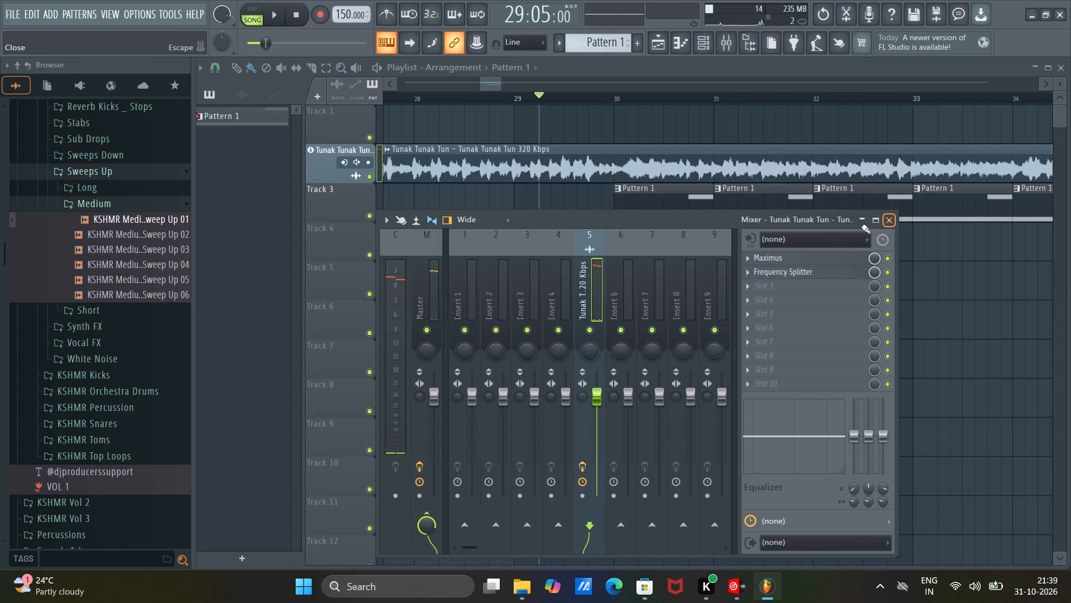
Route the Sytrus channel to a free mixer track, insert 6, and play the song through it.
click(707, 42)
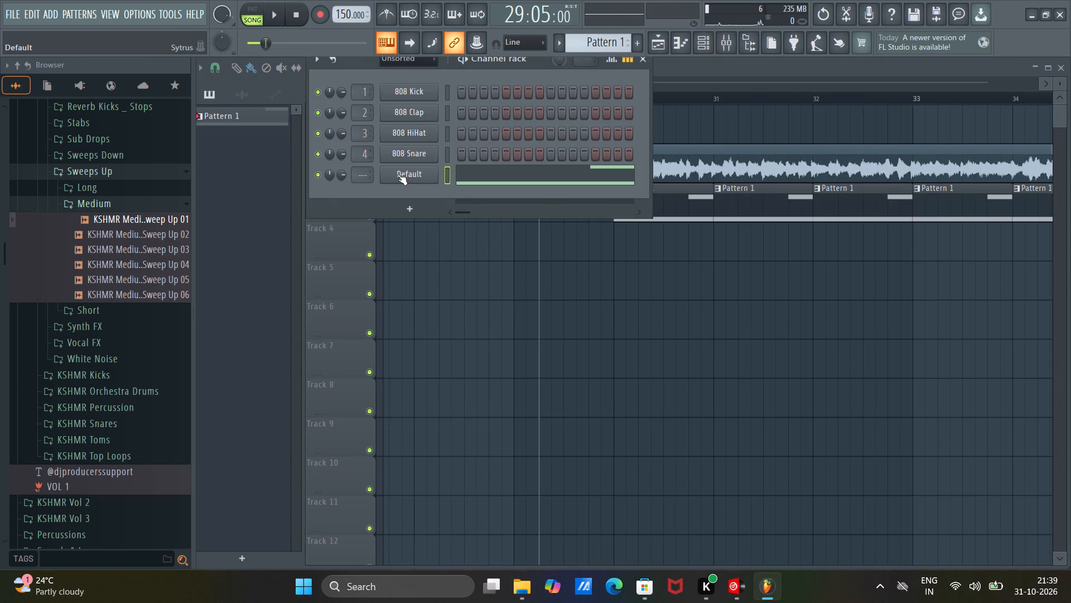
click(397, 174)
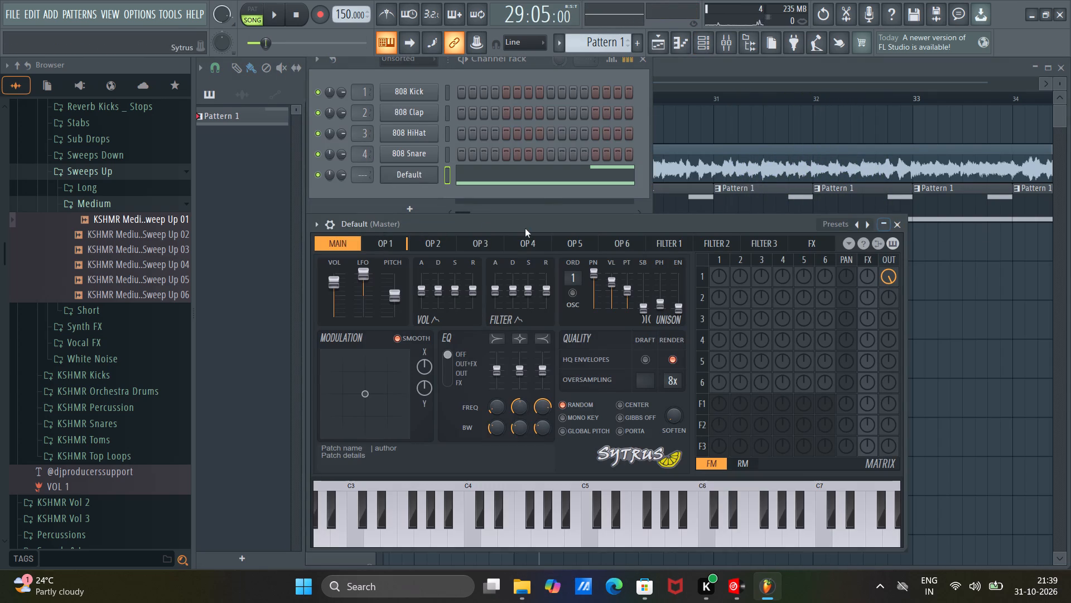
click(320, 225)
click(501, 260)
click(504, 266)
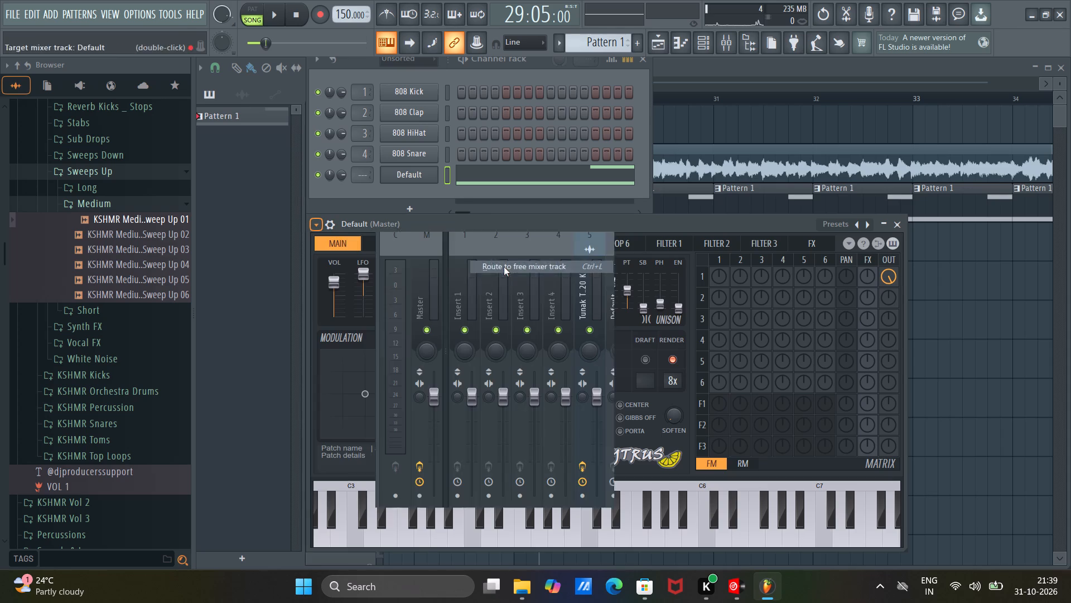
key(space)
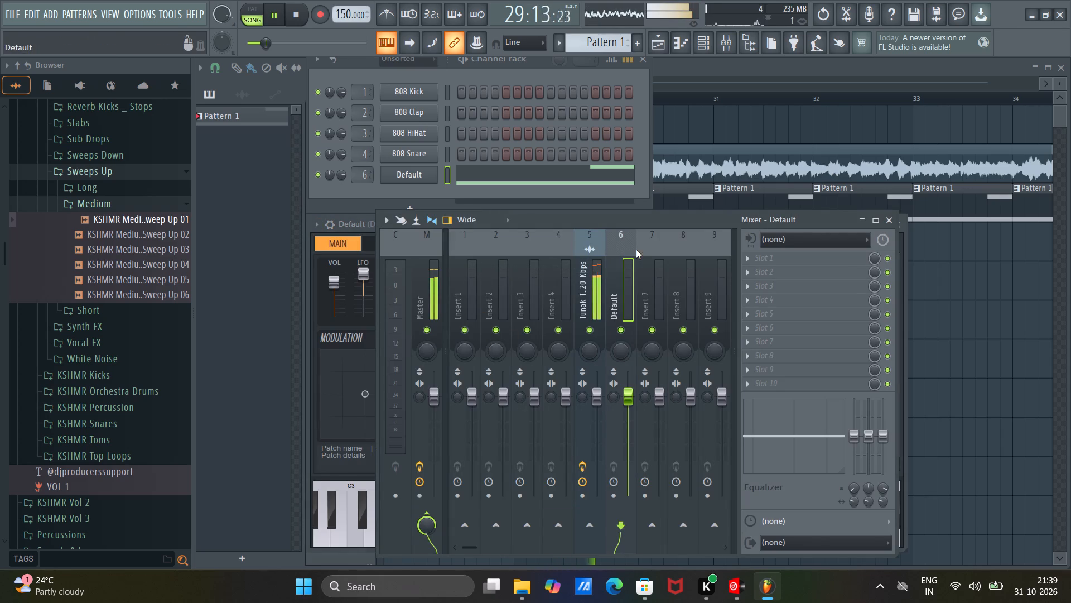
click(616, 242)
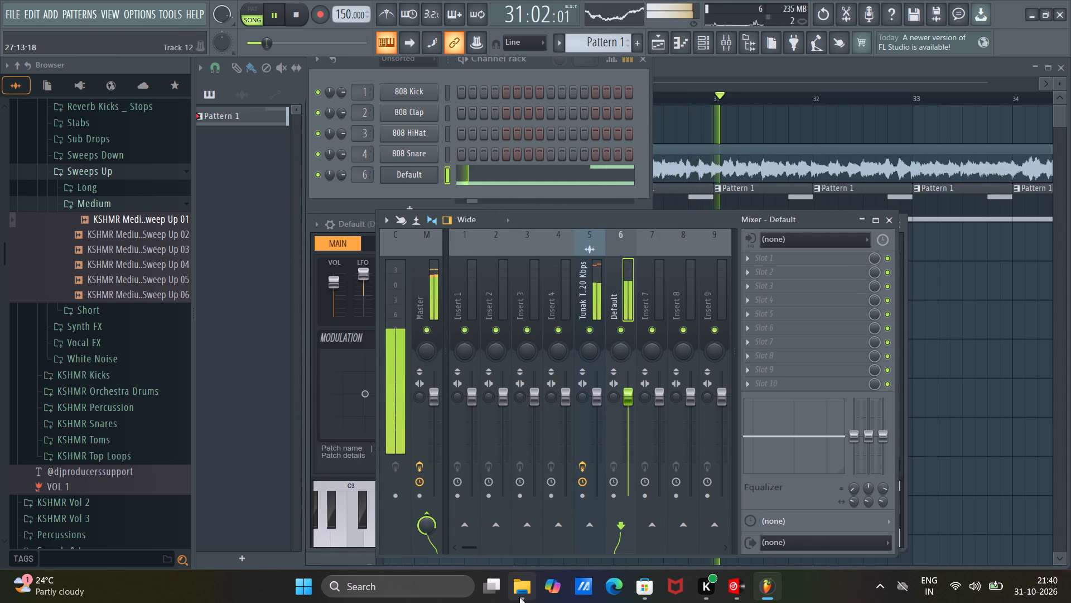
Switch to File Explorer and open the FL PACK folder in Documents.
click(519, 597)
key(space)
key(space)
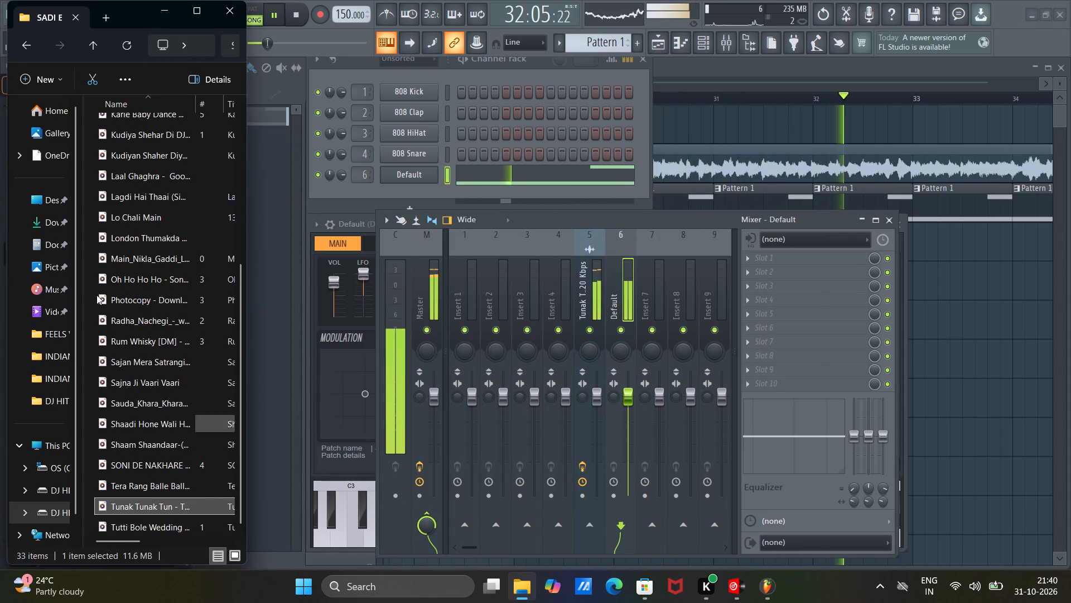
click(41, 247)
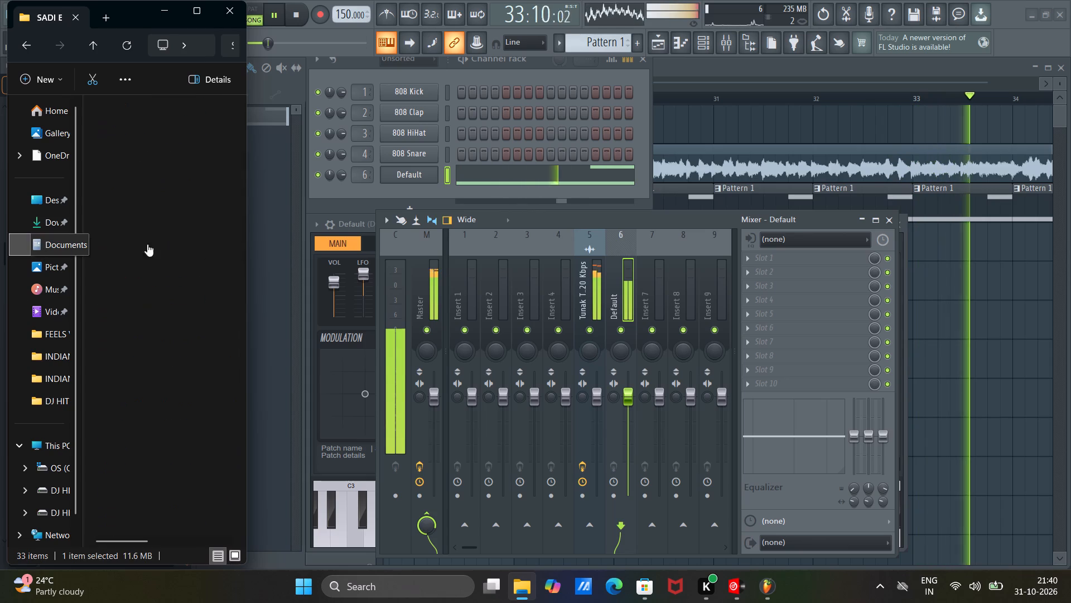
click(134, 172)
double_click(135, 148)
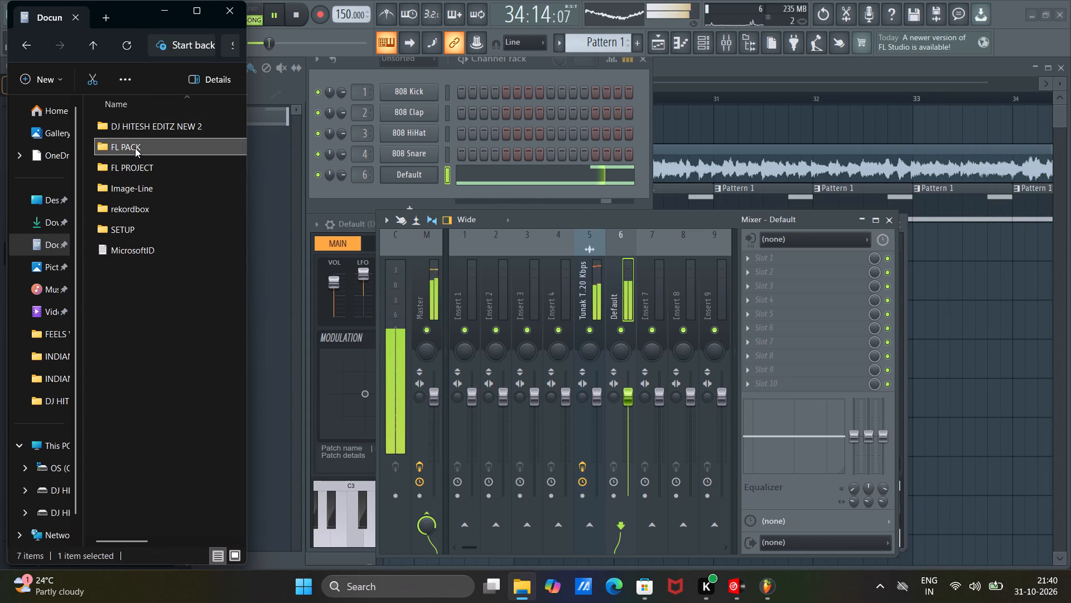
Load the 330 2 and 330 effect presets into the first two slots of the Sytrus mixer track and listen to the result.
drag(89, 246, 104, 269)
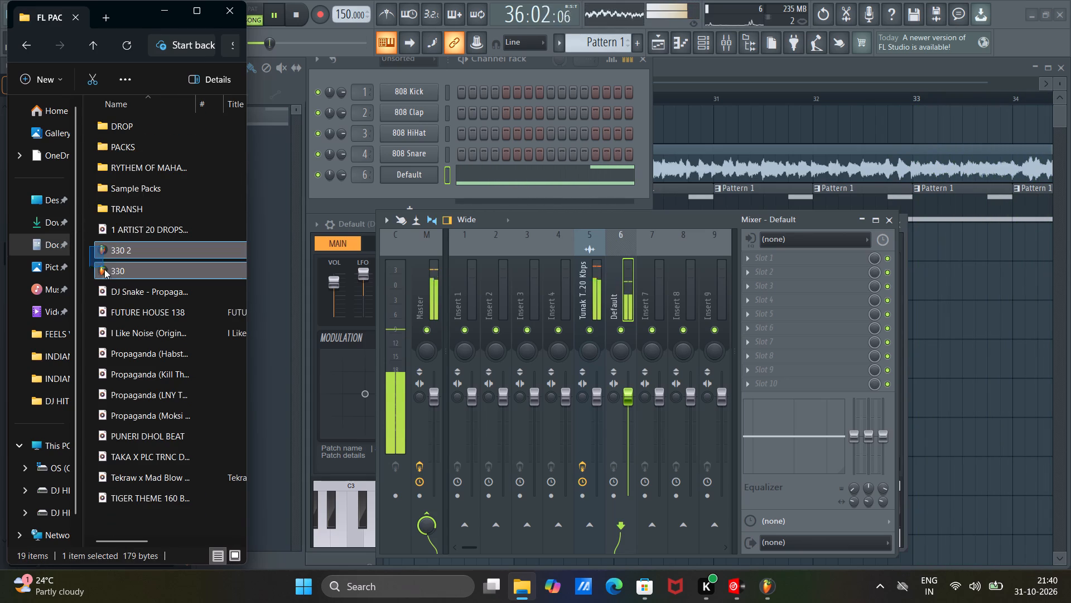
drag(104, 269, 113, 278)
drag(135, 248, 759, 259)
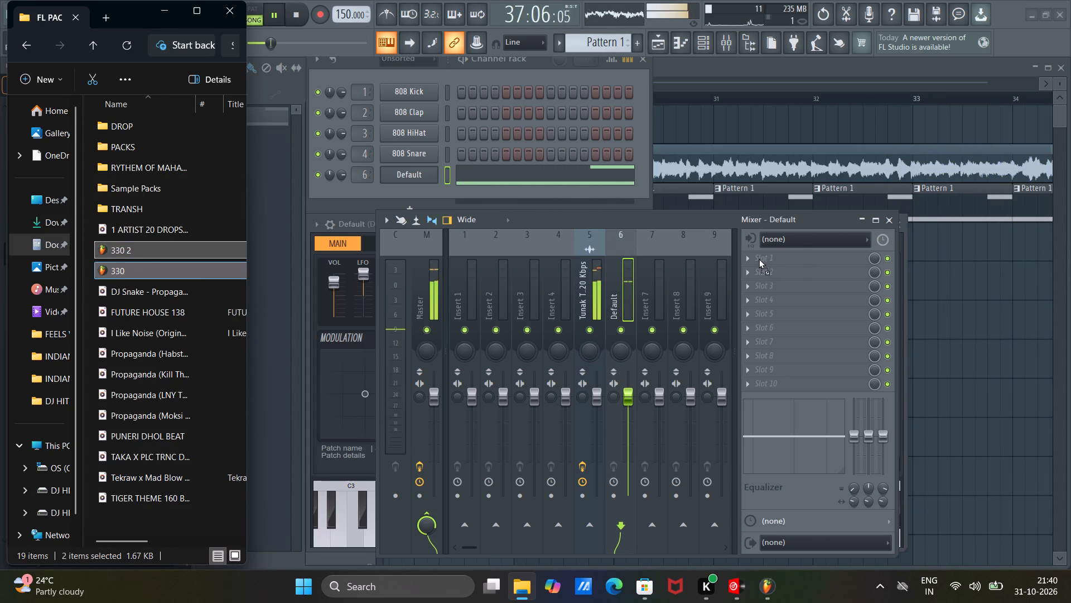
drag(759, 259, 759, 258)
click(534, 366)
click(534, 366)
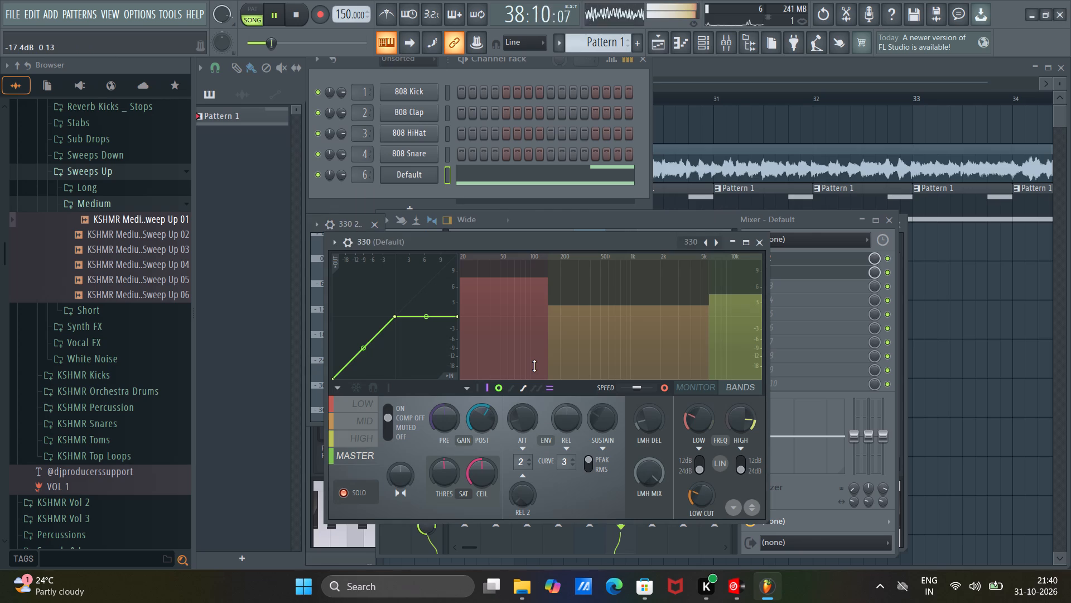
key(space)
key(space)
click(755, 246)
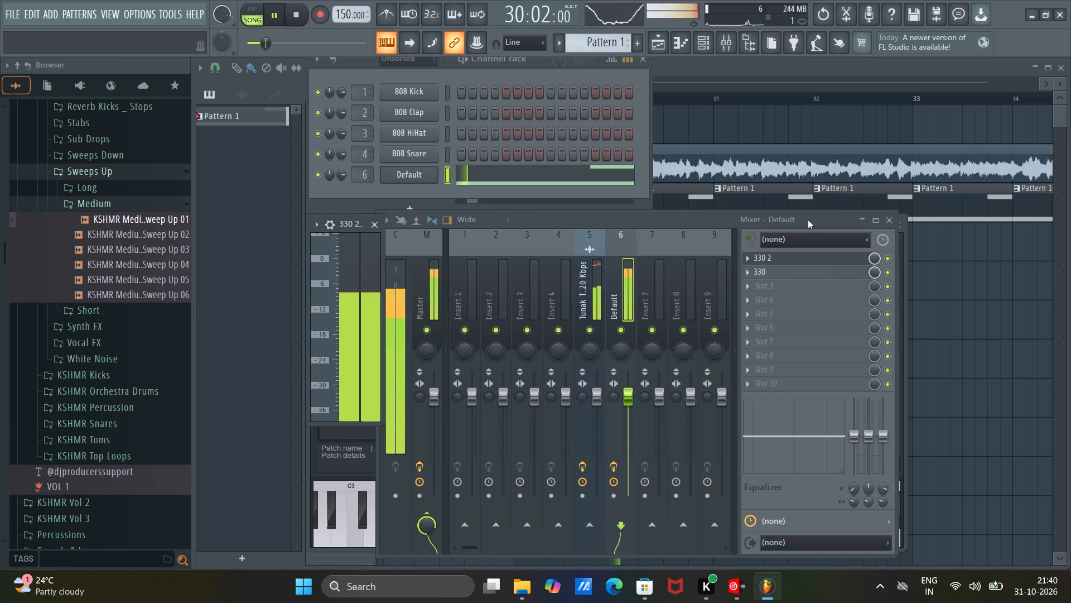
click(889, 216)
click(896, 221)
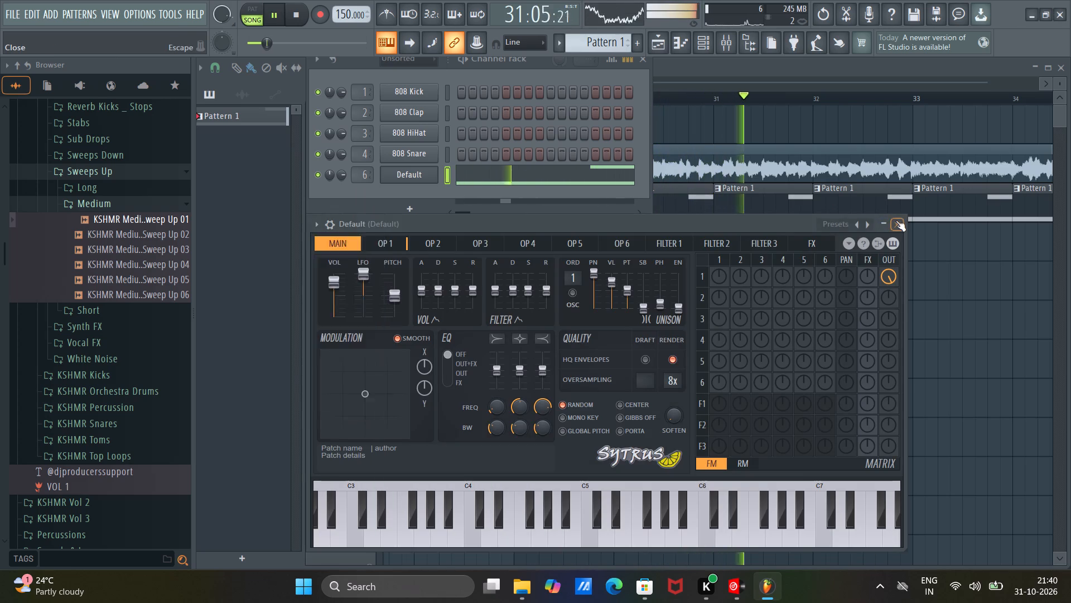
click(639, 64)
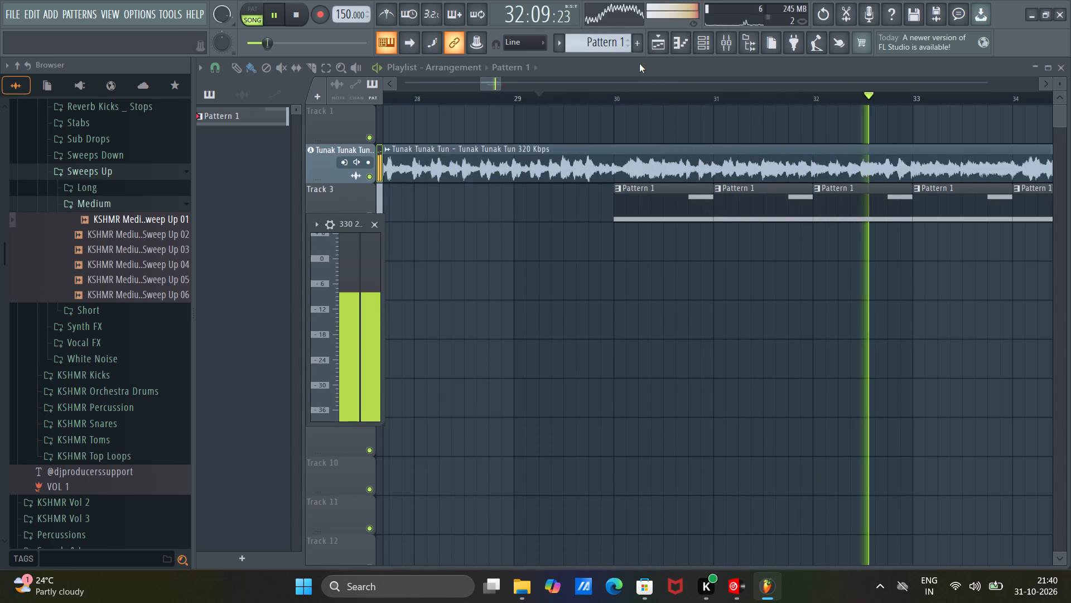
Replay from just before bar 29 and lower the Sytrus mixer track's volume to below 70%.
click(491, 100)
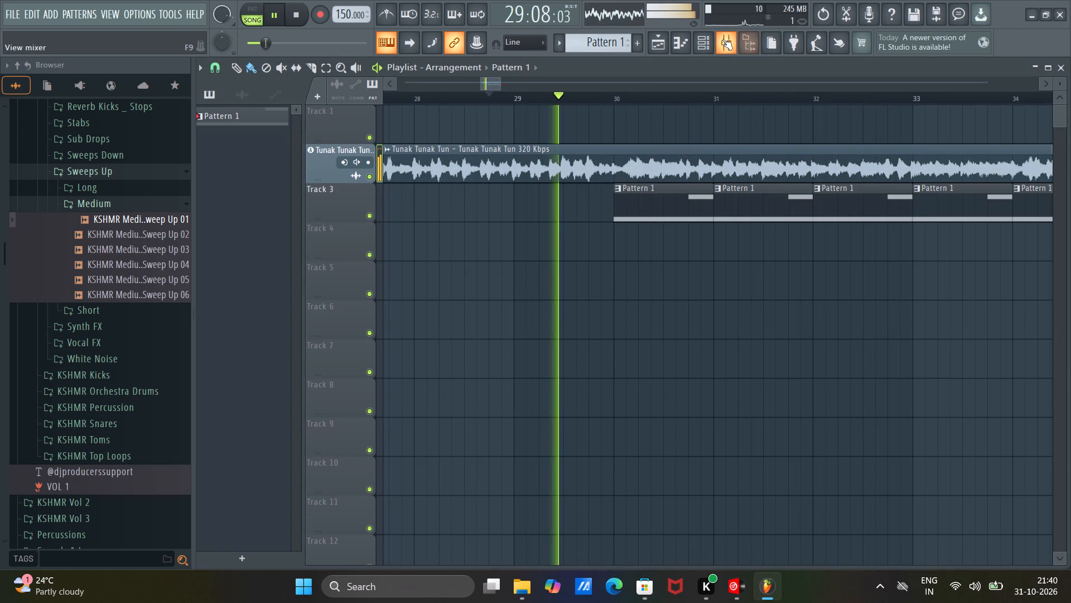
click(722, 39)
scroll(622, 395, down, 10)
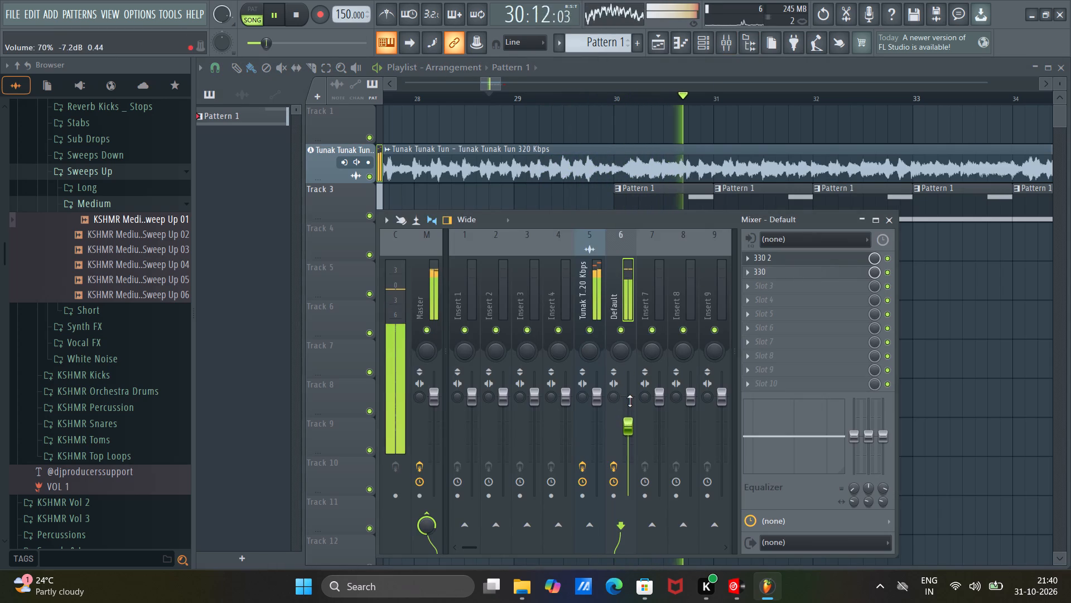
scroll(630, 401, down, 3)
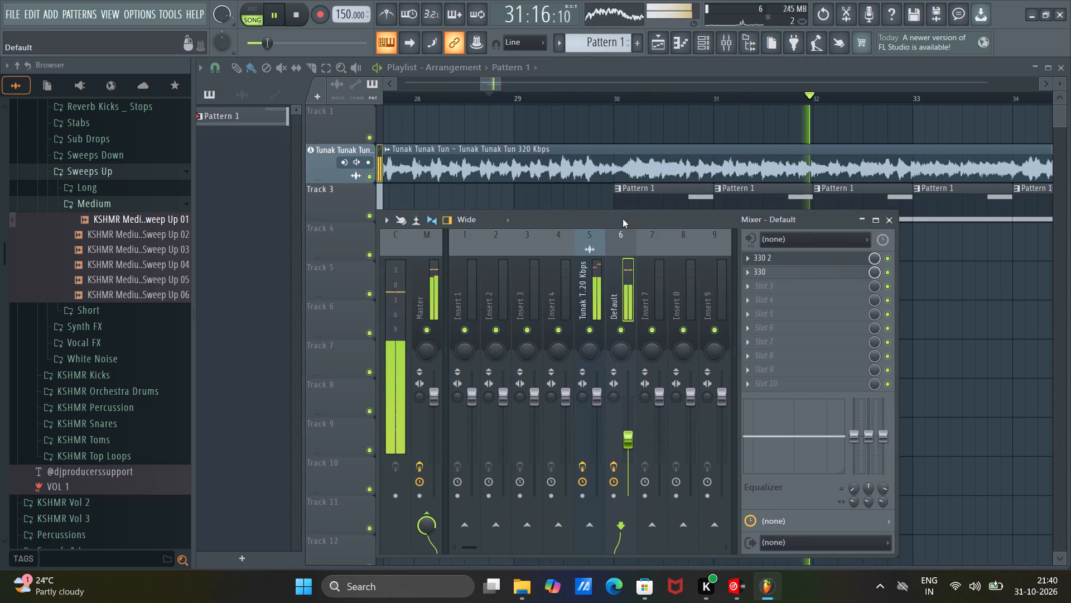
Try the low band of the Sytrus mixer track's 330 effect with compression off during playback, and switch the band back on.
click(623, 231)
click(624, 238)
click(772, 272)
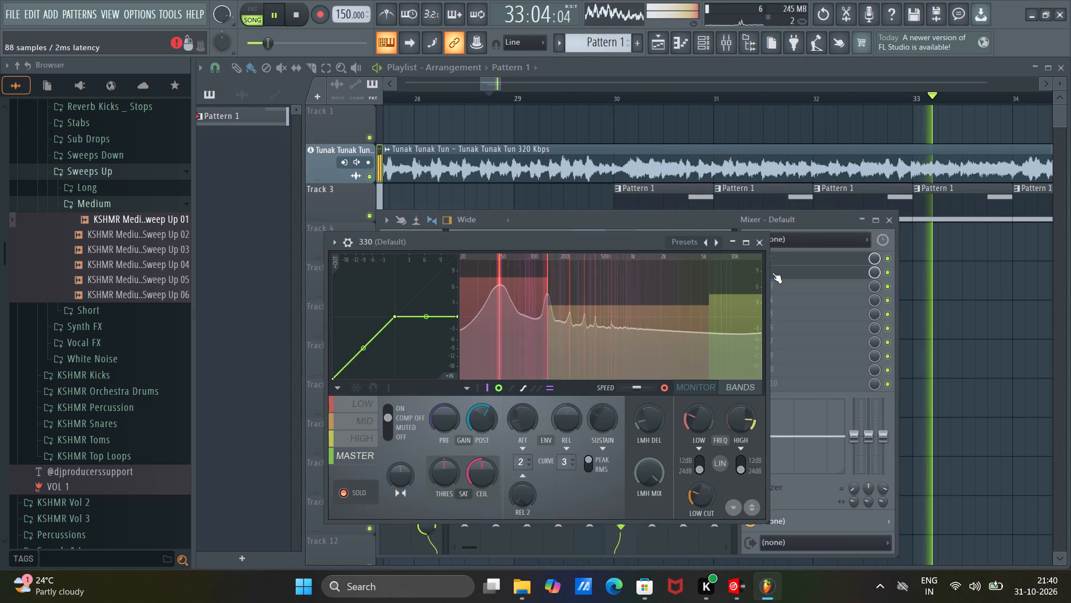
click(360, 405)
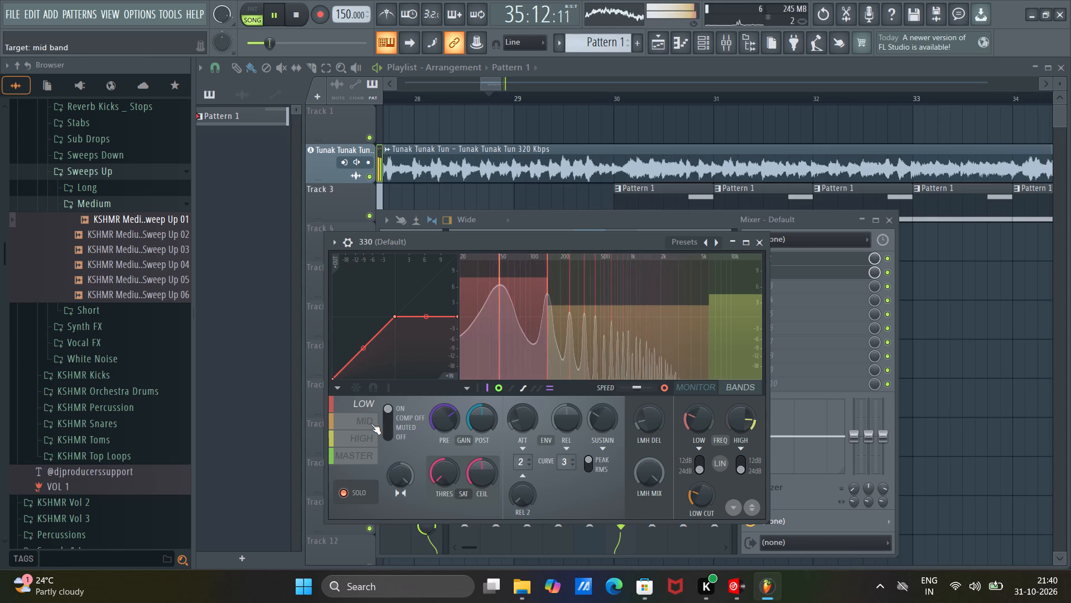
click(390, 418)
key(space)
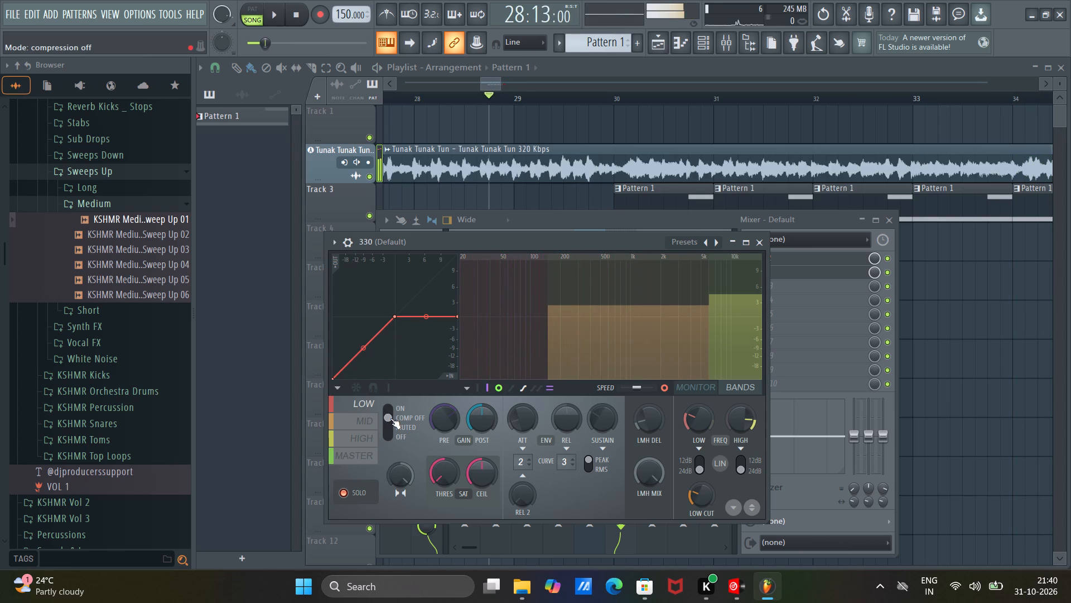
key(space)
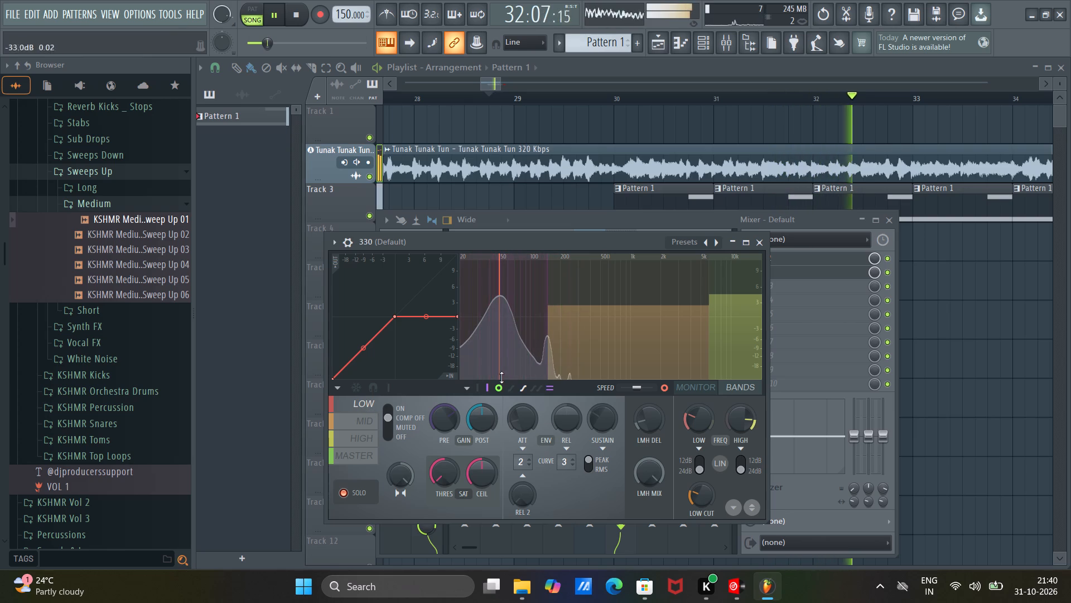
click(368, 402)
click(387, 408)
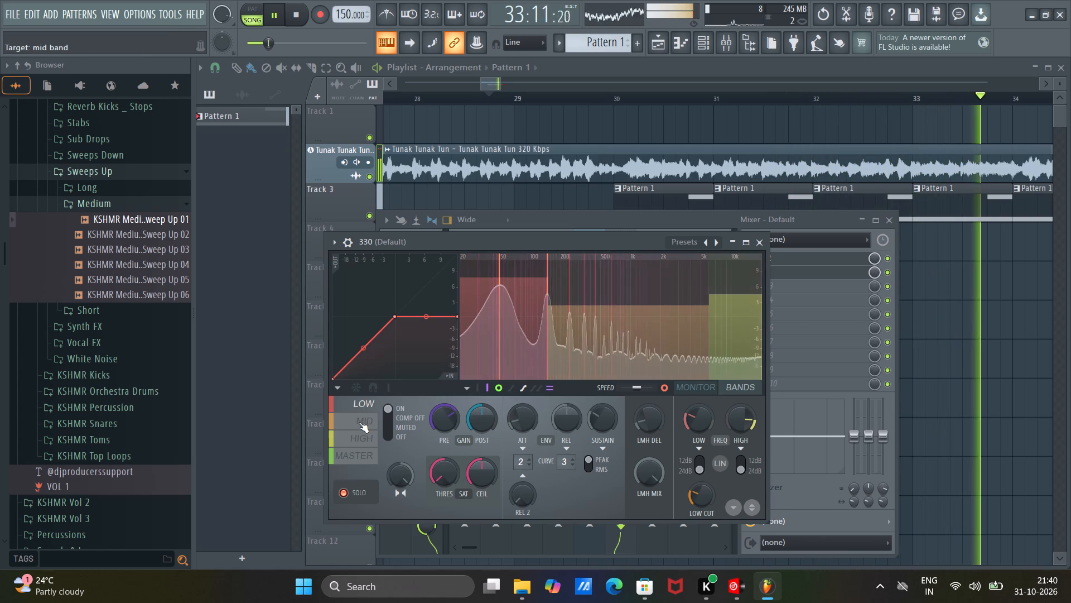
Look through the mid, high and master bands of the 330 effect, and close the effect and the mixer.
click(359, 422)
click(363, 442)
click(369, 460)
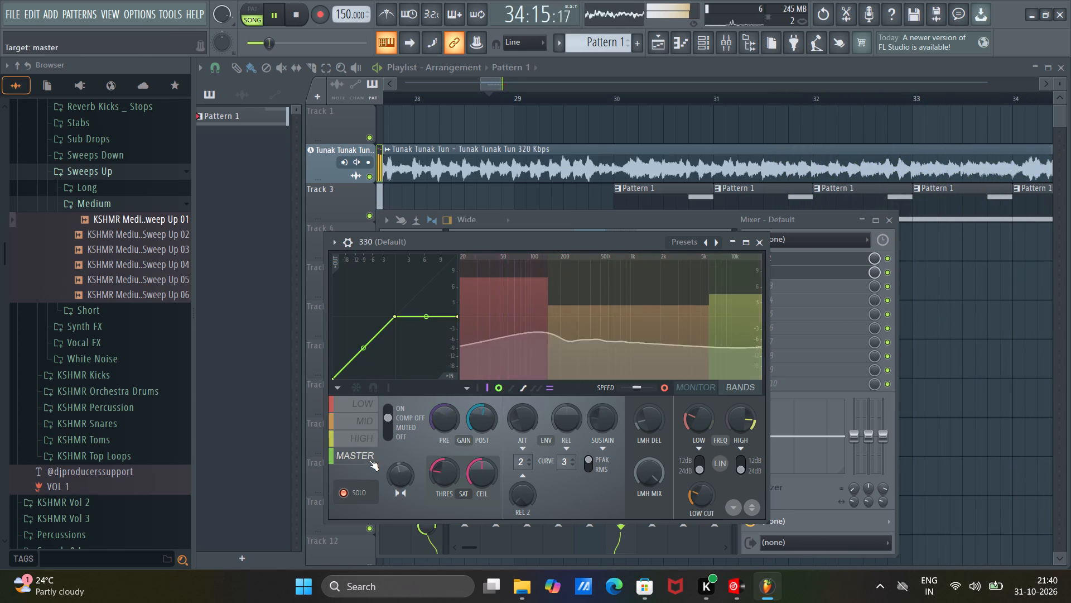
click(760, 246)
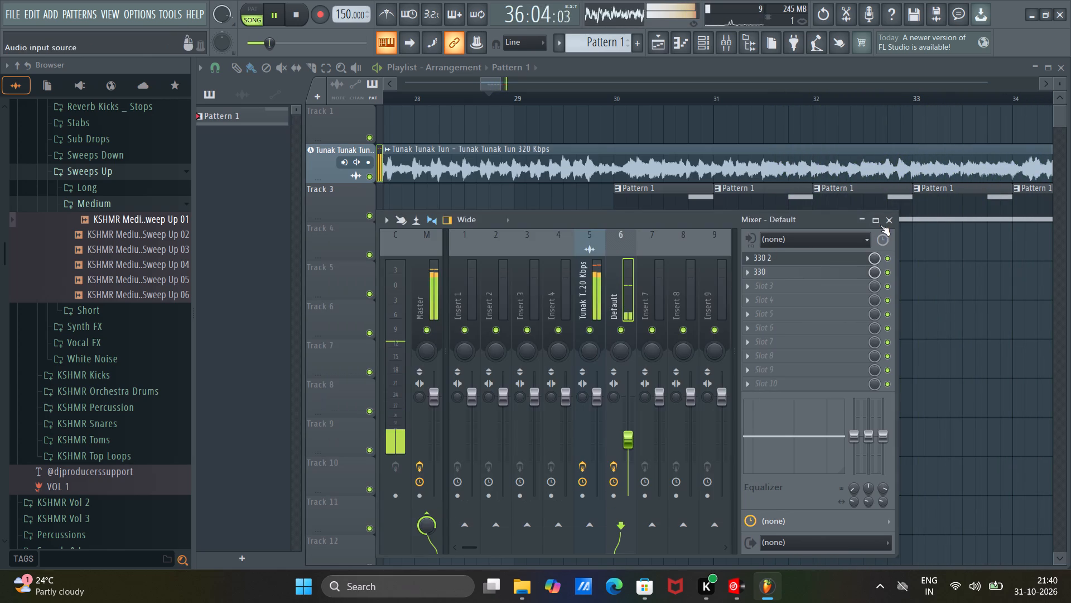
click(890, 224)
Replay from just before bar 29 and raise the high main output to 6.2 dB in the Tunak Tunak Tun track's Frequency Splitter.
click(501, 99)
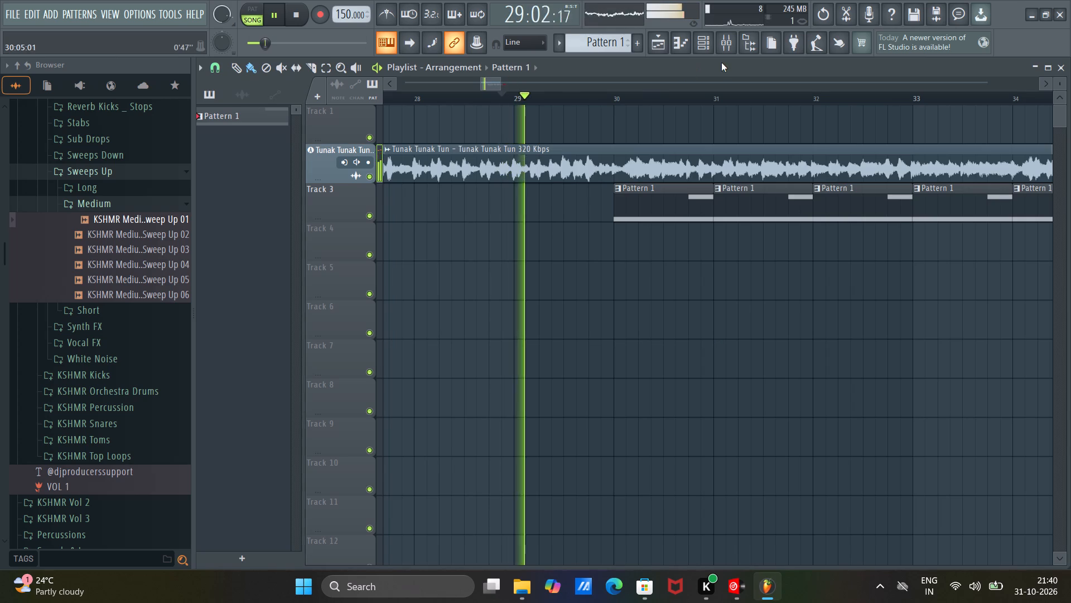
click(727, 42)
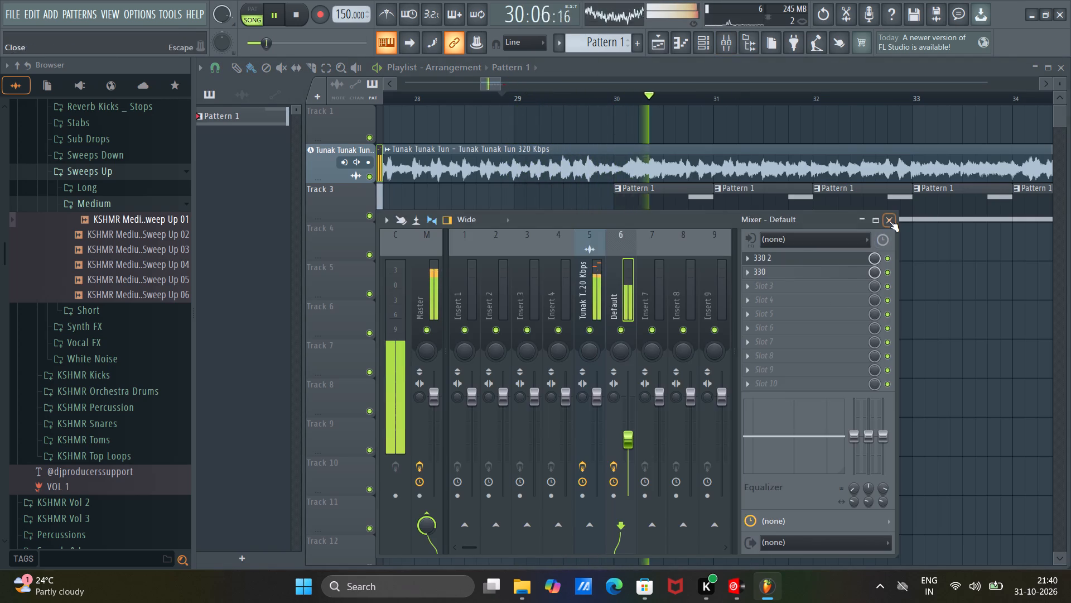
click(890, 220)
click(720, 47)
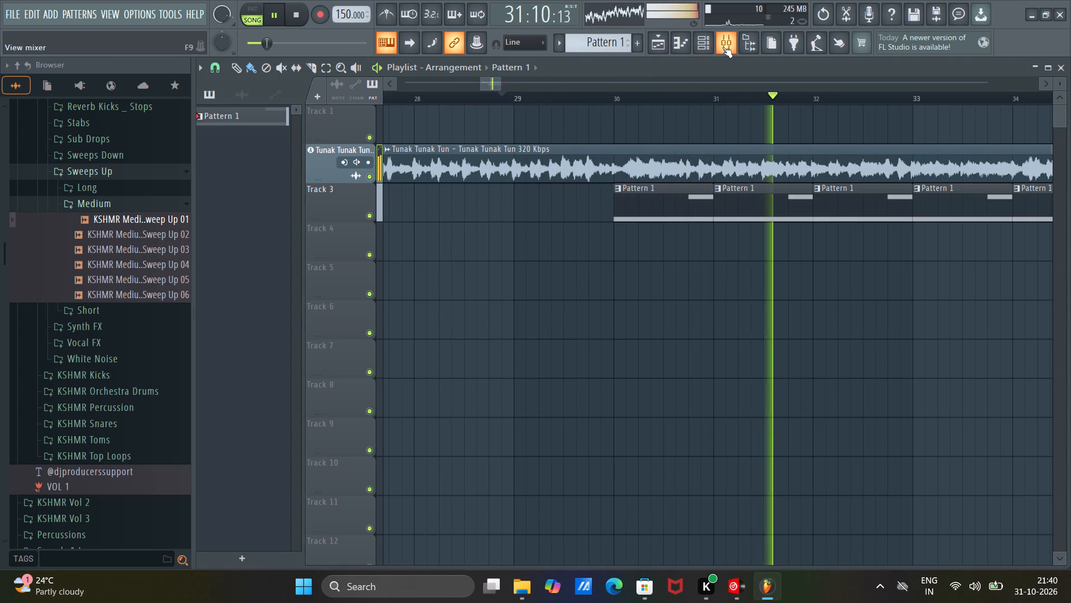
click(580, 238)
click(775, 268)
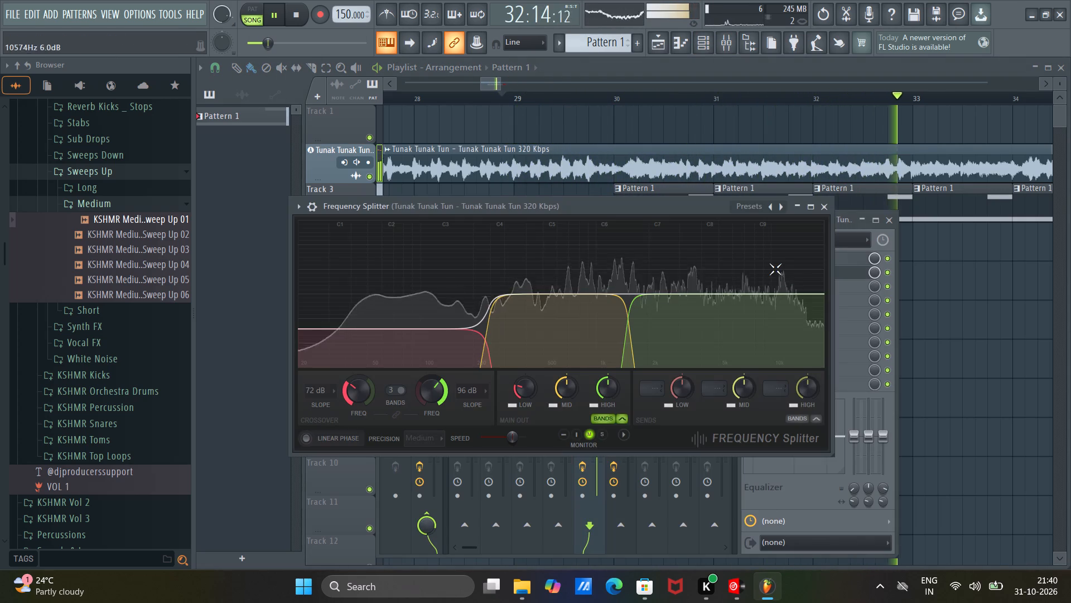
scroll(611, 382, up, 7)
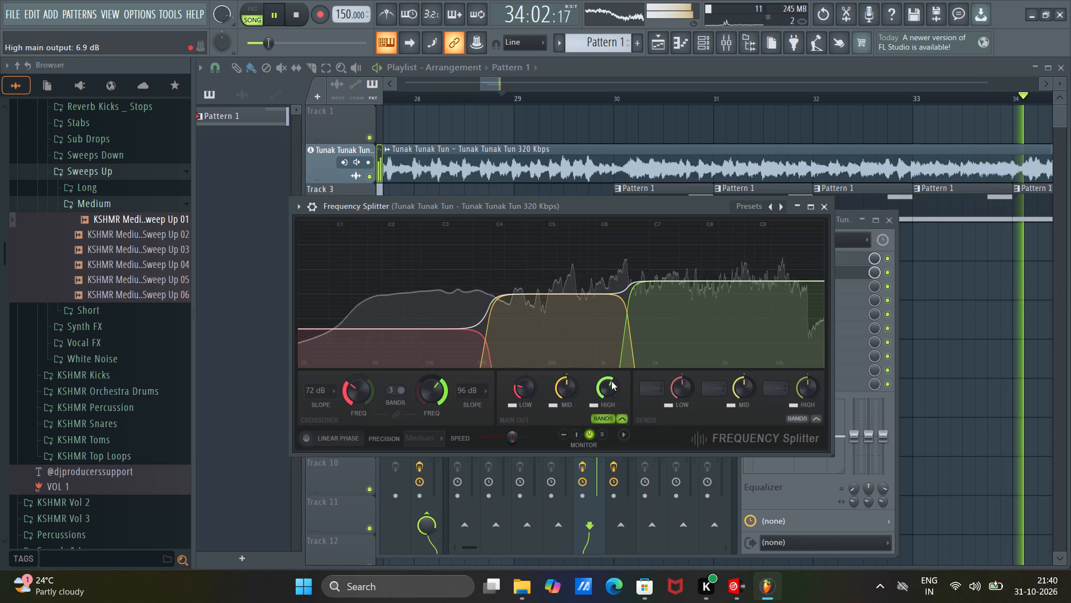
scroll(612, 379, down, 2)
scroll(562, 382, up, 3)
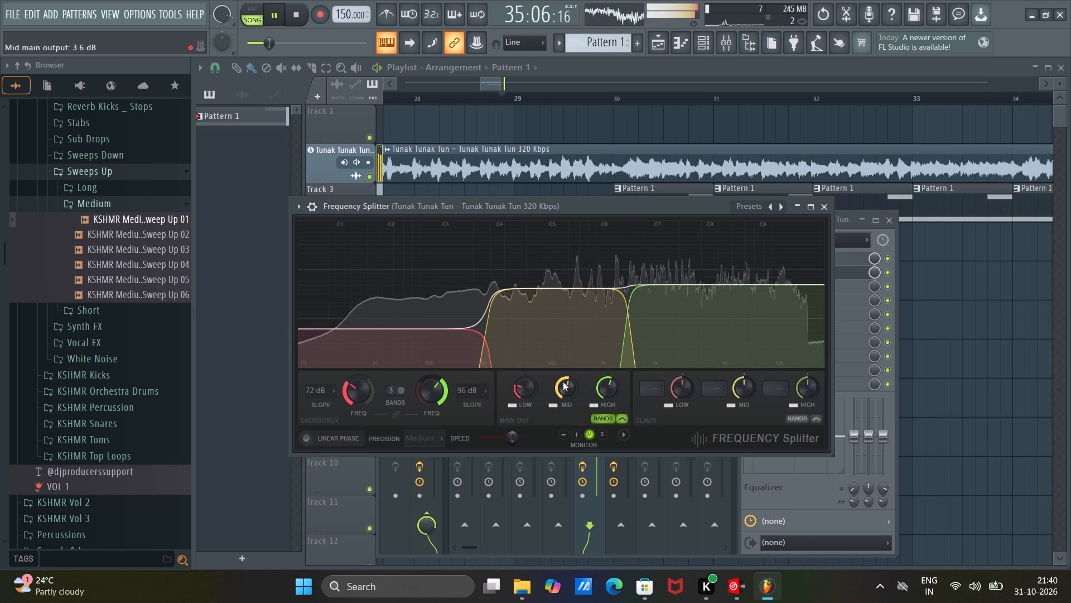
scroll(563, 382, down, 5)
scroll(610, 386, up, 1)
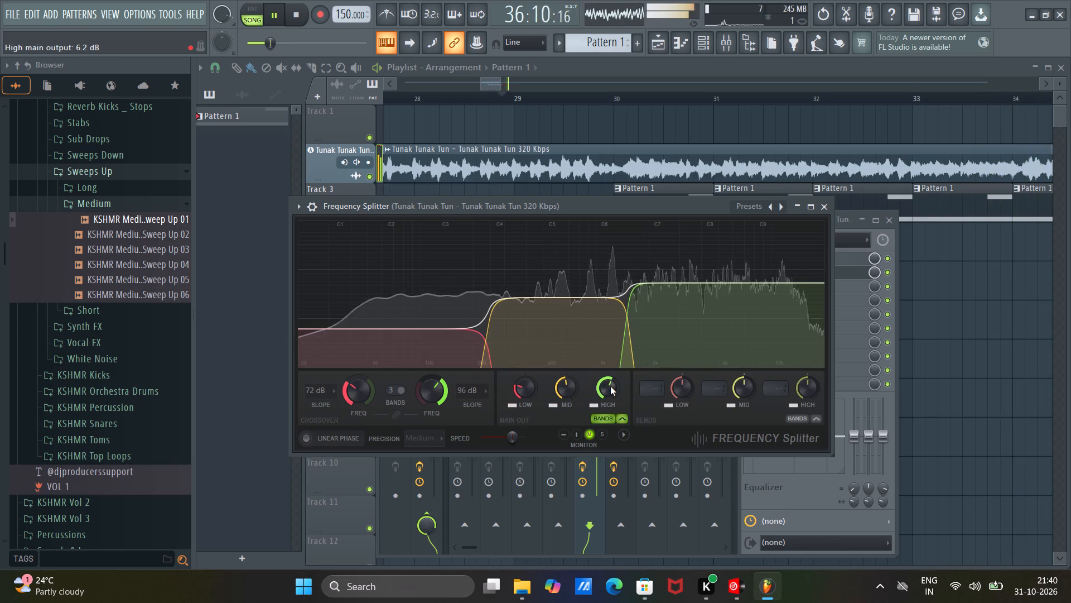
Rebalance the Frequency Splitter's main outputs by resetting the low band and lowering it moderately below 0 dB, and resetting the mid band.
right_click(534, 388)
click(561, 353)
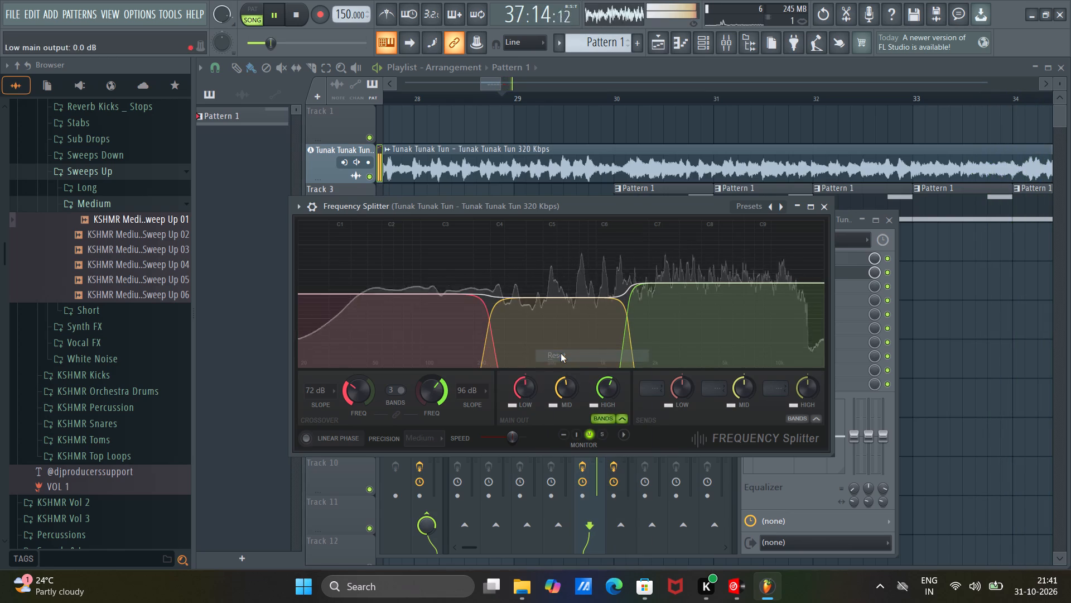
key(space)
key(space)
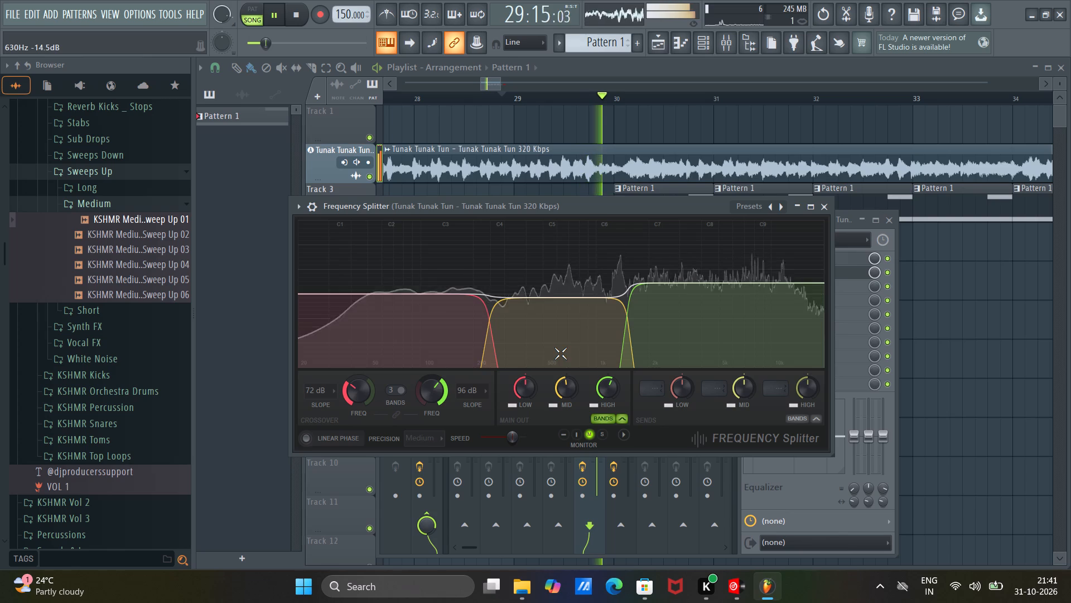
scroll(528, 388, down, 9)
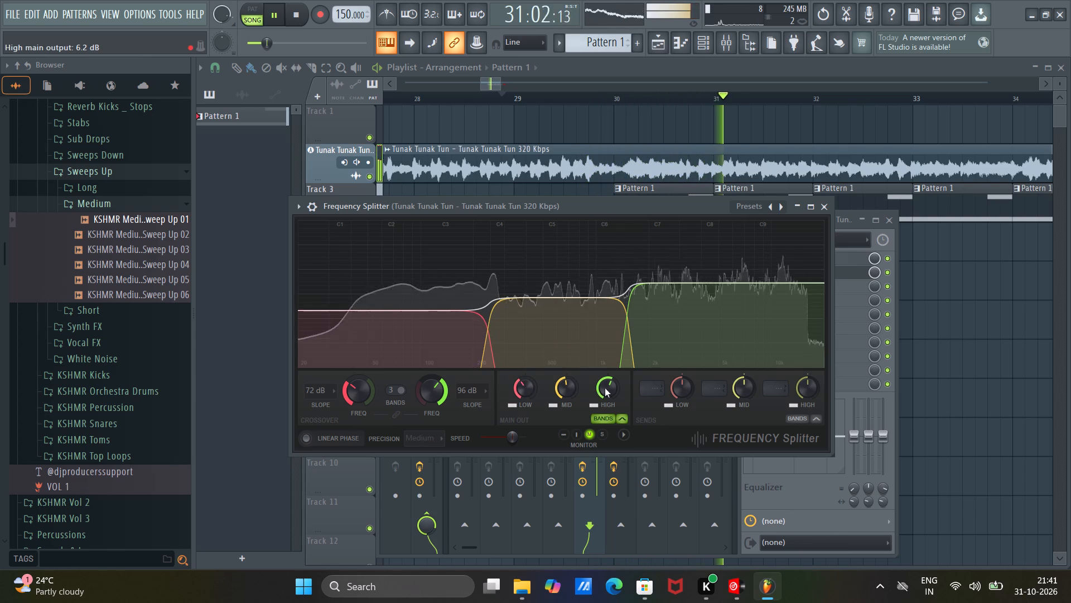
scroll(607, 384, up, 2)
scroll(607, 384, down, 2)
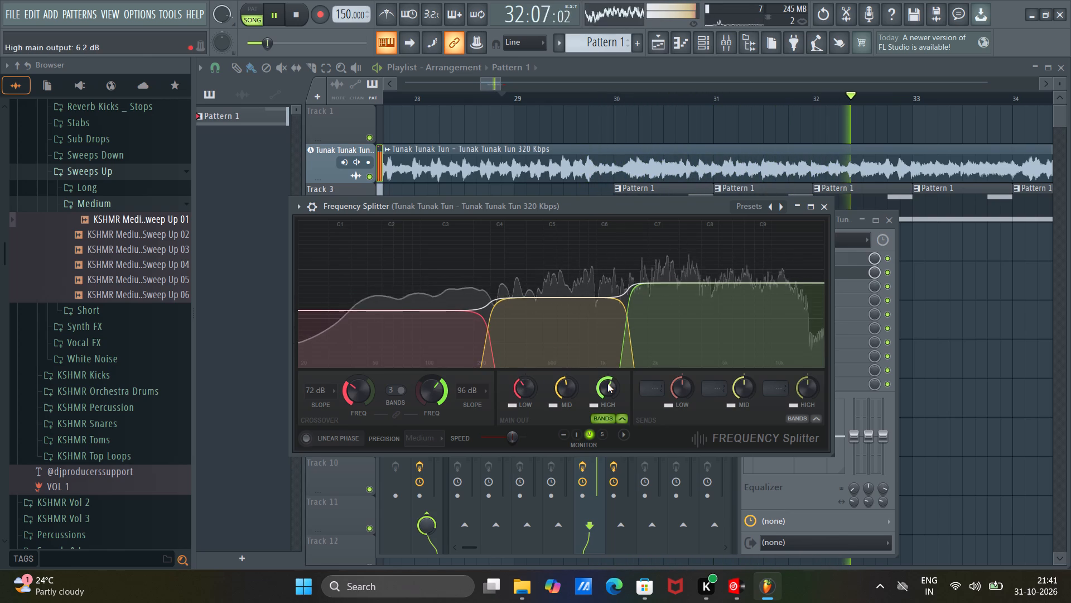
scroll(569, 390, down, 2)
right_click(570, 390)
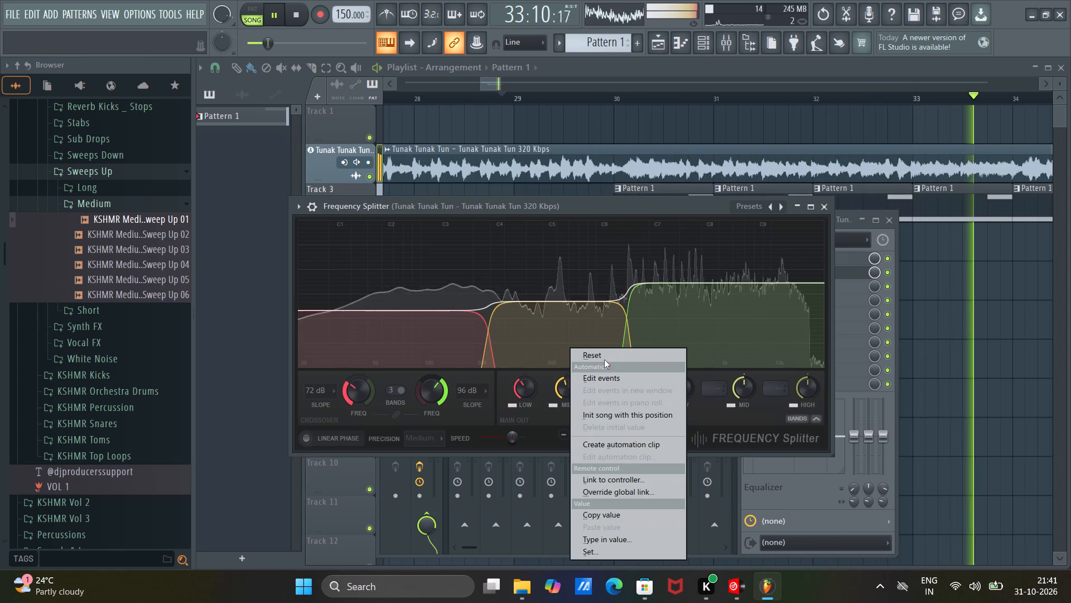
click(604, 353)
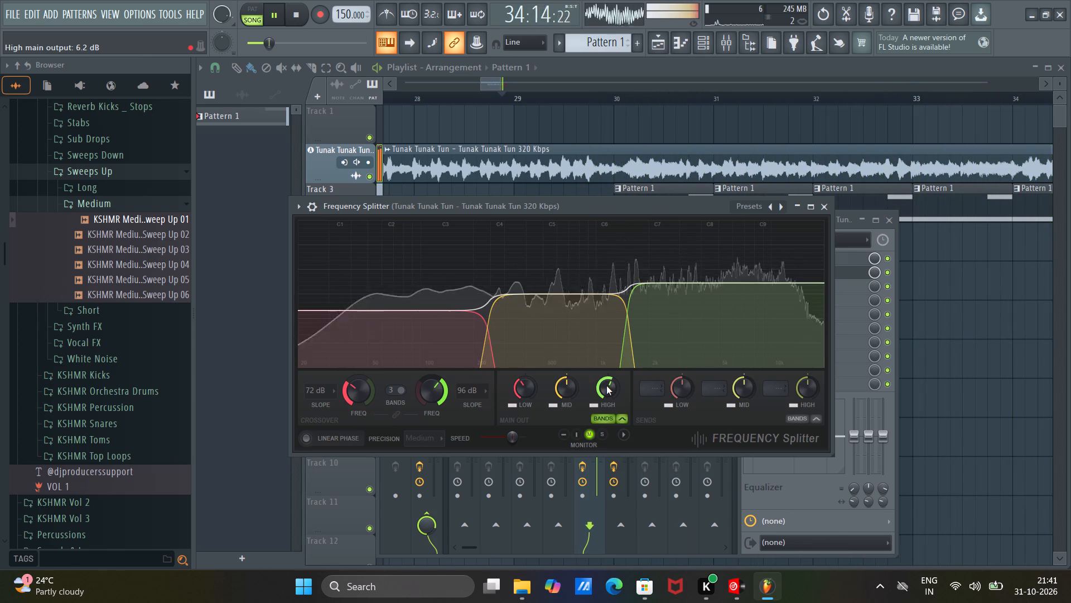
Widen the Frequency Splitter's mid band by raising the mid/high crossover above 2 kHz and lowering the low/mid crossover, and replay.
scroll(444, 396, up, 2)
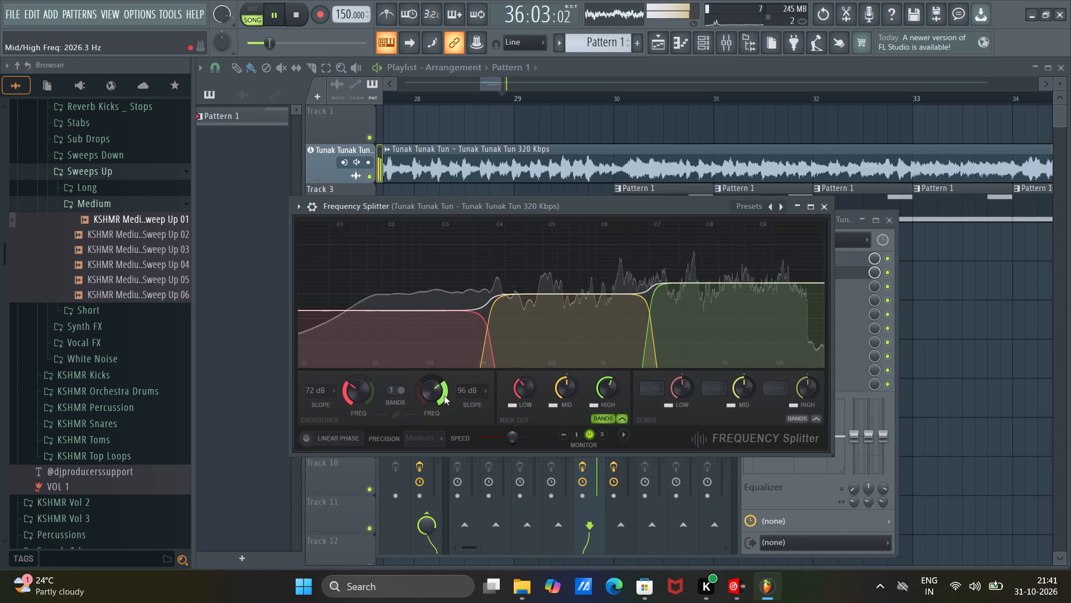
scroll(444, 396, up, 4)
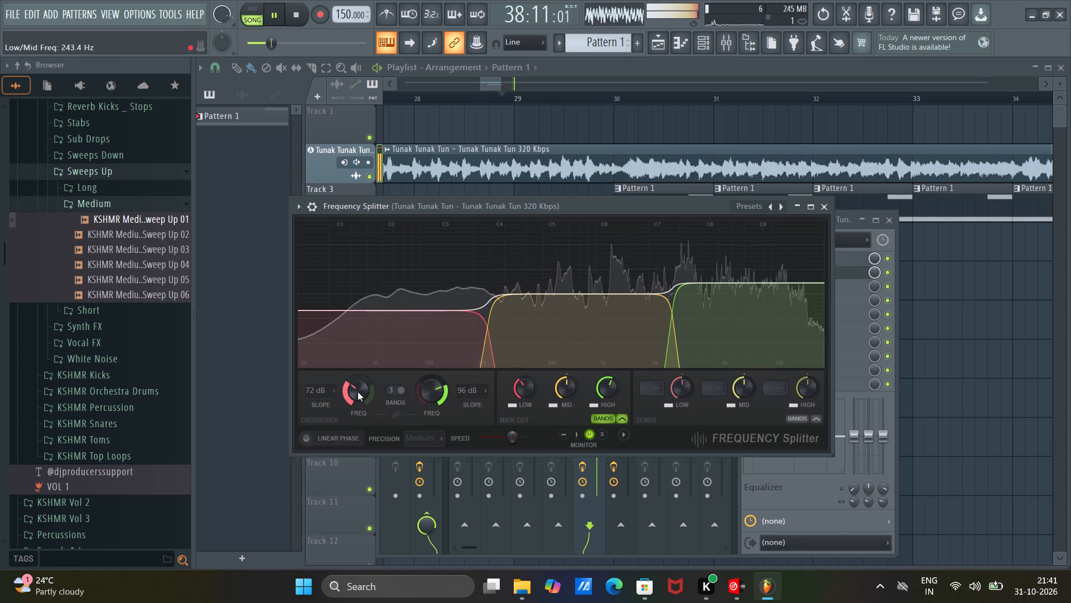
scroll(358, 392, down, 5)
key(space)
key(space)
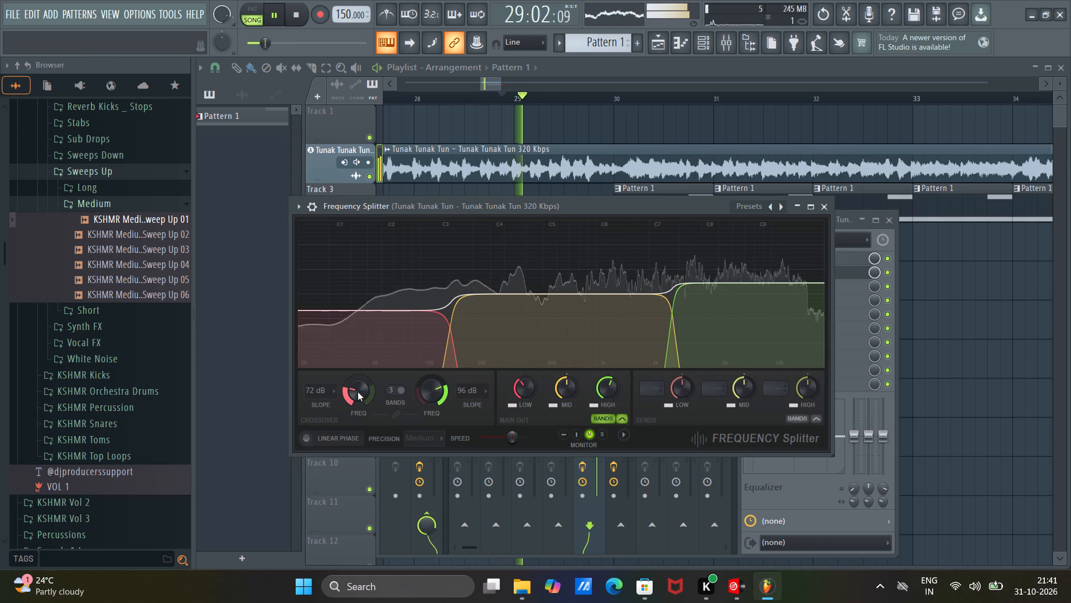
click(823, 211)
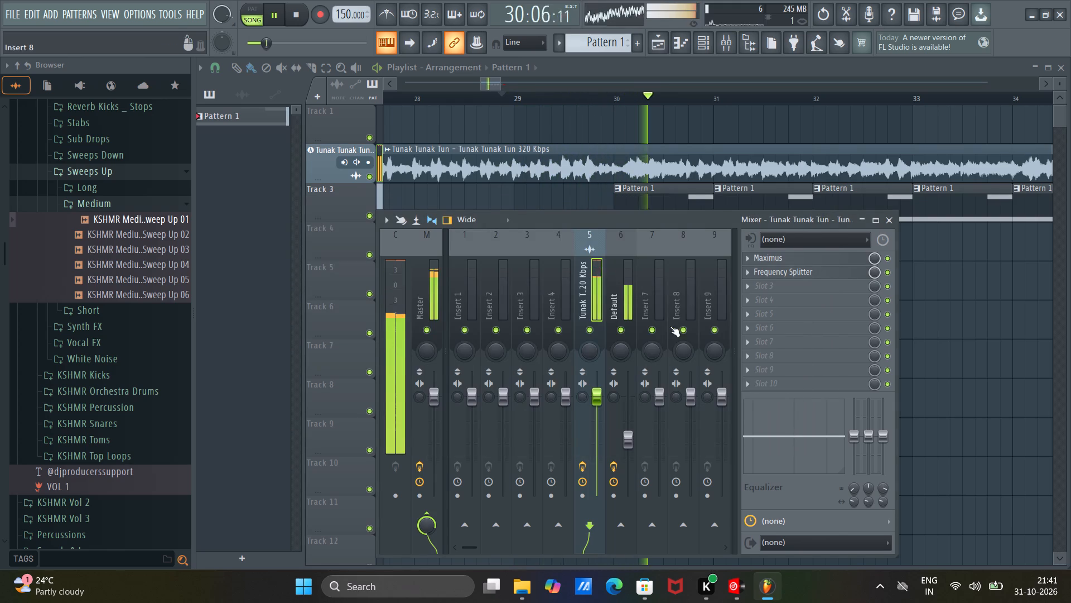
Raise the Sytrus mixer track's volume to 80% while the song plays, and close the mixer.
scroll(624, 412, up, 6)
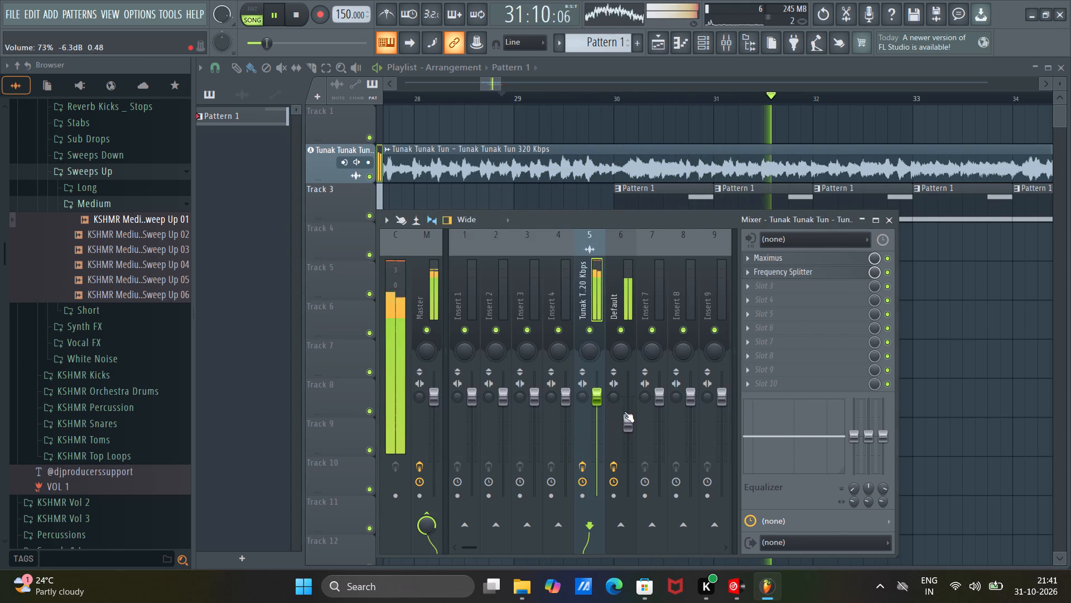
scroll(624, 411, up, 2)
scroll(624, 405, down, 2)
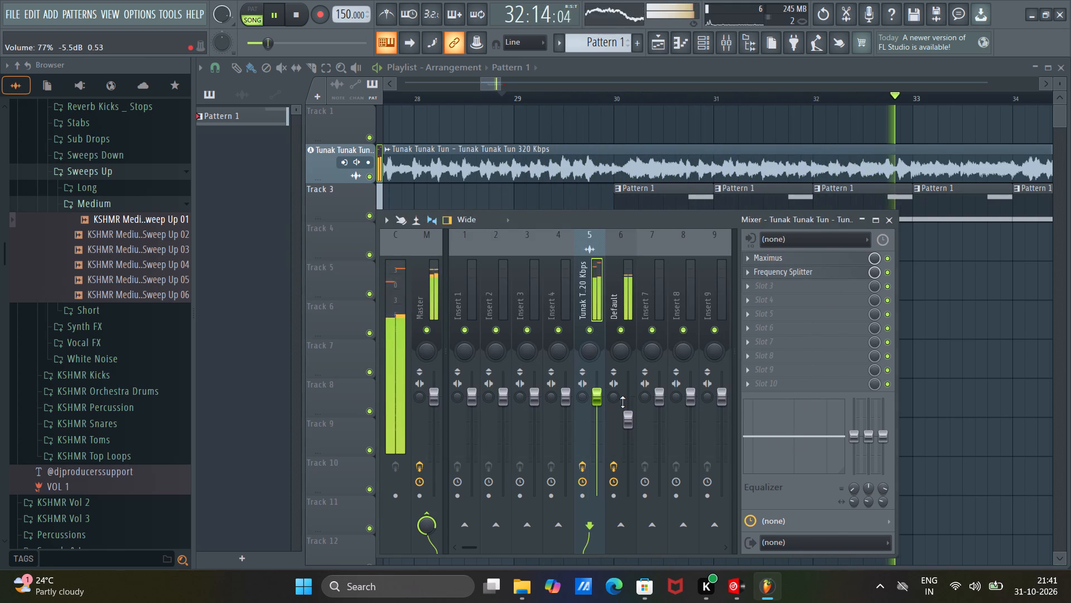
scroll(623, 402, up, 1)
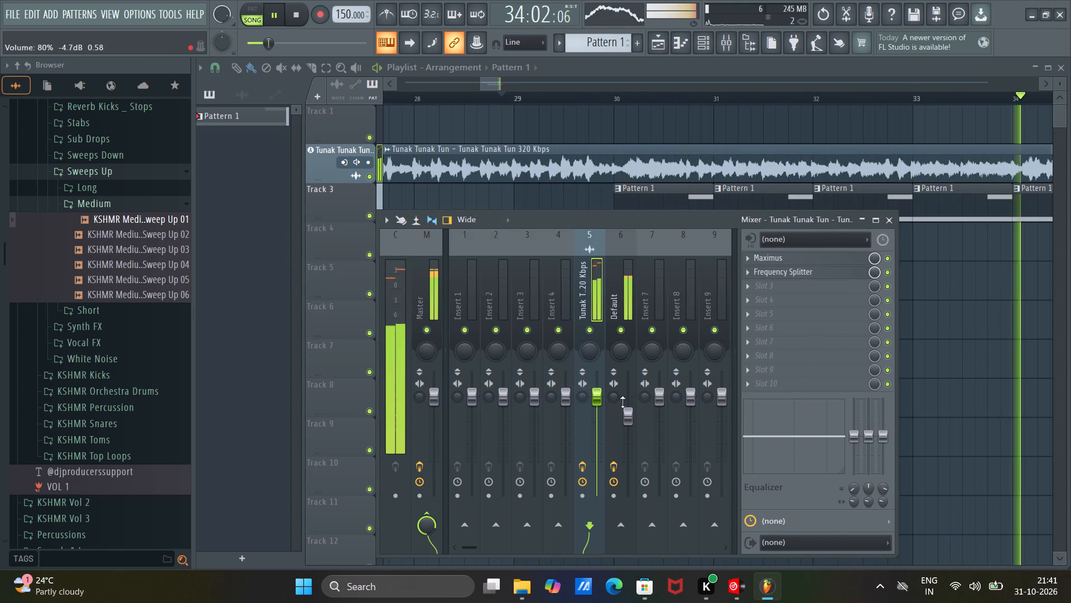
click(891, 219)
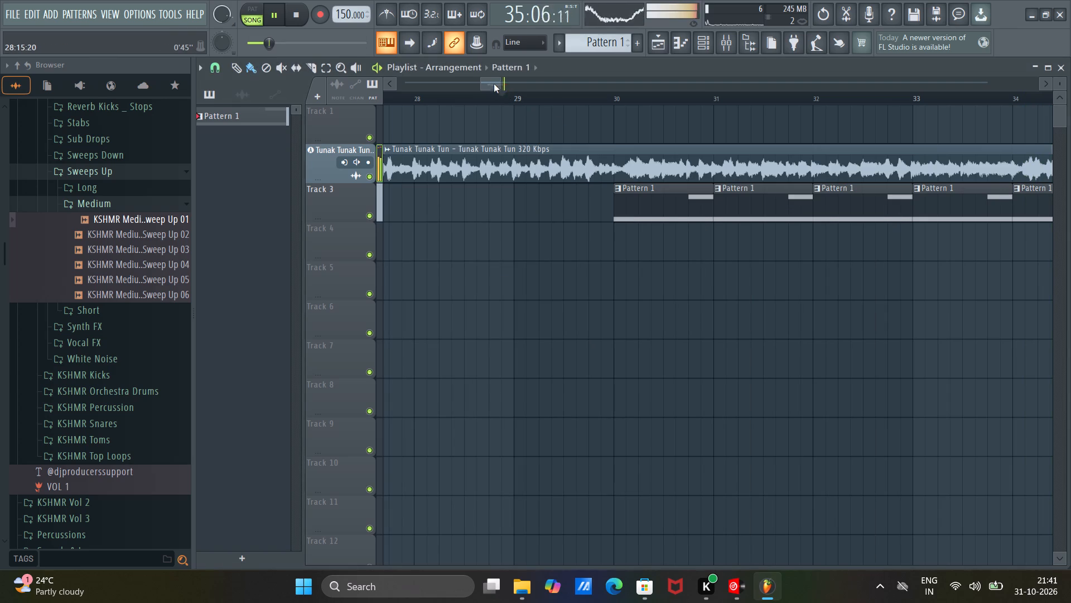
Play the Tunak Tunak Tun track from bar 19 and examine its waveform through the section before the bass enters.
drag(490, 83, 471, 82)
drag(464, 86, 454, 85)
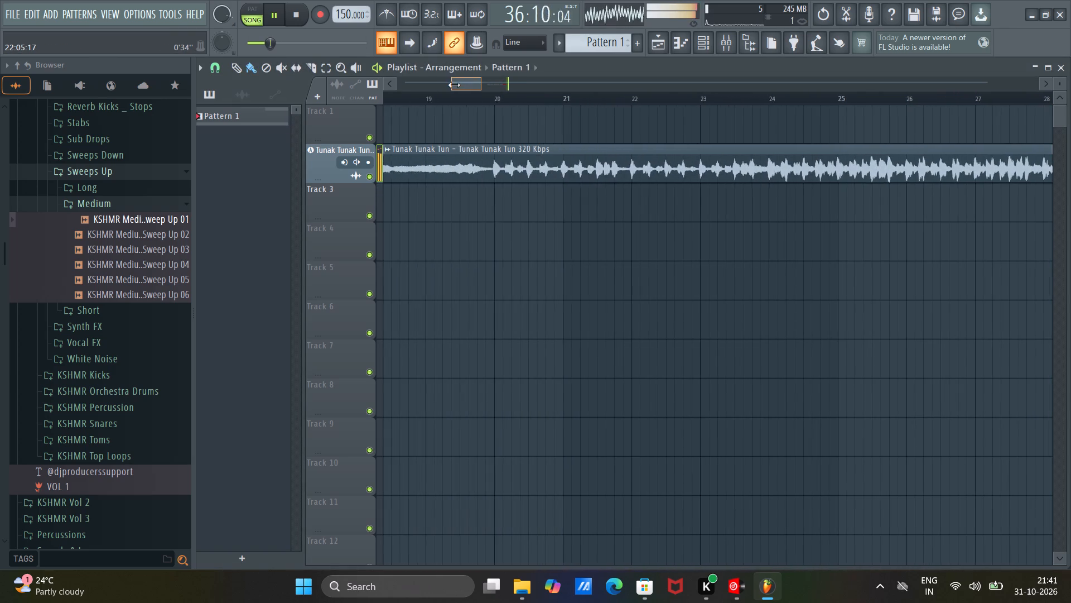
drag(454, 85, 448, 85)
drag(532, 98, 537, 99)
drag(470, 87, 476, 89)
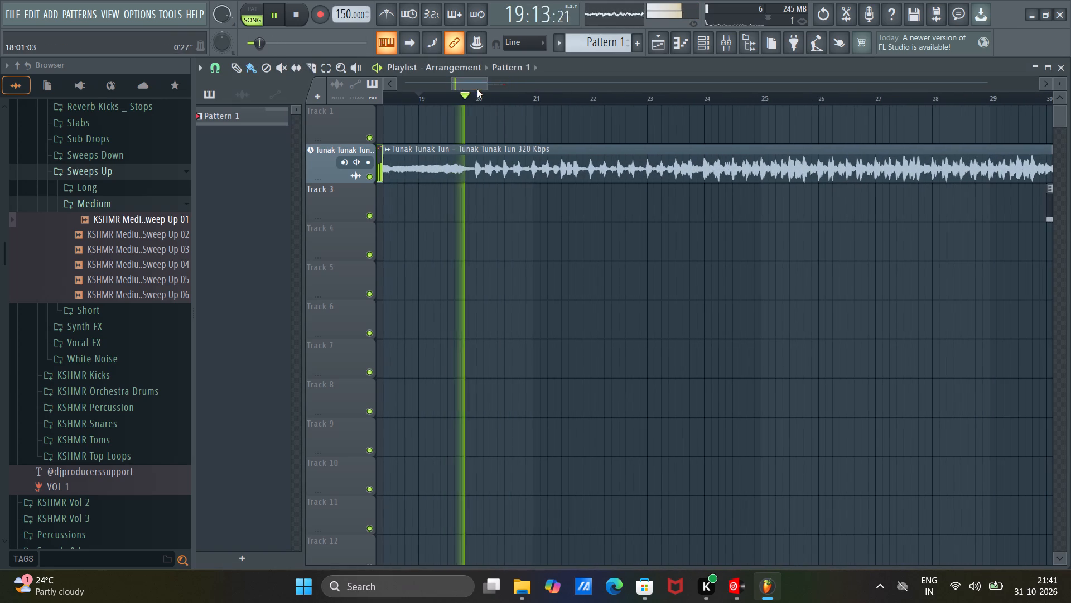
scroll(482, 96, up, 8)
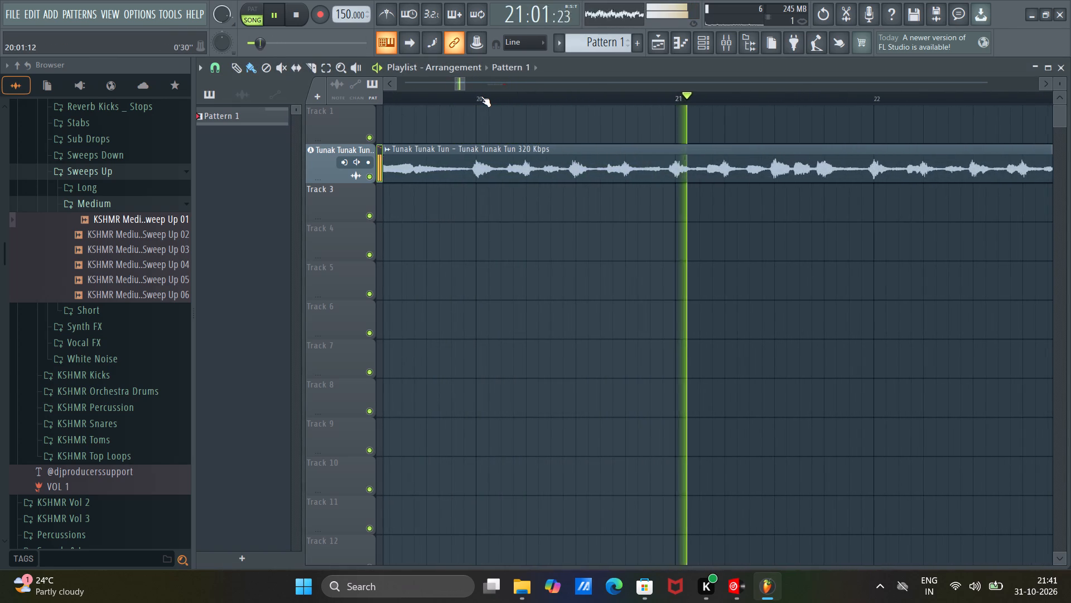
scroll(481, 96, up, 1)
scroll(481, 95, down, 5)
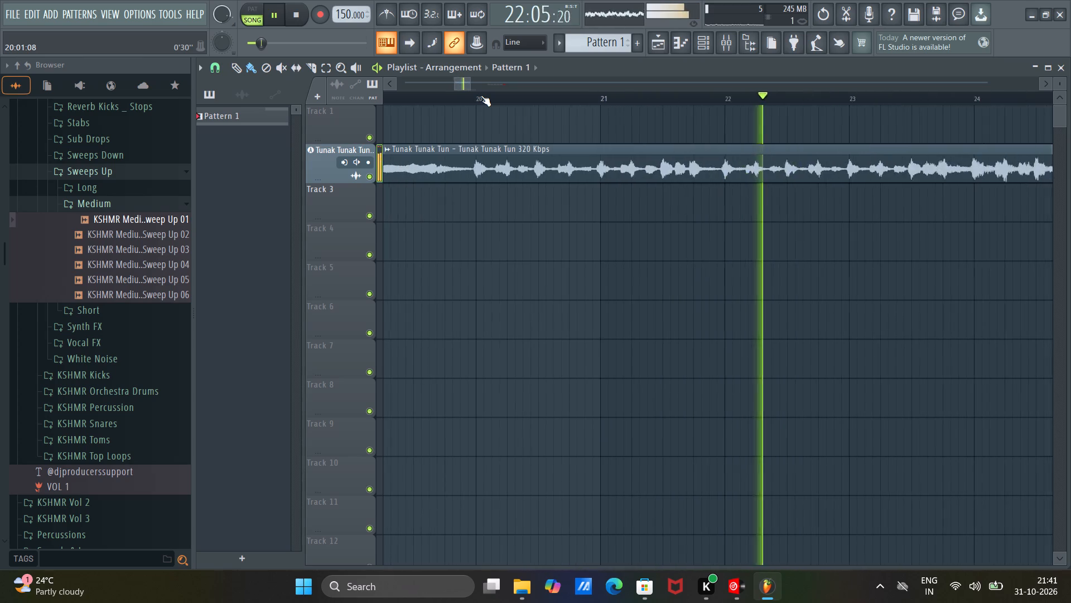
scroll(481, 95, down, 1)
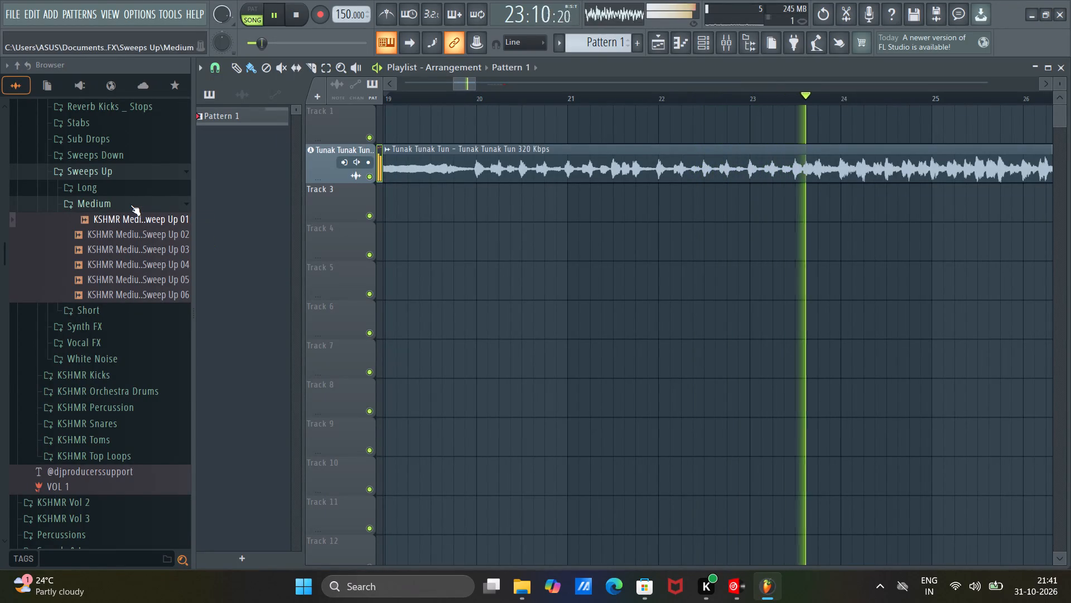
key(space)
Collapse the Sweeps Up and KSHMR FX sample folders and open Punchy Kicks inside KSHMR Kicks.
click(131, 205)
click(113, 173)
scroll(118, 190, up, 2)
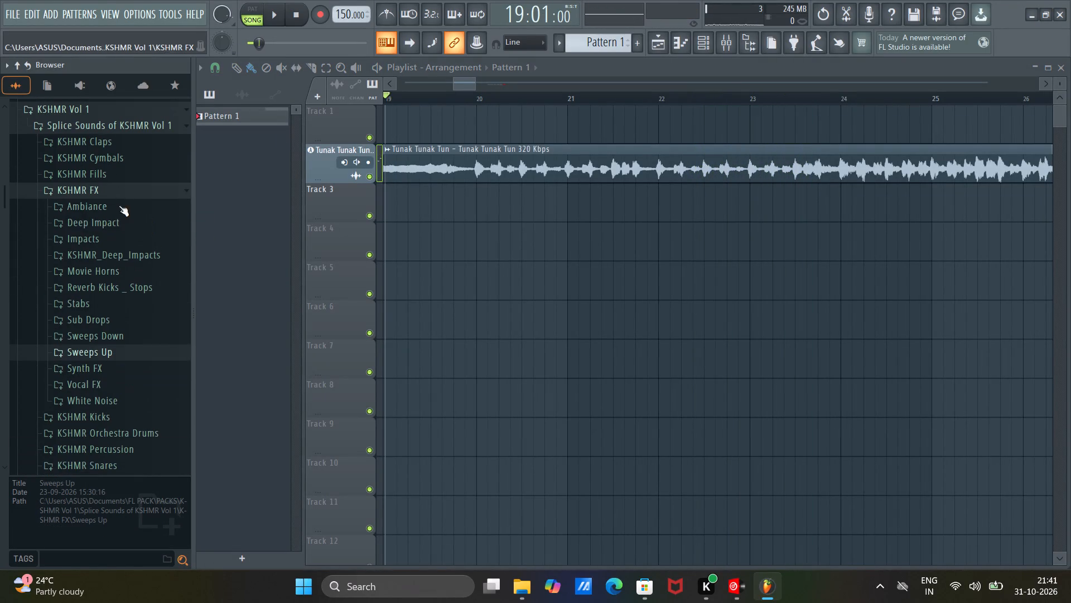
click(109, 196)
click(101, 207)
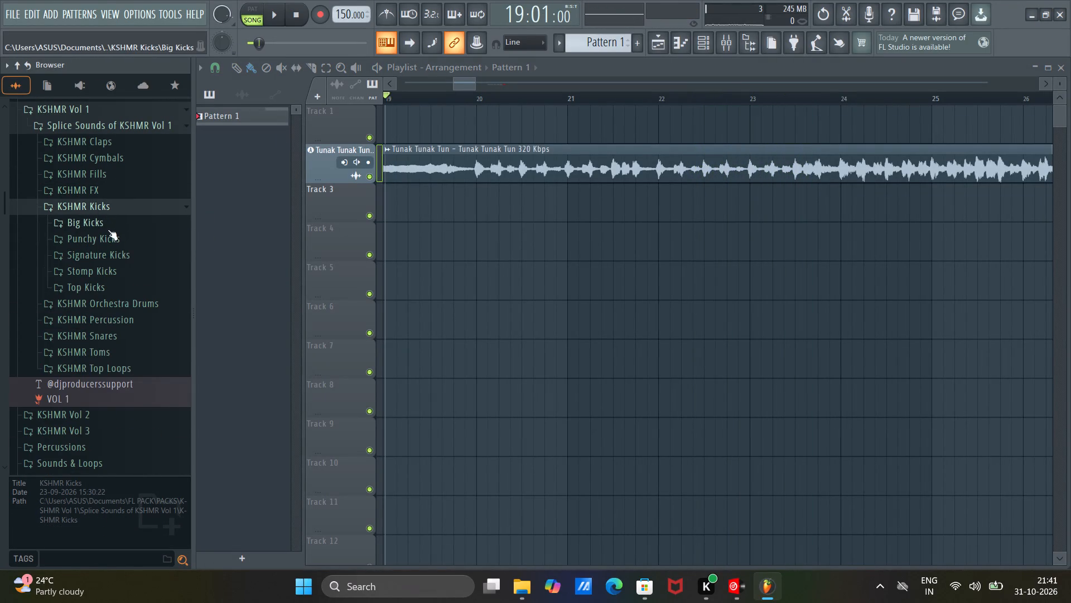
click(99, 237)
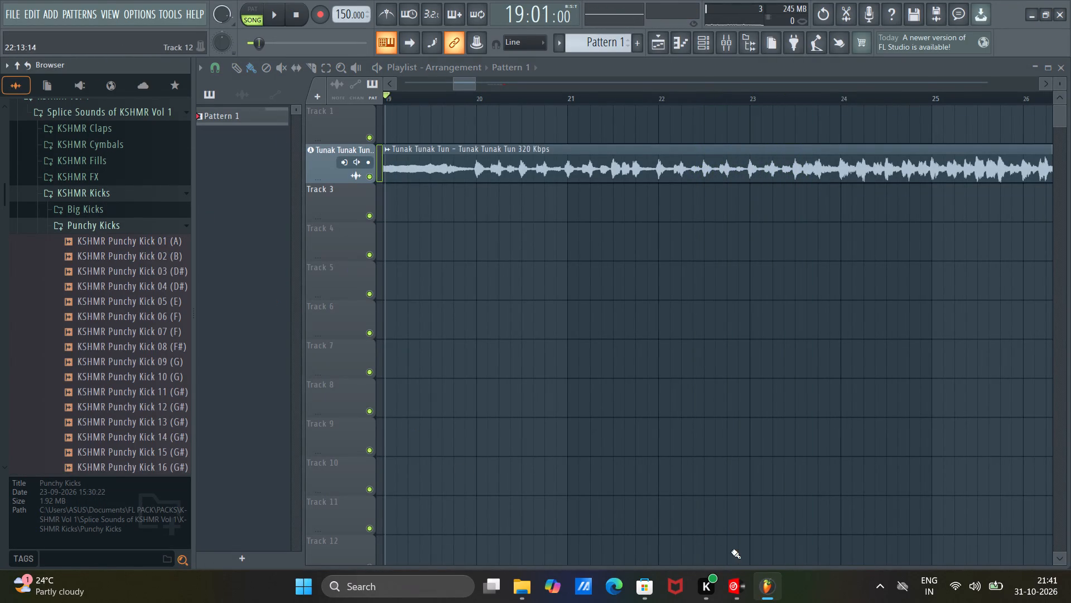
Switch to VirtualDJ and check the tag details of the loaded Tunak Tunak Tun track, including its key.
click(735, 582)
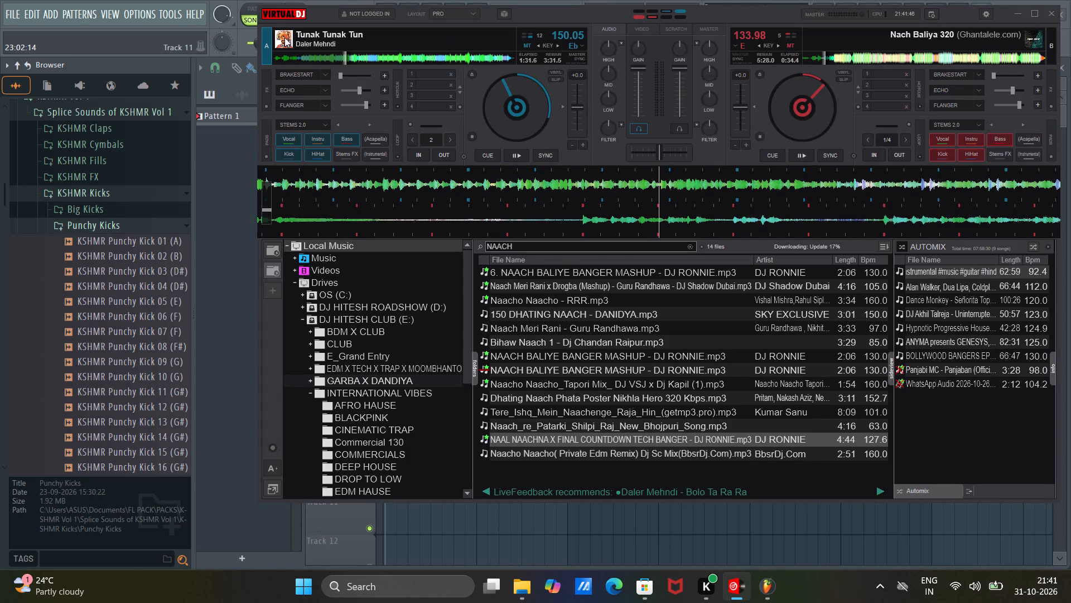
click(284, 37)
click(304, 49)
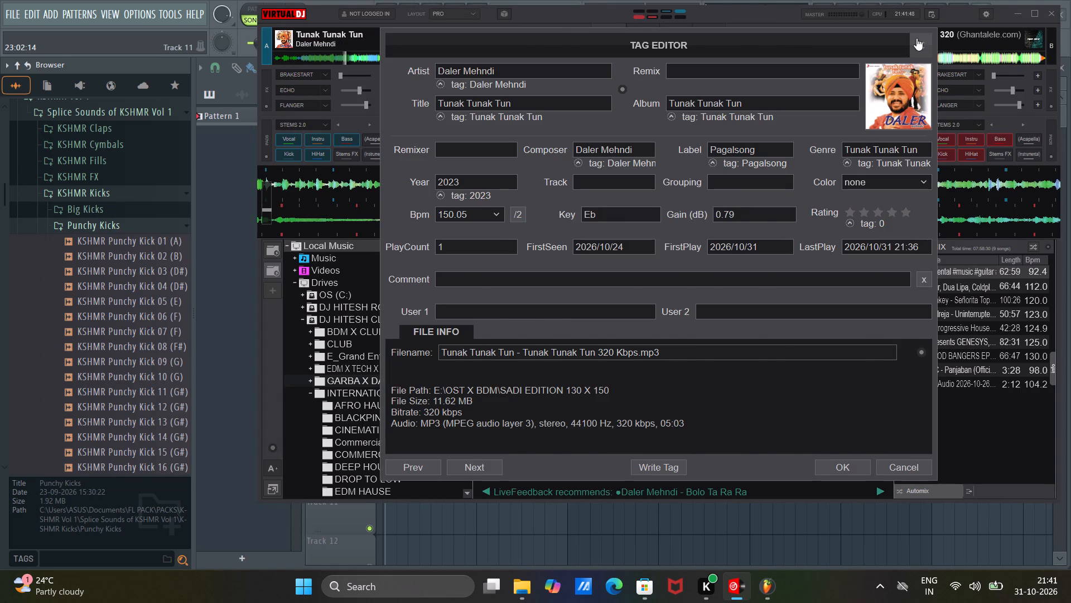
click(917, 38)
Back in FL Studio, audition KSHMR Punchy Kick 05 (E) and place it on Track 3 at bar 20.
triple_click(160, 305)
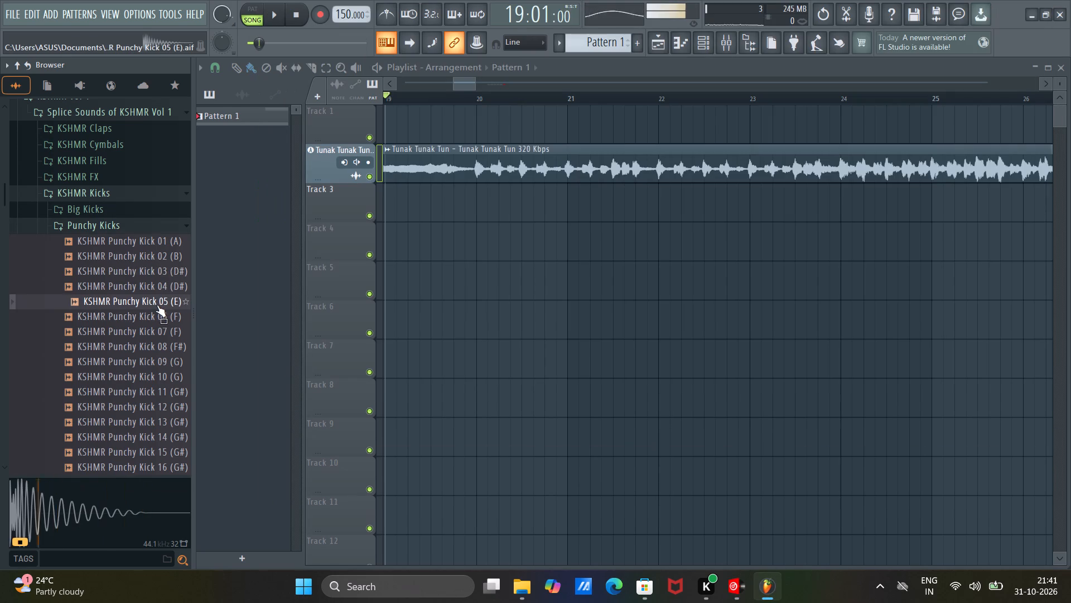
drag(108, 302, 484, 213)
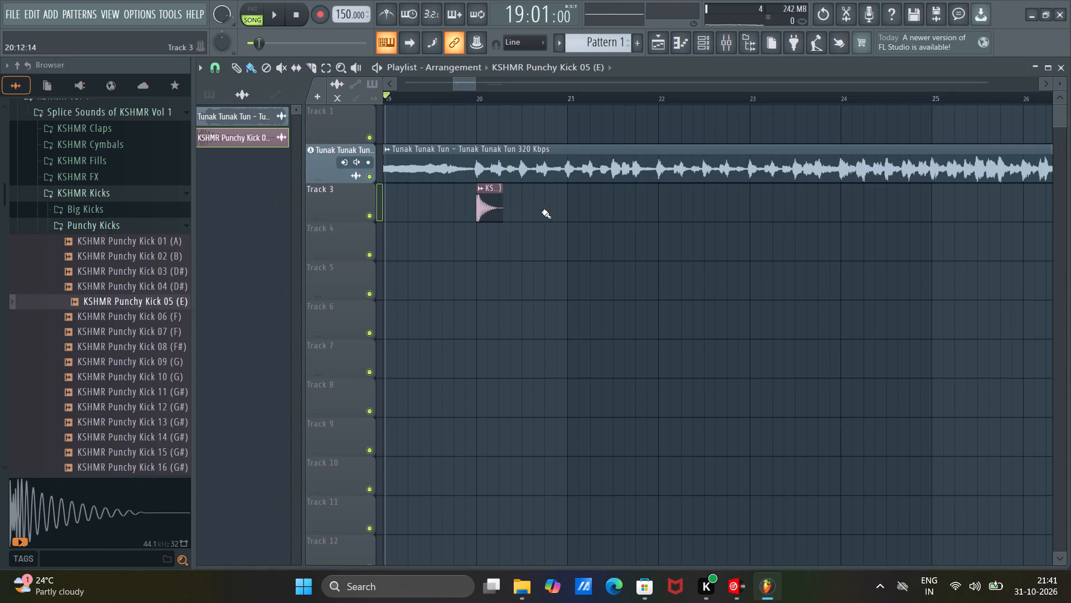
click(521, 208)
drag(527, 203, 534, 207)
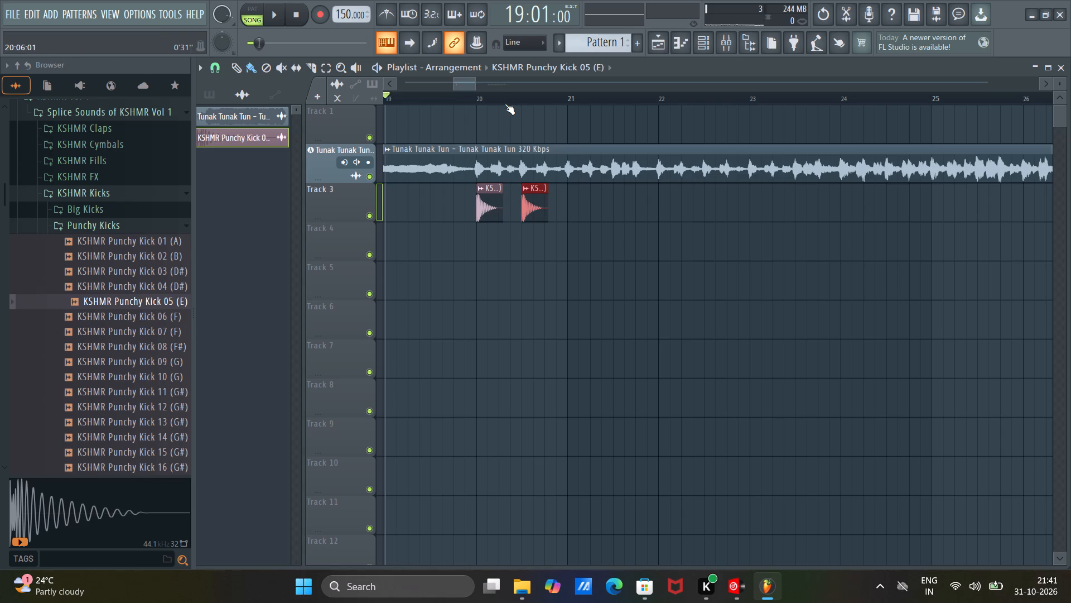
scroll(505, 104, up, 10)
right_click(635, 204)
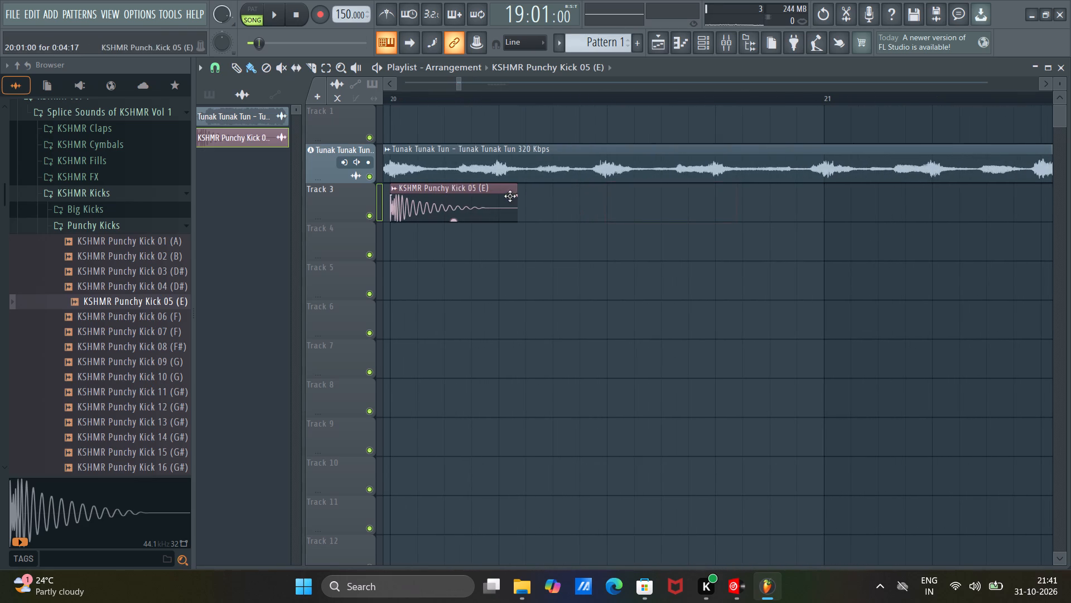
Trim the end of the punchy kick clip at bar 20 to exactly one beat, 0:04:00.
alt+drag(517, 189, 499, 188)
alt+drag(499, 188, 498, 188)
scroll(492, 102, up, 8)
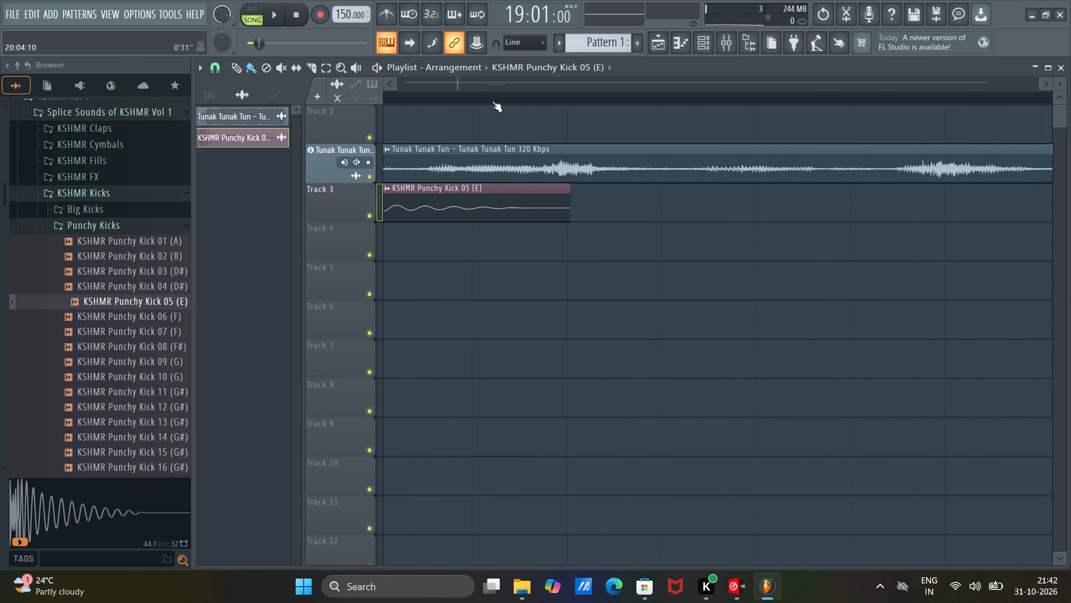
scroll(564, 98, up, 8)
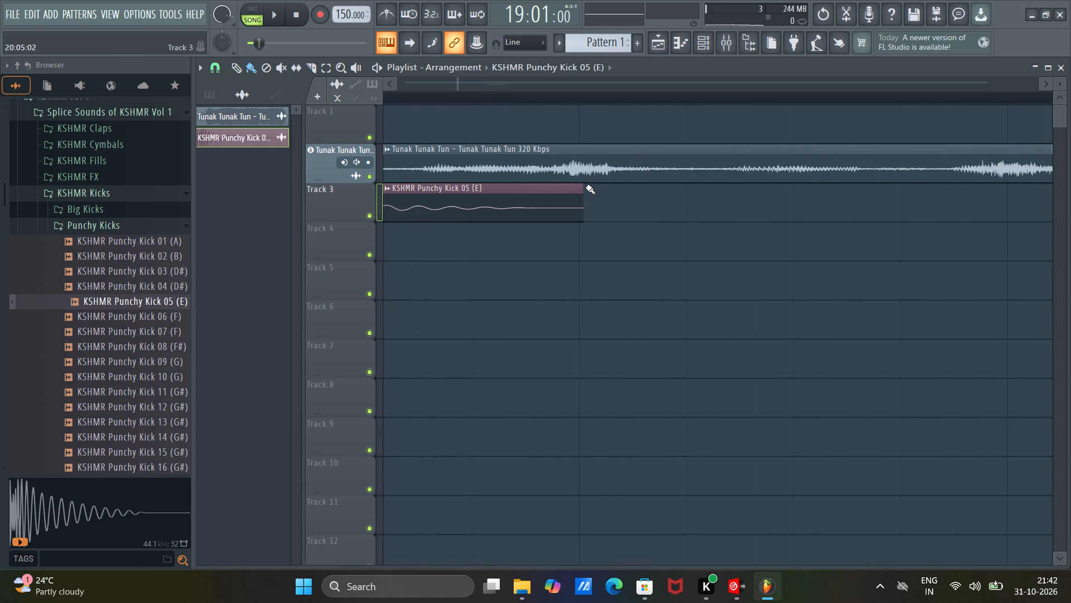
drag(578, 186, 570, 185)
Duplicate the one-beat kick clip three times so bar 20 has a kick on every beat.
scroll(553, 98, down, 12)
ctrl+click(508, 199)
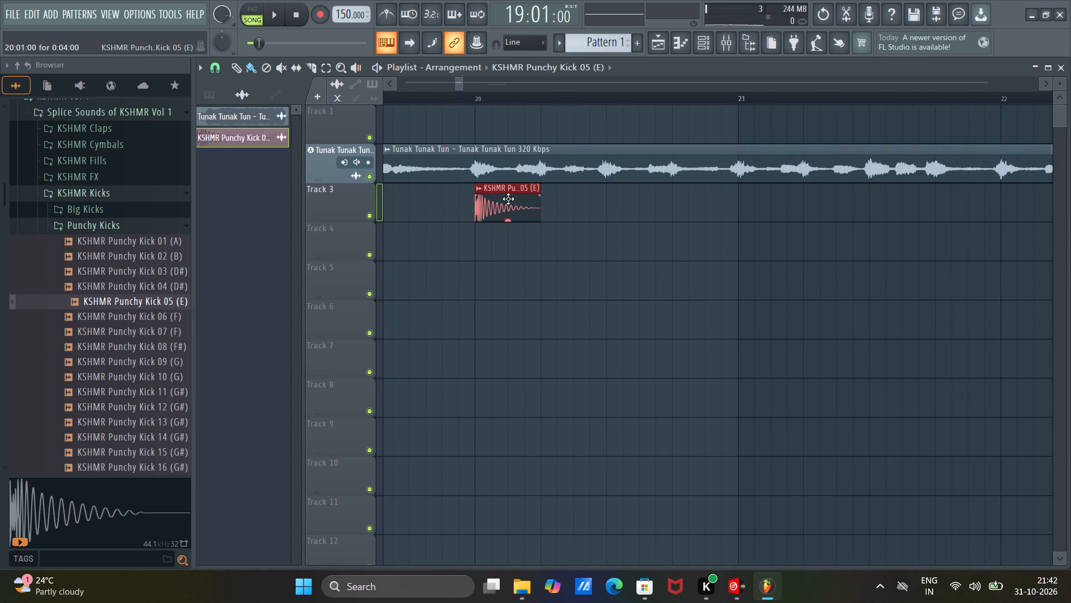
key(ctrl+b)
key(ctrl+b)
key(ctrl+b)
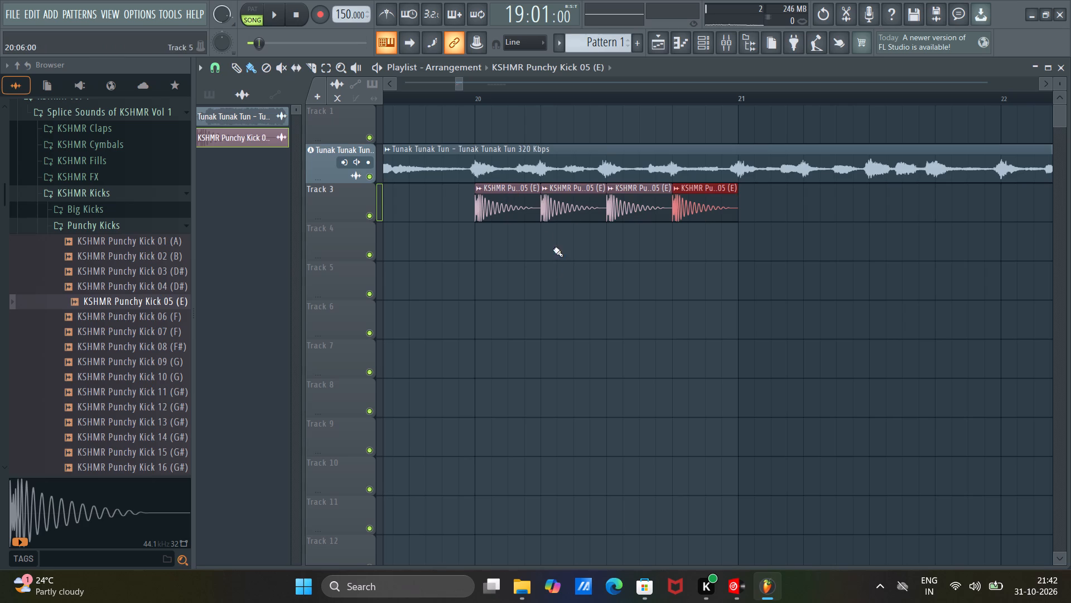
Select the four kick clips in bar 20 and duplicate them nine times, up to Pattern 1 at bar 30.
ctrl+drag(464, 208, 709, 217)
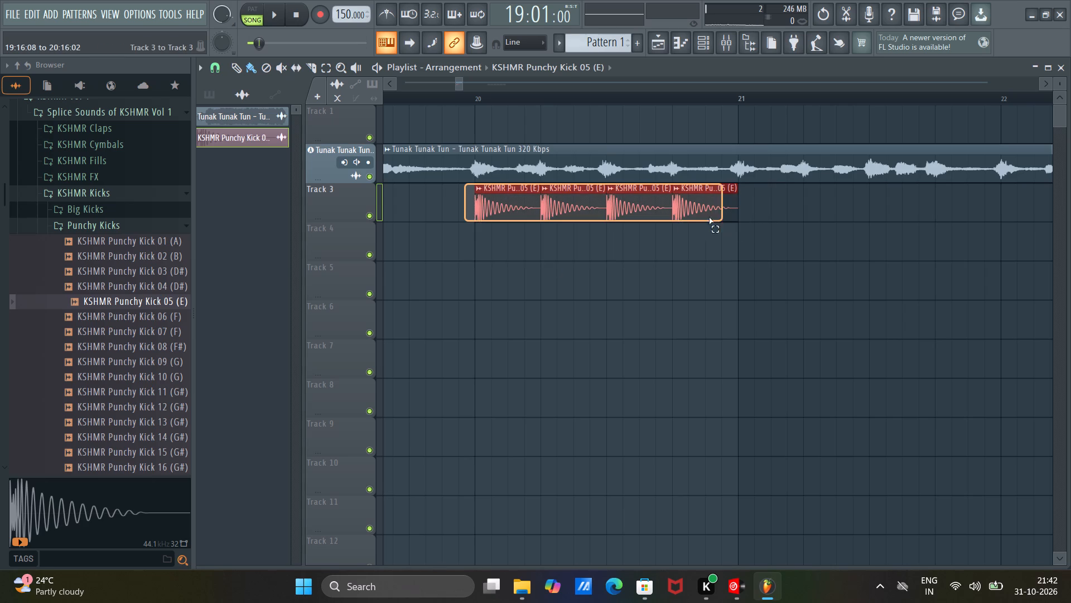
ctrl+drag(709, 217, 716, 224)
key(ctrl+b)
key(ctrl+b)
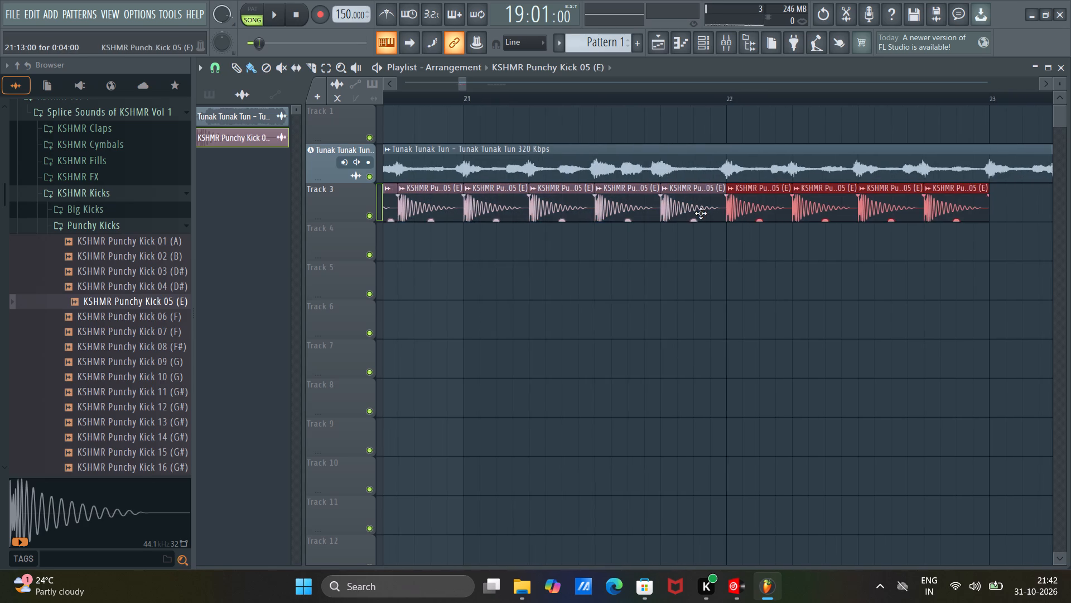
key(ctrl+b)
key(ctrl+b)
key(ctrl+b)
key(ctrl+b)
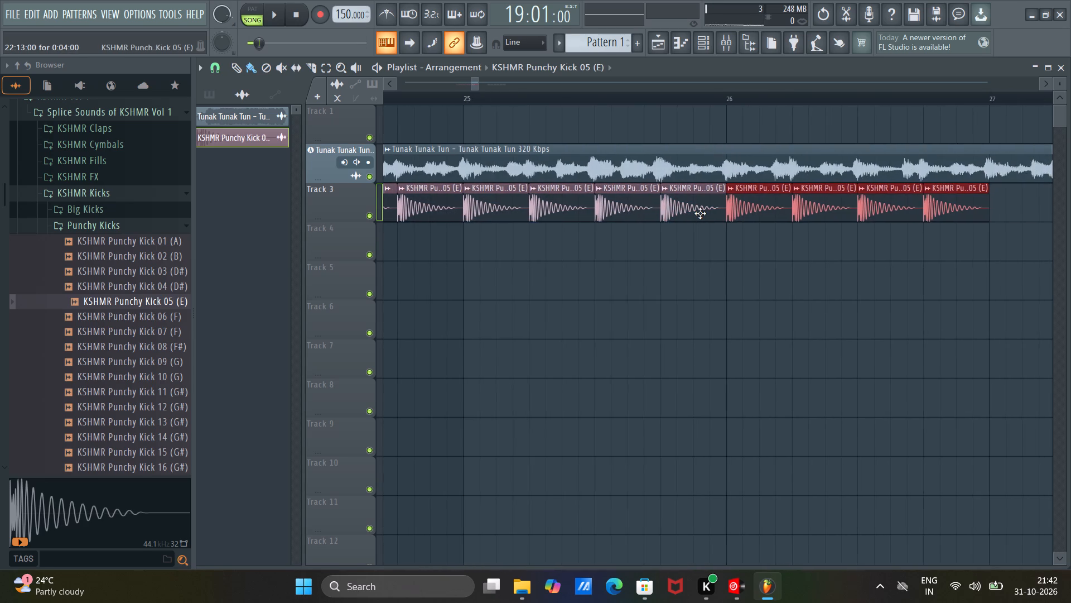
key(ctrl+b)
key(ctrl+b)
key(ctrl+b)
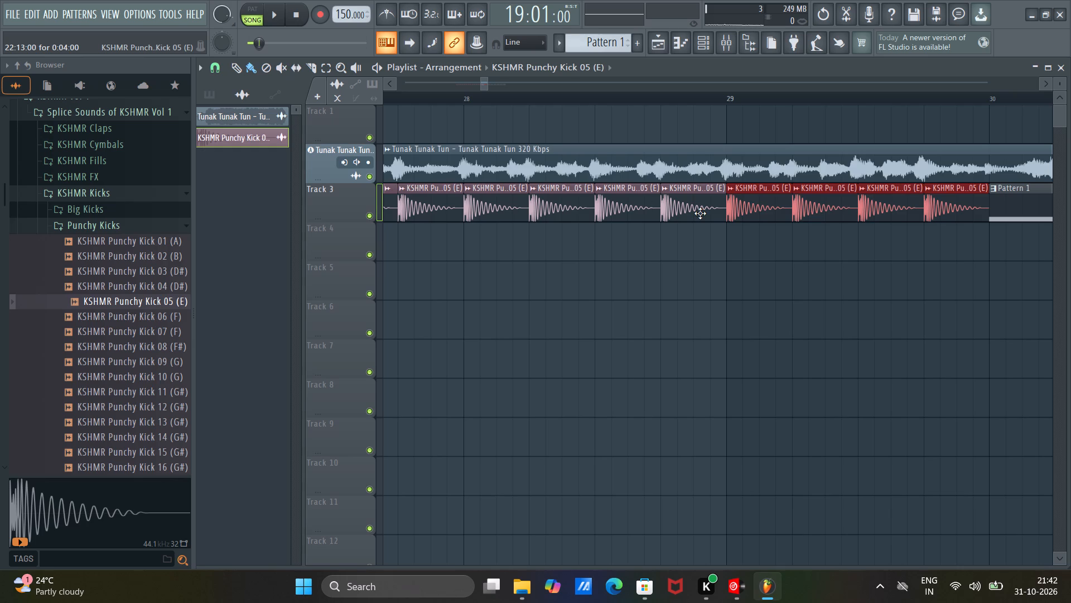
Select all the kick clips on Track 3 and shorten each one to half a beat, 0:02:00.
scroll(783, 97, down, 4)
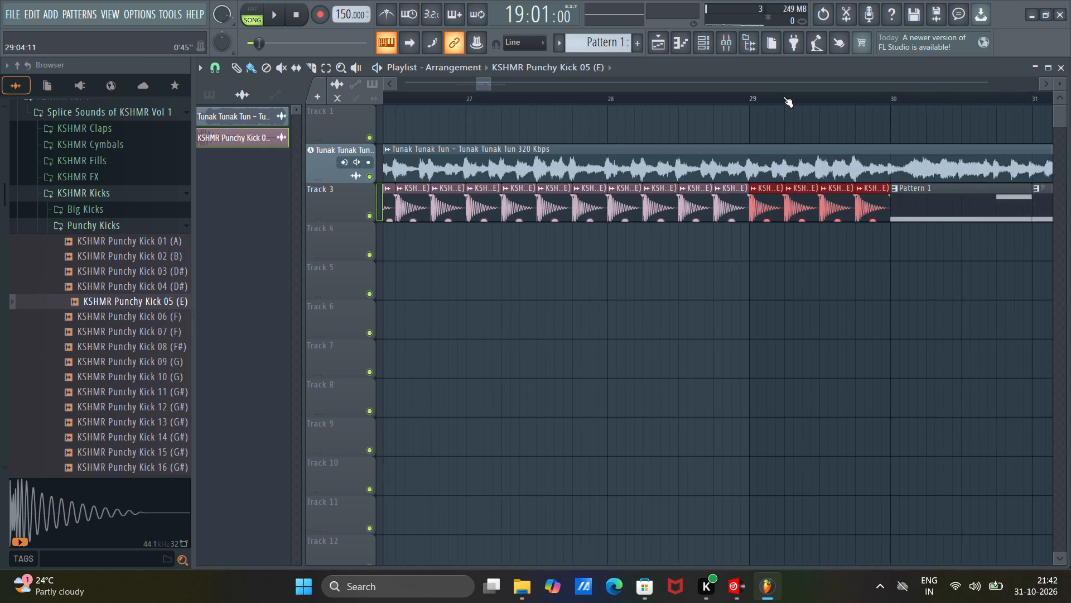
scroll(783, 97, down, 10)
ctrl+drag(494, 207, 798, 229)
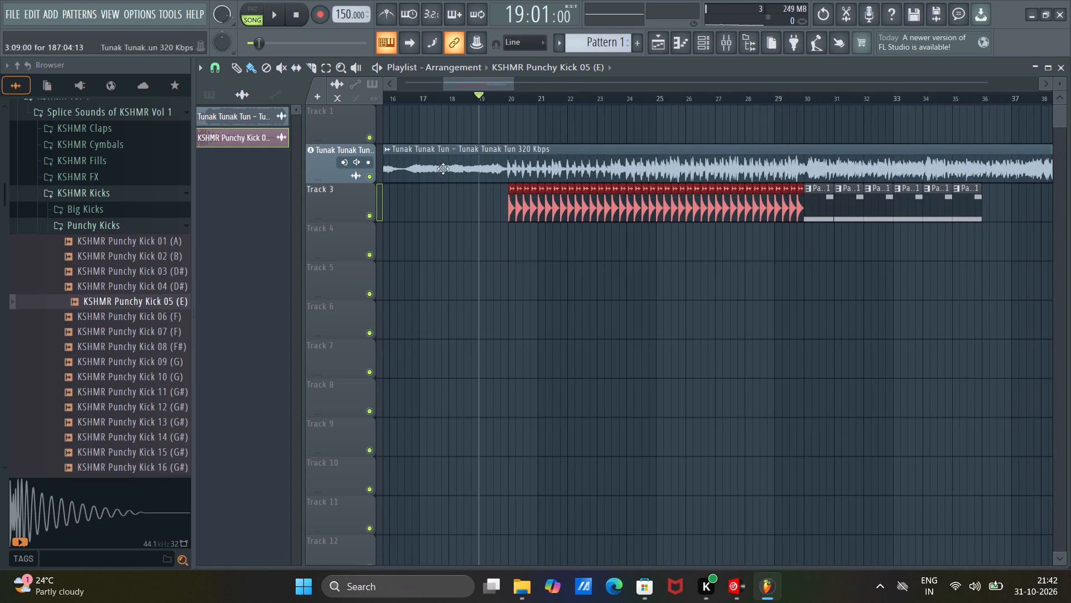
scroll(514, 103, up, 17)
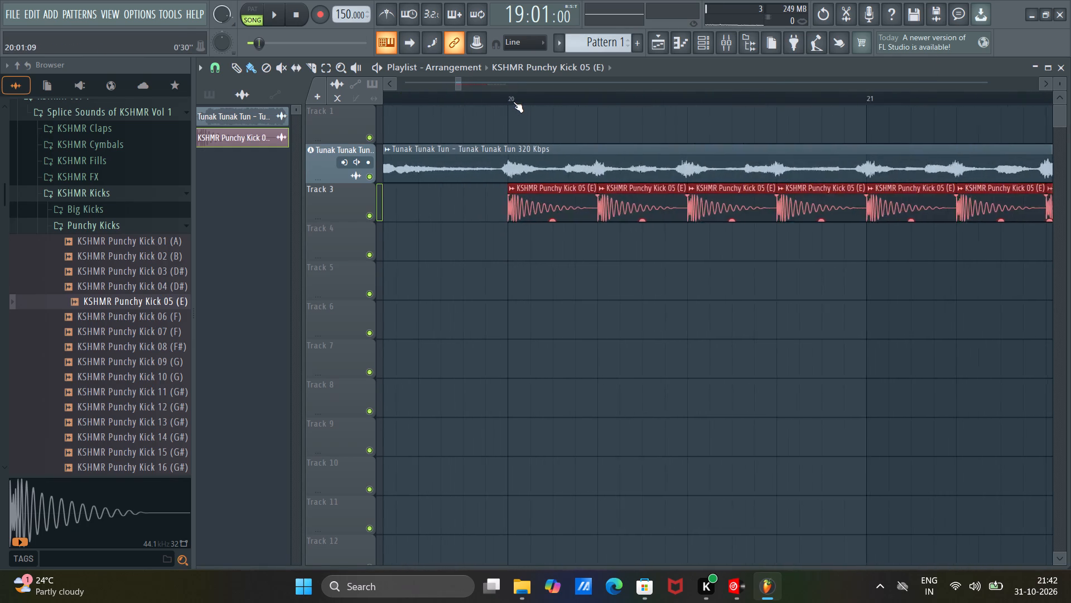
scroll(513, 102, up, 3)
drag(675, 209, 640, 205)
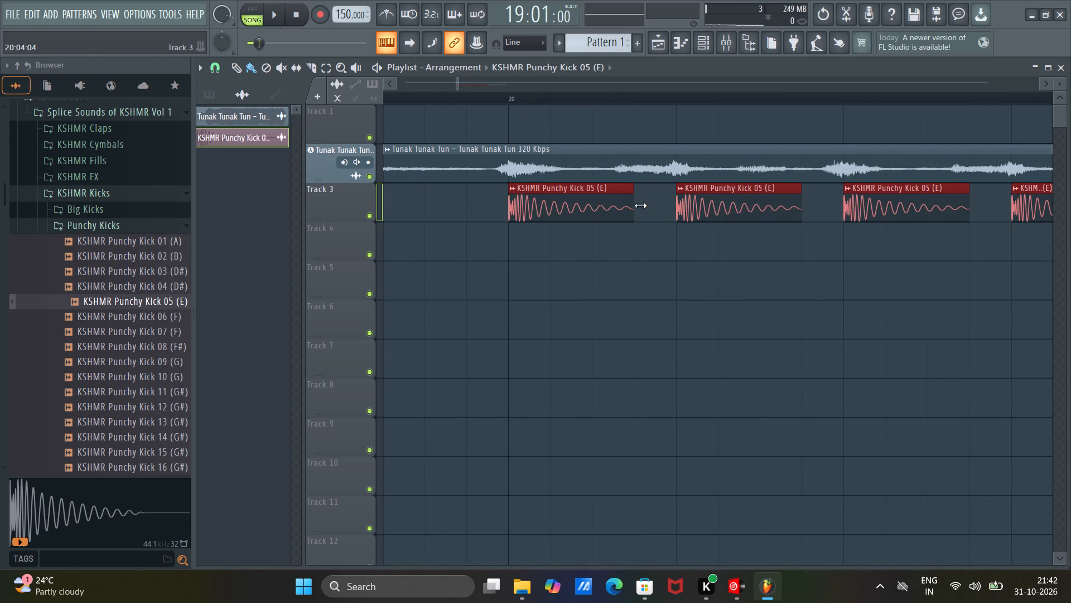
drag(640, 205, 605, 206)
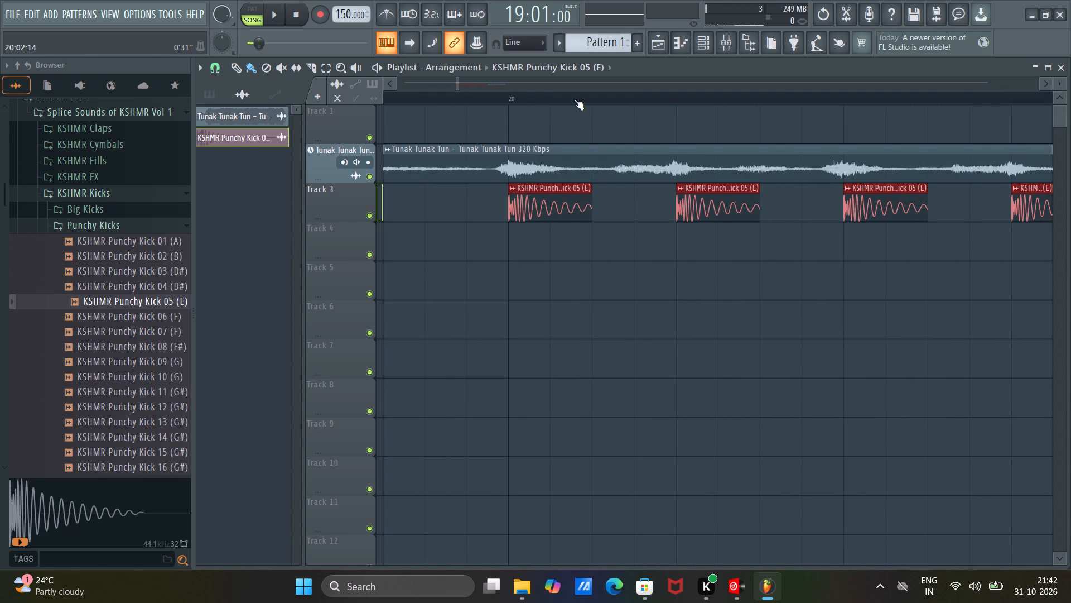
Play the kicks with the song and nudge the Tunak Tunak Tun clip slightly to align its beat with the kick at bar 20.
scroll(574, 99, down, 16)
key(space)
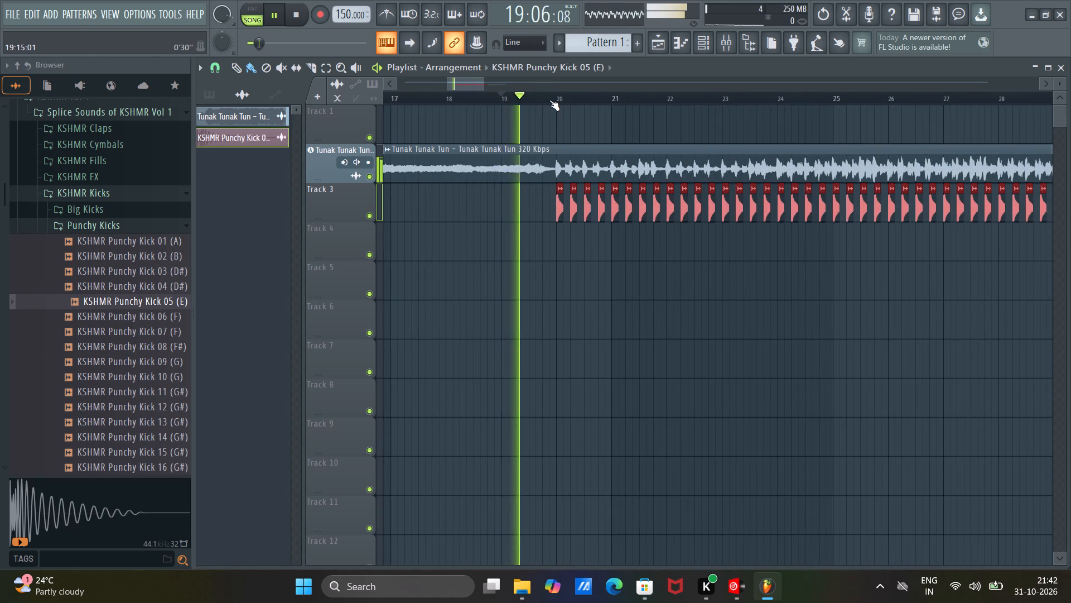
scroll(549, 100, down, 3)
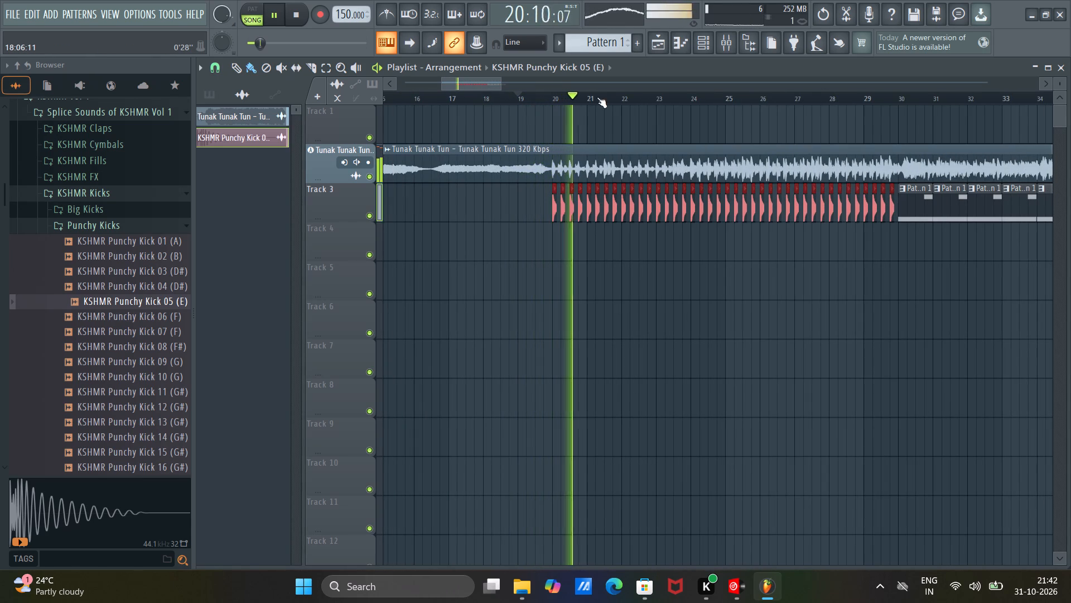
scroll(556, 96, up, 16)
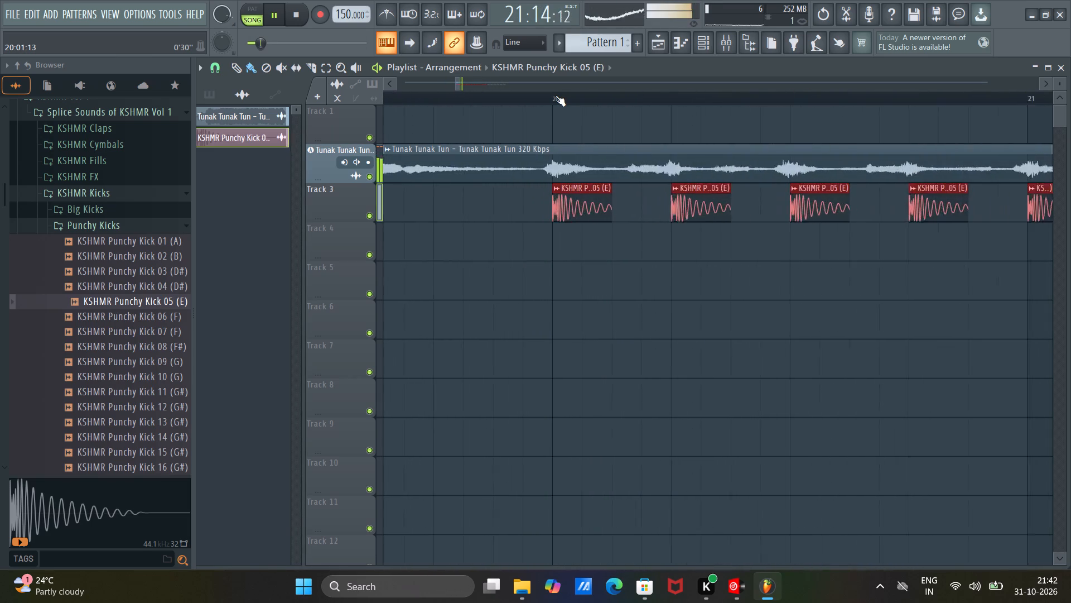
scroll(556, 95, up, 10)
scroll(556, 95, down, 6)
scroll(556, 95, up, 11)
drag(579, 167, 589, 171)
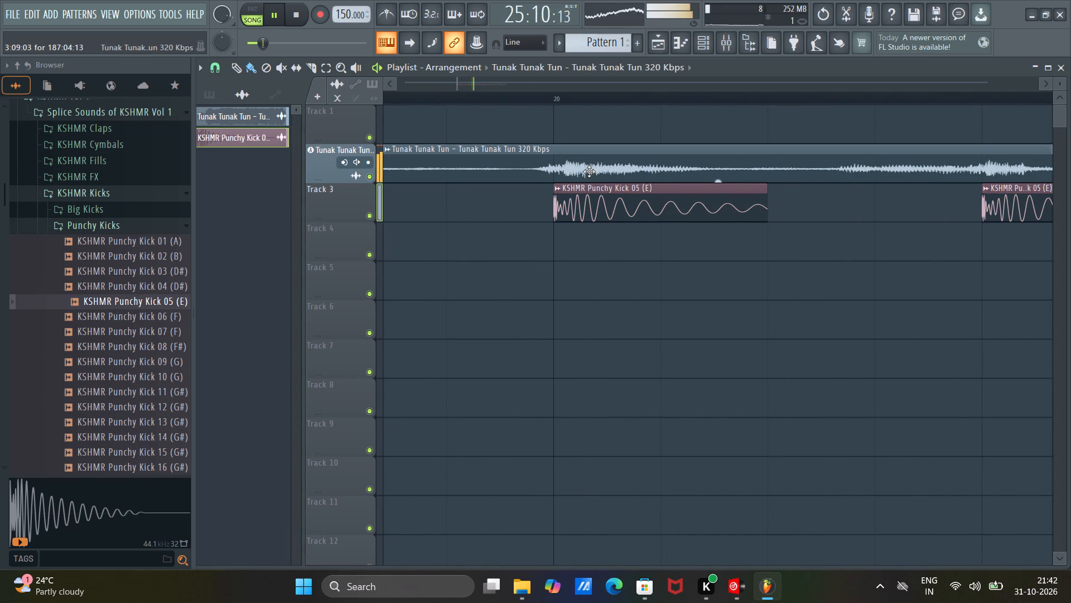
drag(589, 171, 586, 170)
Replay from just before bar 20 and check the kicks' timing against the song's waveform.
scroll(585, 101, down, 5)
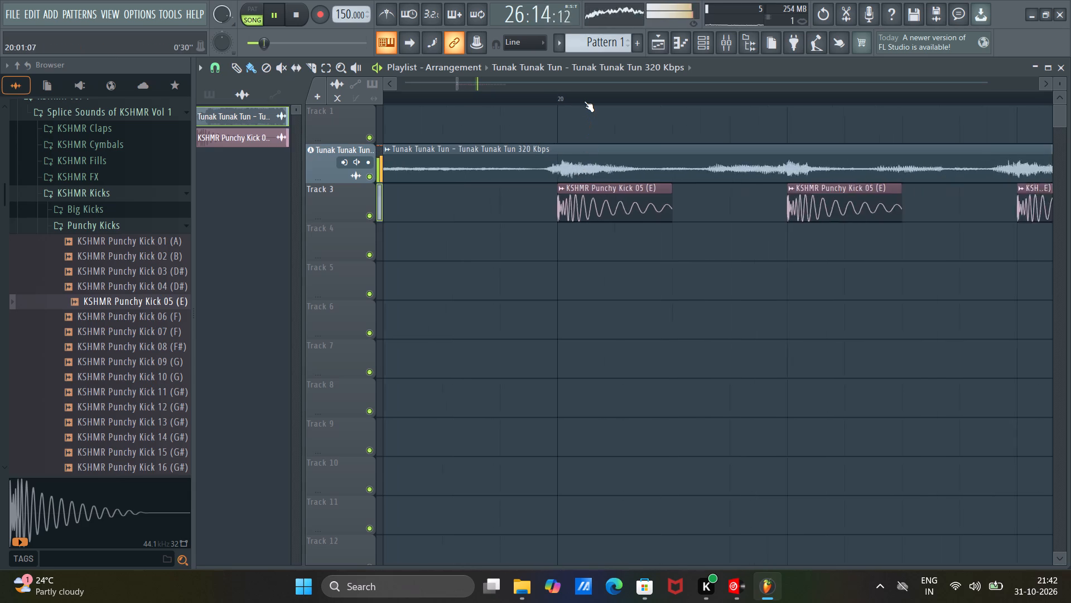
scroll(584, 101, down, 6)
click(514, 96)
scroll(527, 99, down, 5)
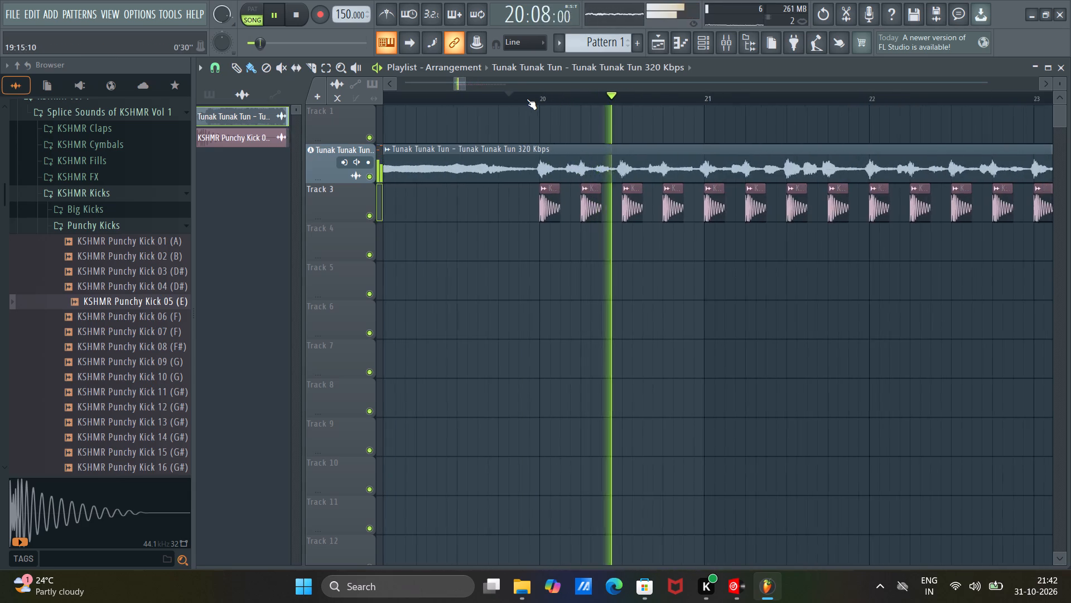
scroll(527, 99, down, 12)
drag(508, 86, 513, 88)
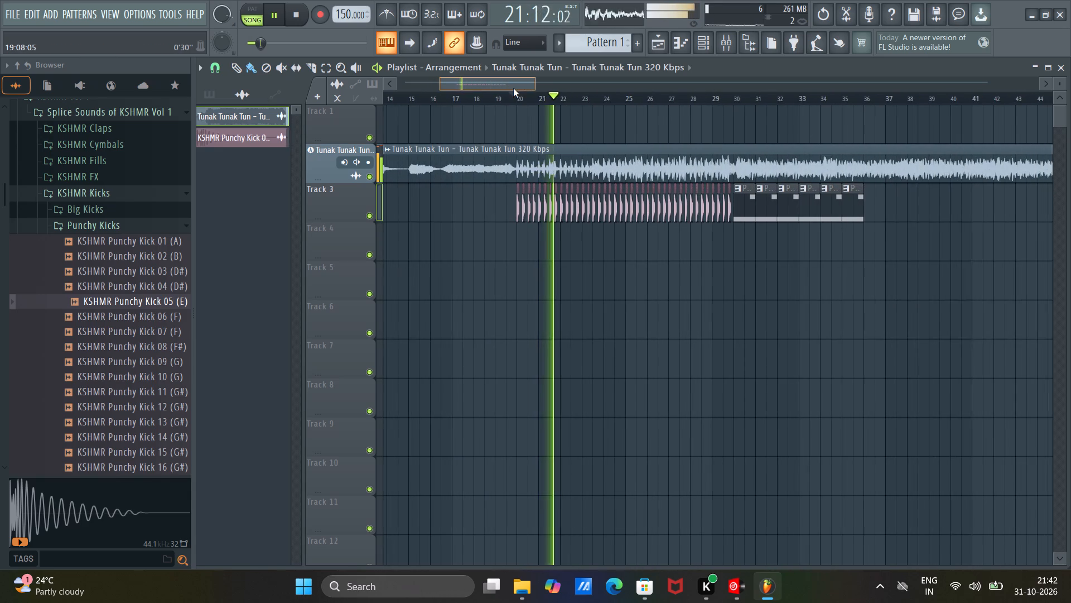
drag(513, 88, 515, 89)
Route the KSHMR Punchy Kick 05 (E) clip to its own mixer track, insert 7.
click(731, 41)
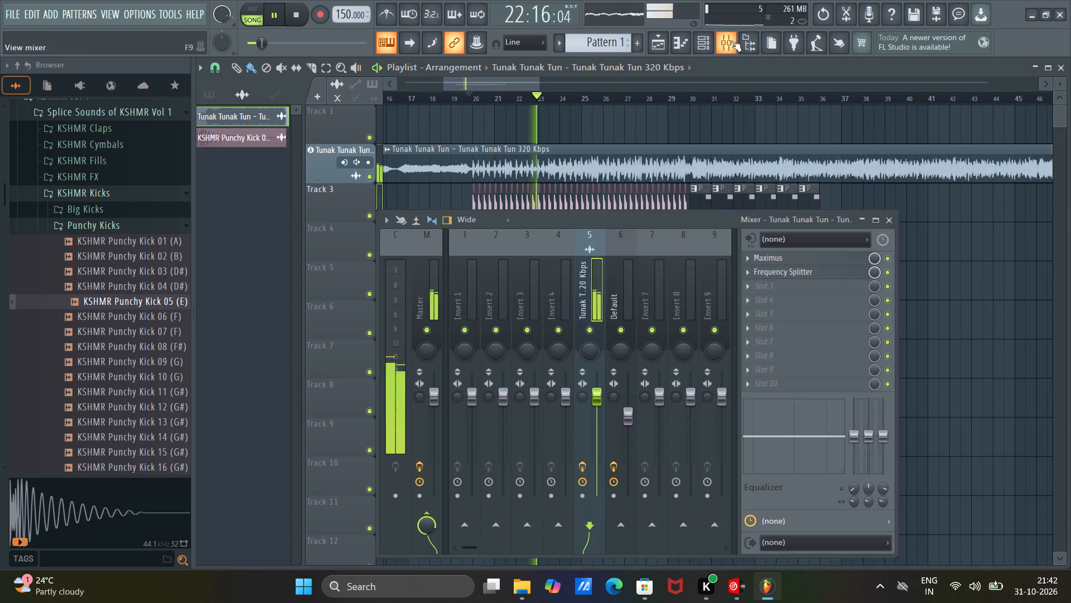
click(731, 41)
scroll(473, 97, up, 3)
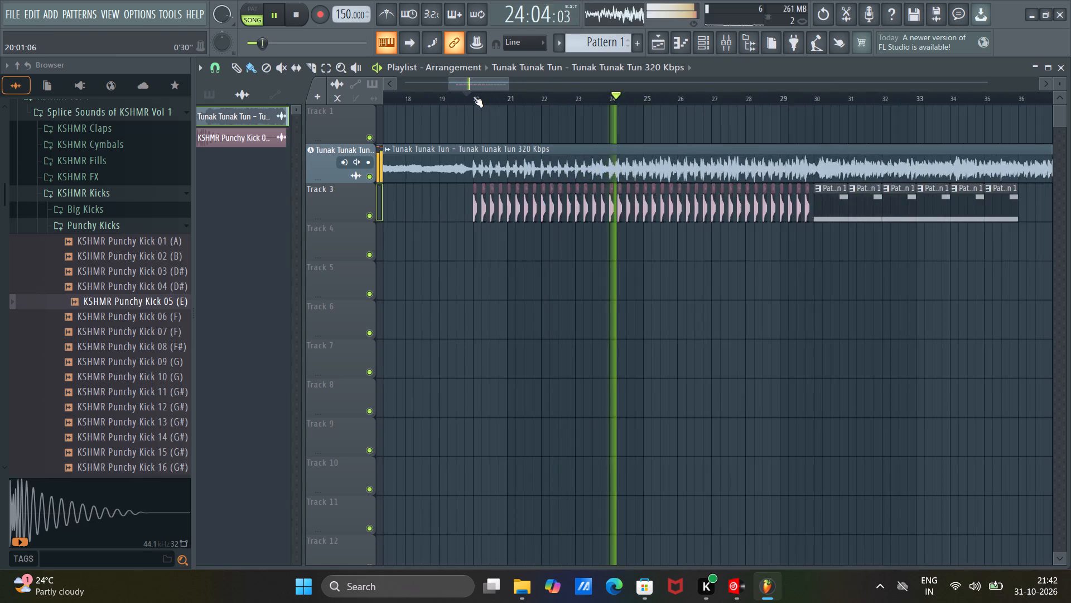
scroll(473, 97, up, 13)
double_click(492, 211)
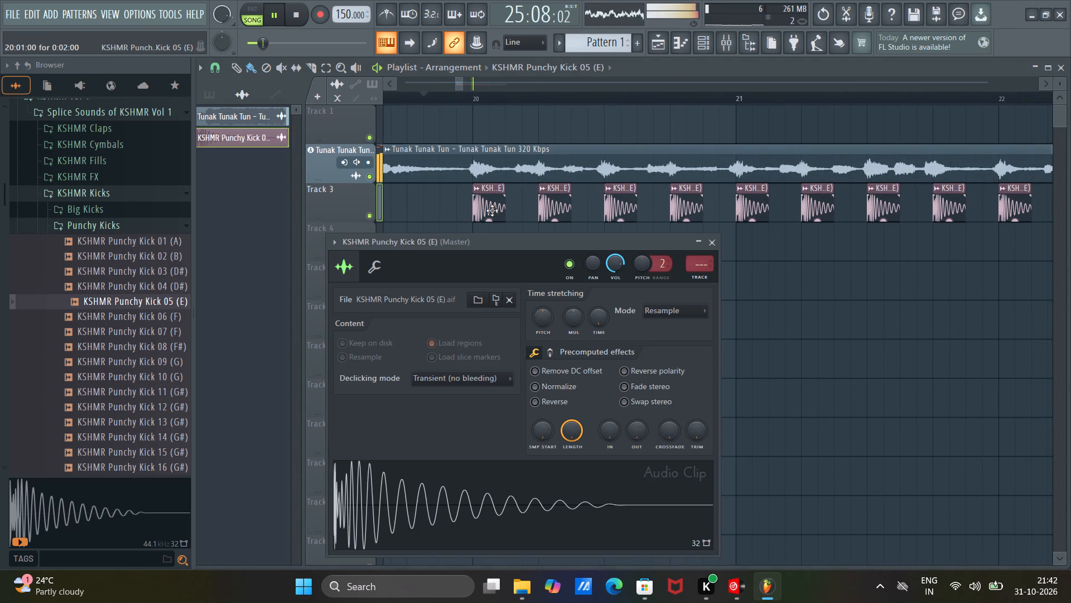
click(703, 274)
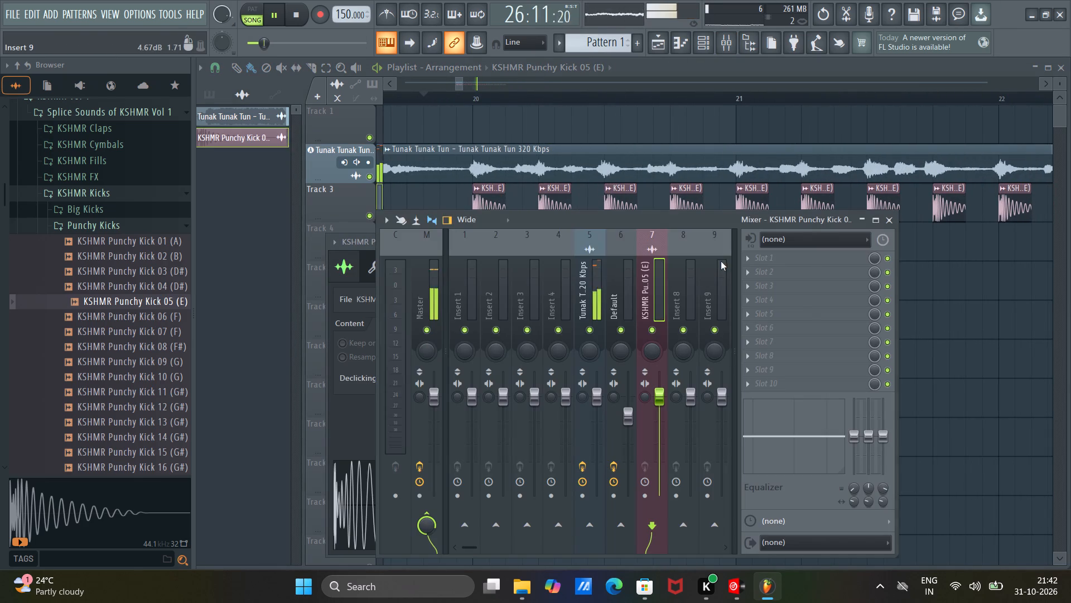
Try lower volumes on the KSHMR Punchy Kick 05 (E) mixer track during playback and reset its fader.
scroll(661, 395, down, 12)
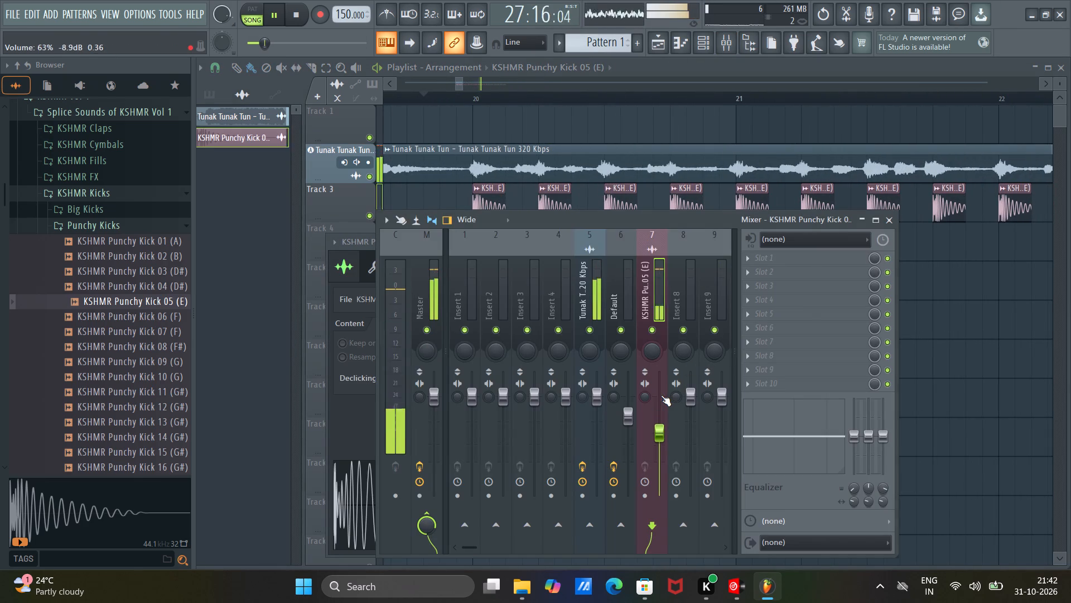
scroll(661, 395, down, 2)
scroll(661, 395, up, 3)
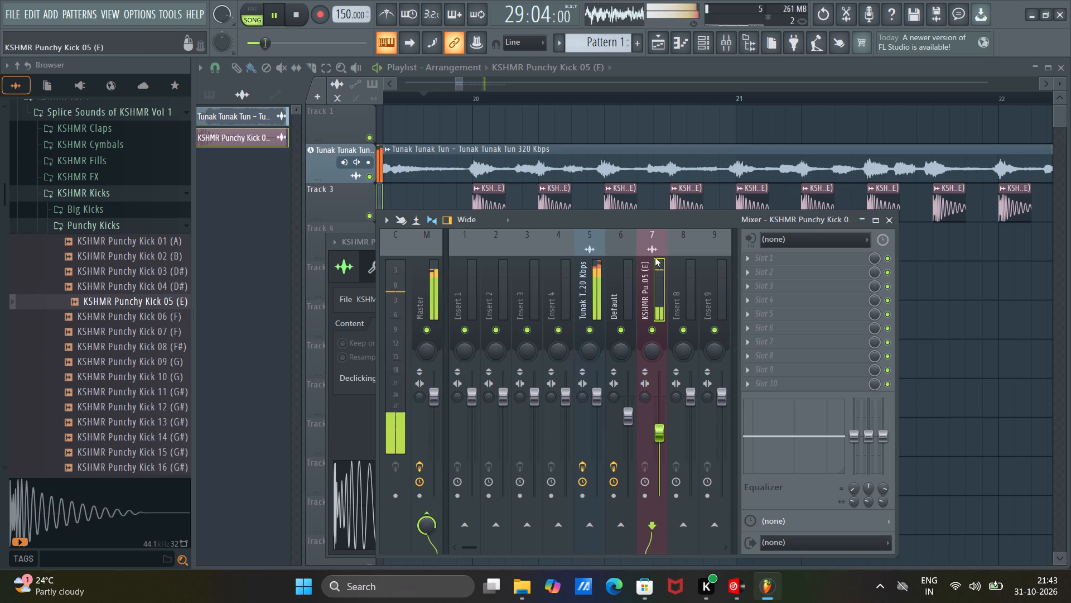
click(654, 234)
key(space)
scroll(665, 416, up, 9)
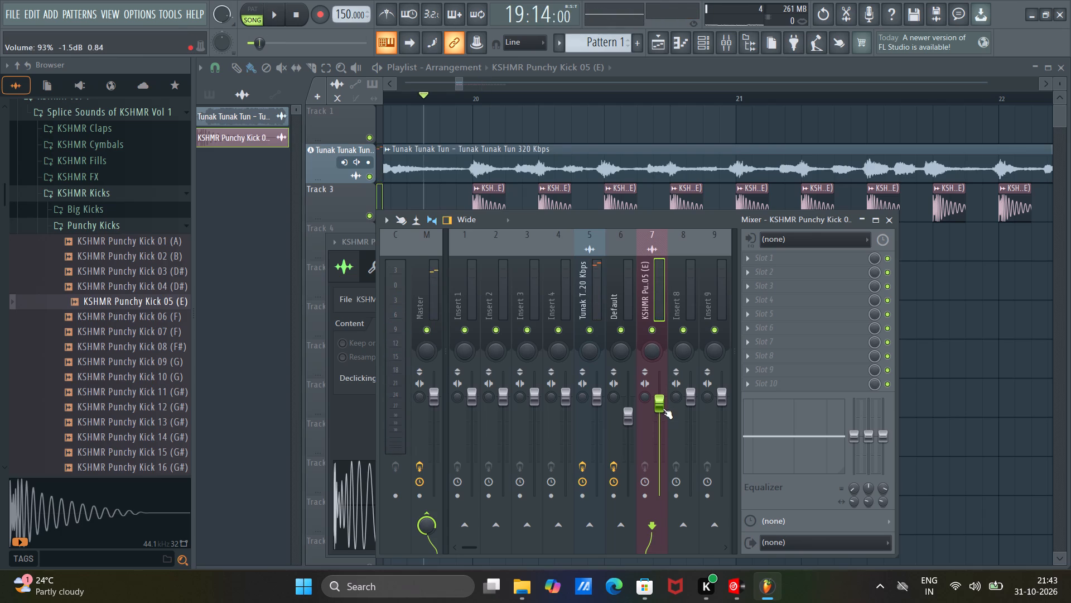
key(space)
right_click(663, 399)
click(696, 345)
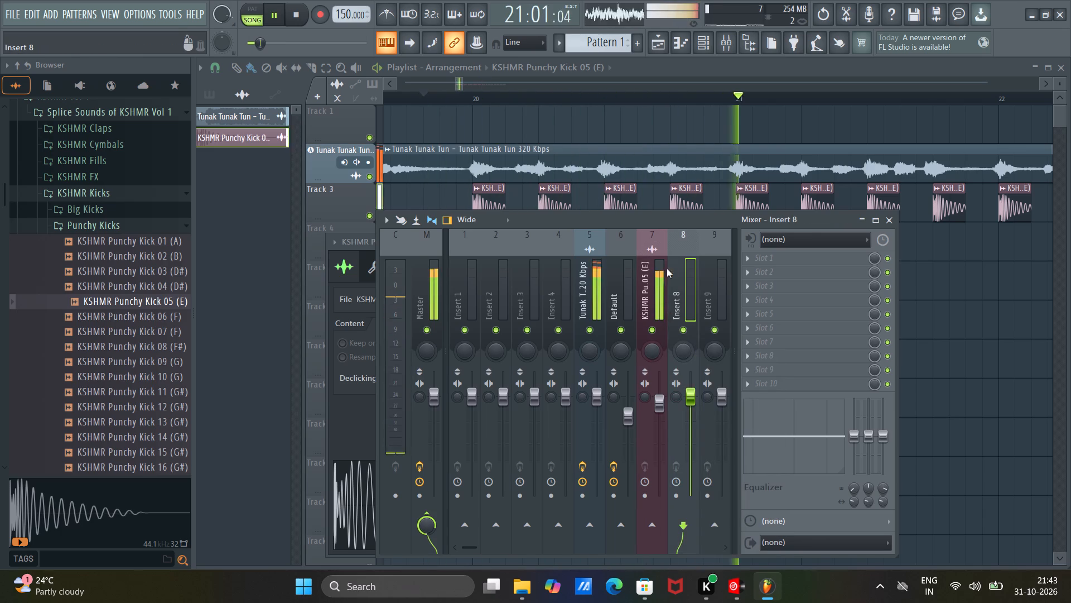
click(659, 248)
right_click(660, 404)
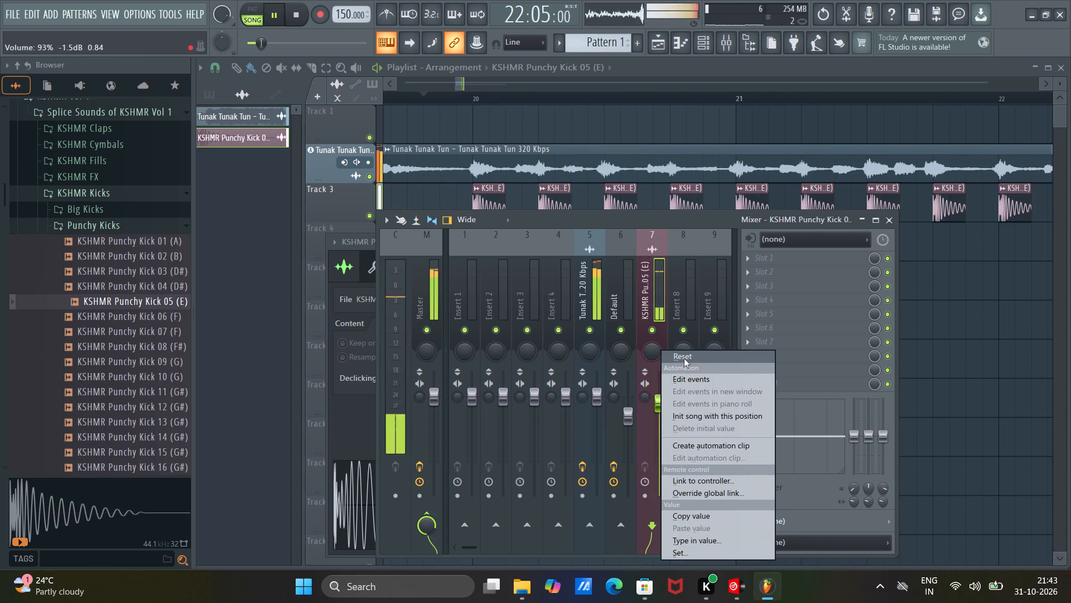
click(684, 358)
Insert Fruity Parametric EQ 2 in slot 1 of the kick's mixer track and load its 40Hz + 18kHz cut preset.
click(765, 260)
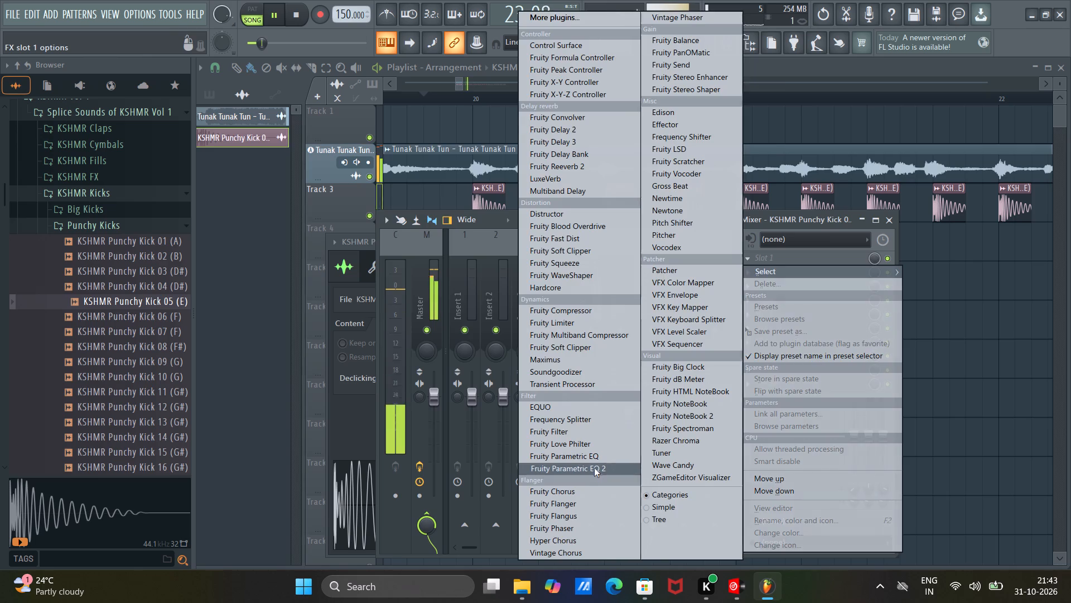
click(594, 468)
drag(594, 235, 601, 503)
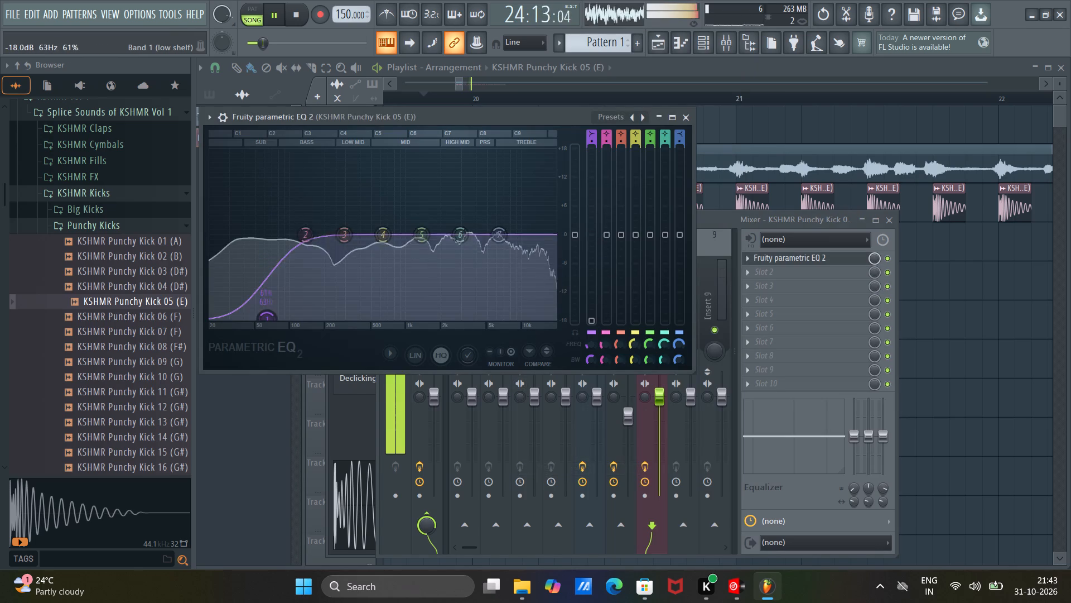
drag(601, 503, 601, 506)
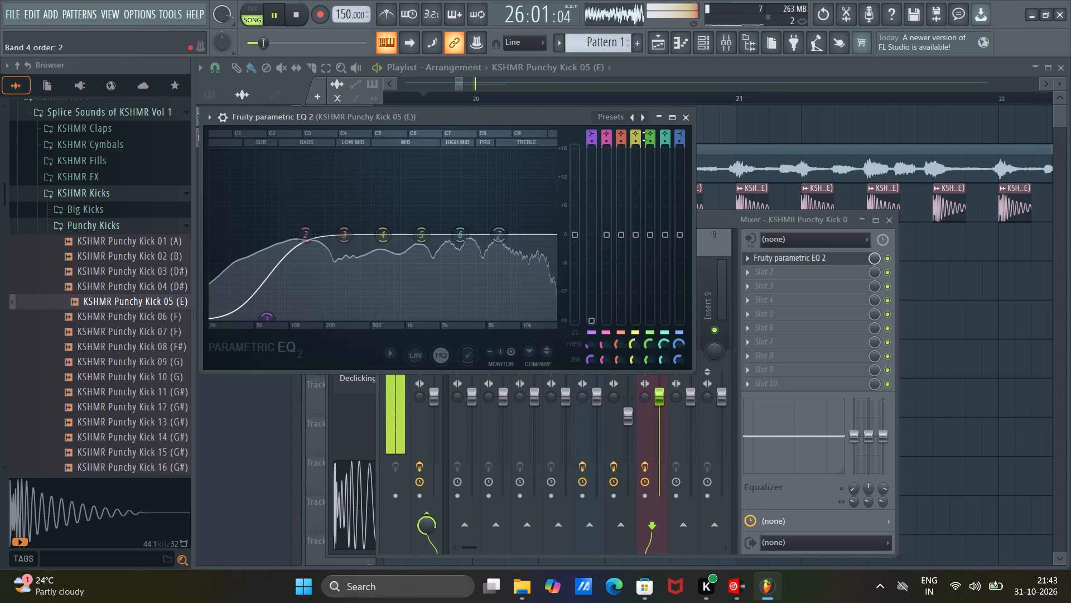
right_click(641, 119)
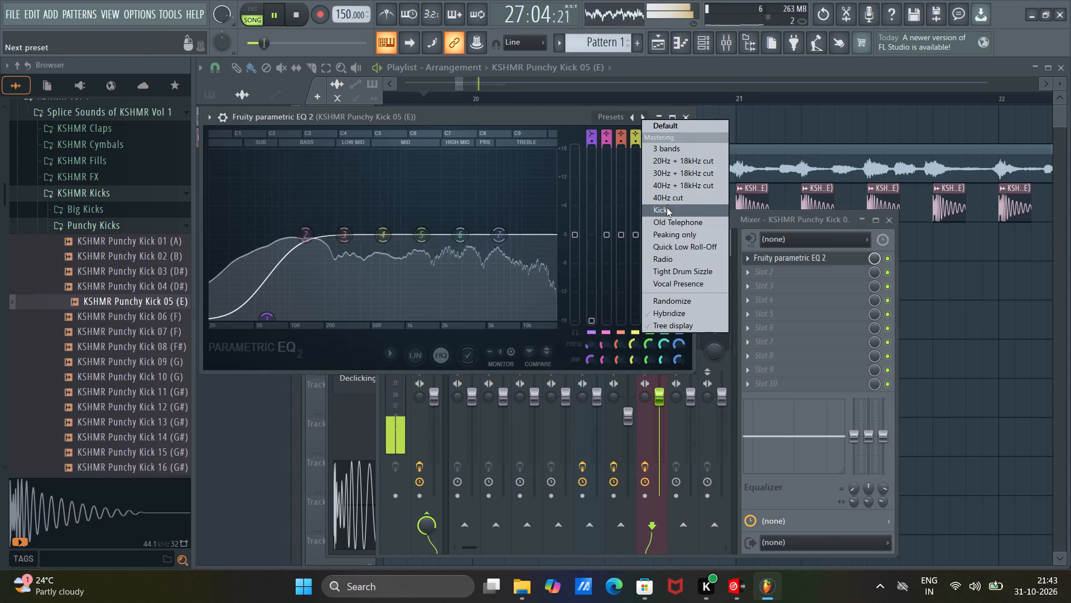
click(676, 188)
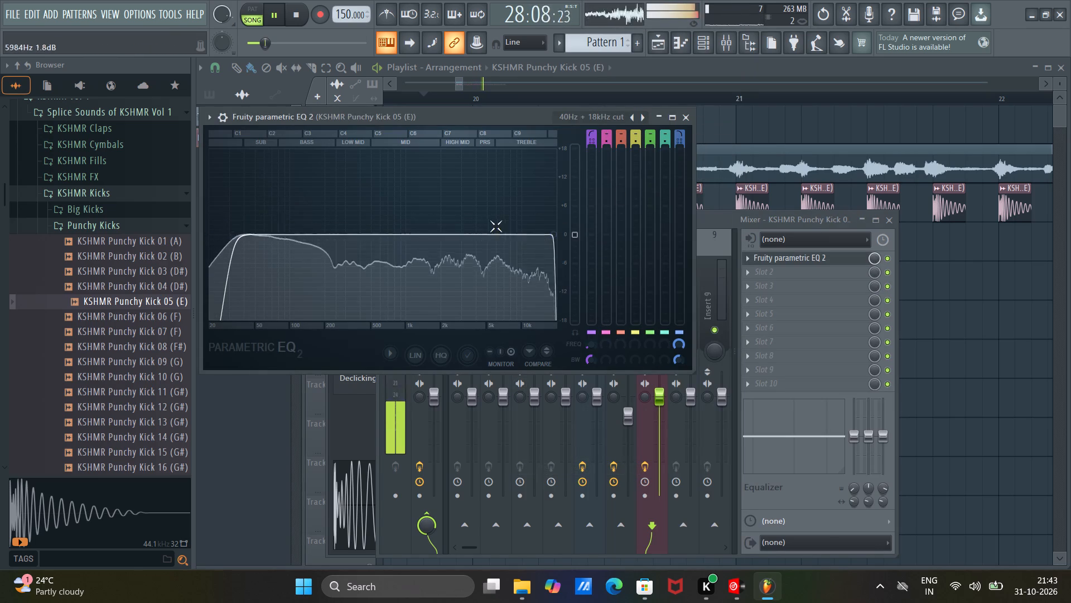
Sweep the kick EQ's low-pass band down and back up, and raise the high-pass cutoff to about 130 Hz.
drag(548, 232, 129, 312)
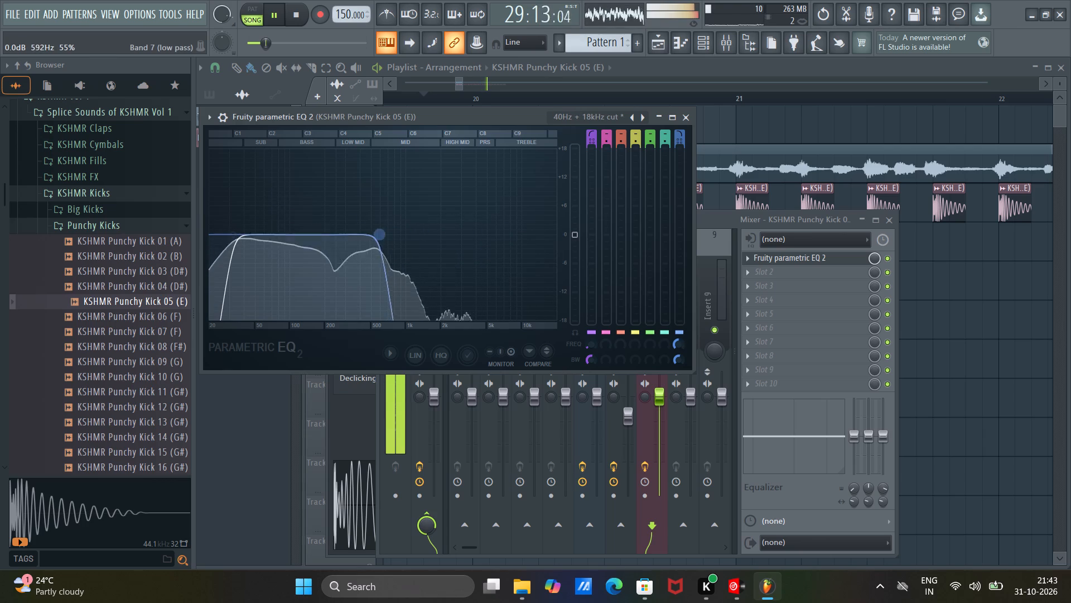
drag(129, 312, 539, 337)
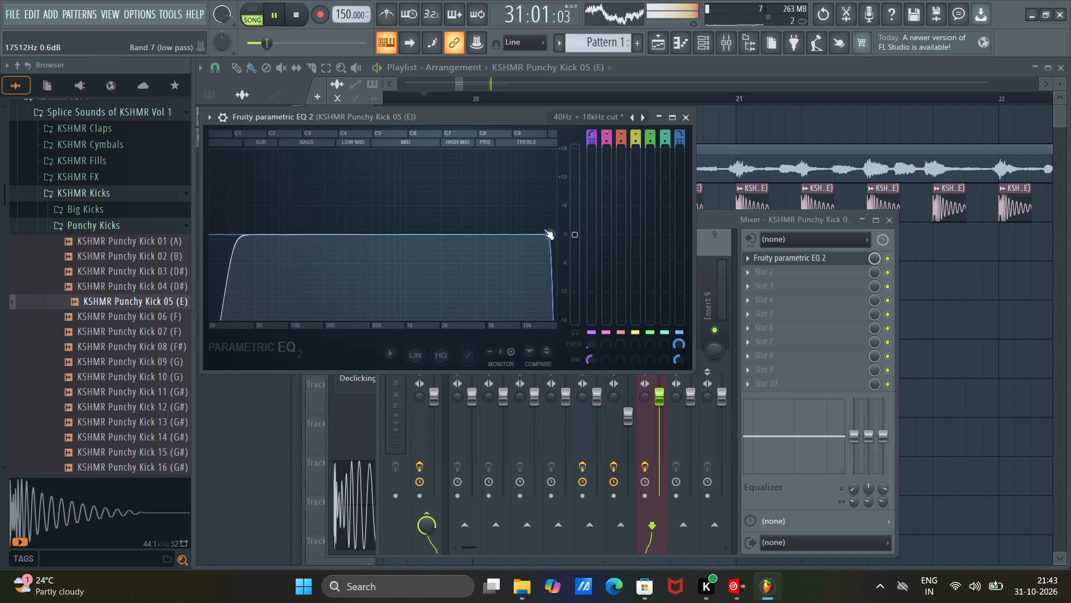
drag(238, 236, 415, 255)
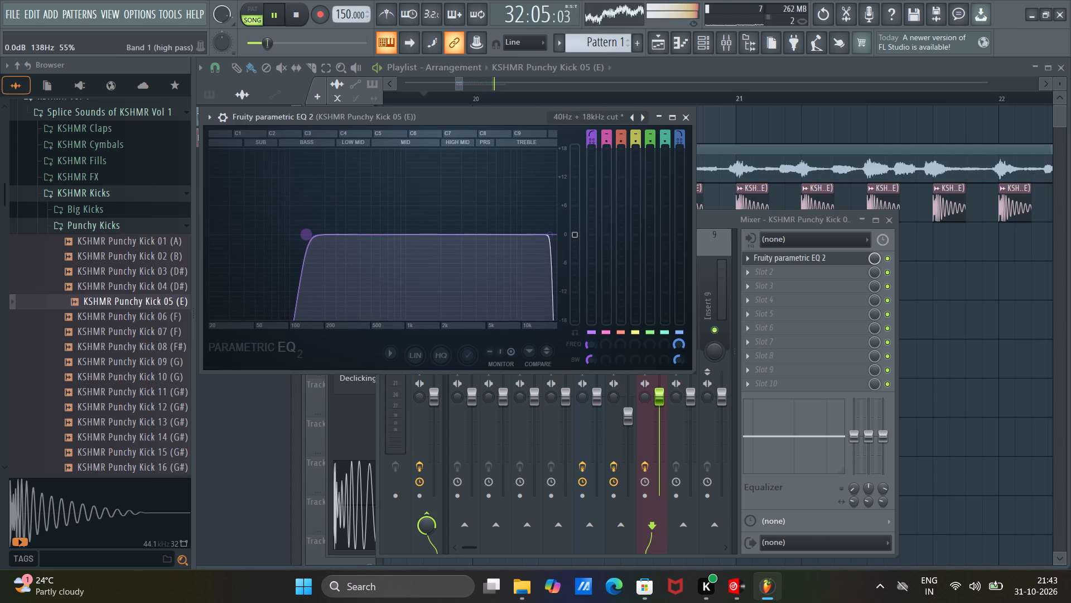
drag(415, 255, 414, 255)
key(space)
key(space)
drag(304, 233, 291, 232)
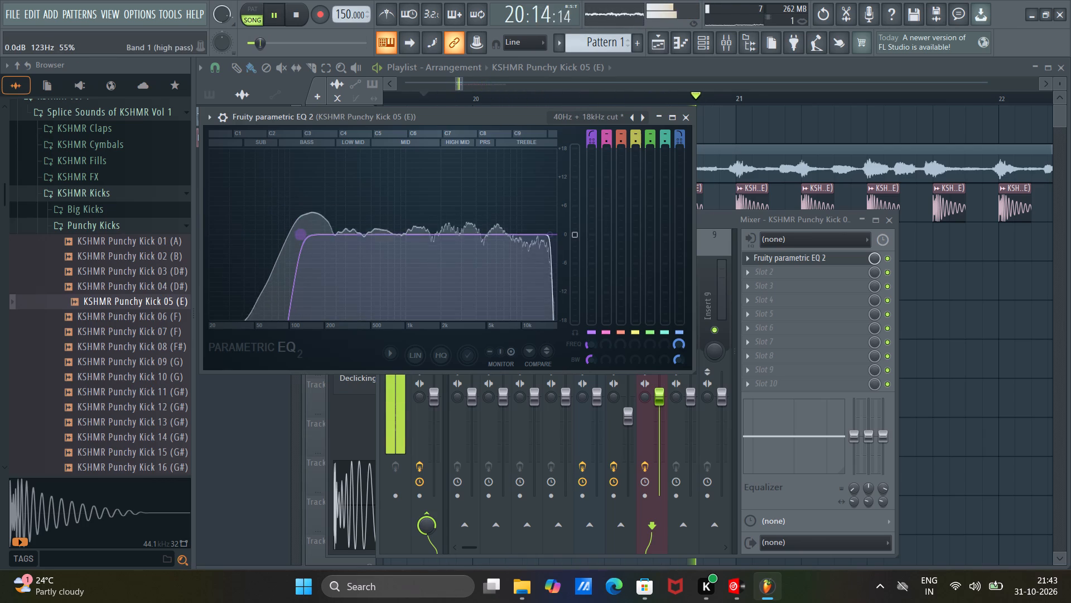
drag(291, 232, 283, 236)
click(297, 234)
drag(297, 235, 310, 241)
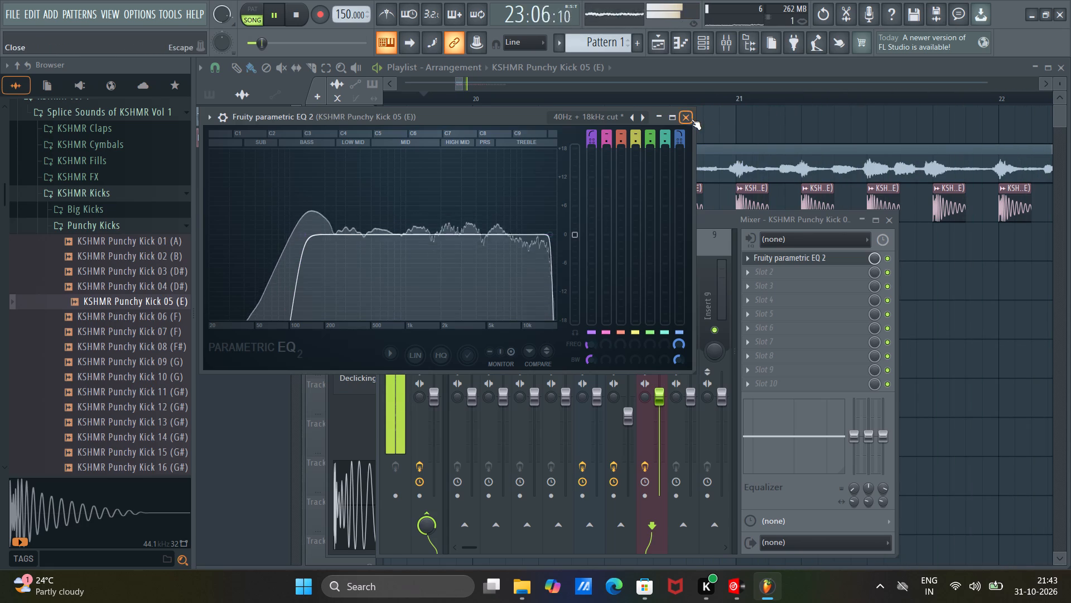
click(691, 119)
click(892, 224)
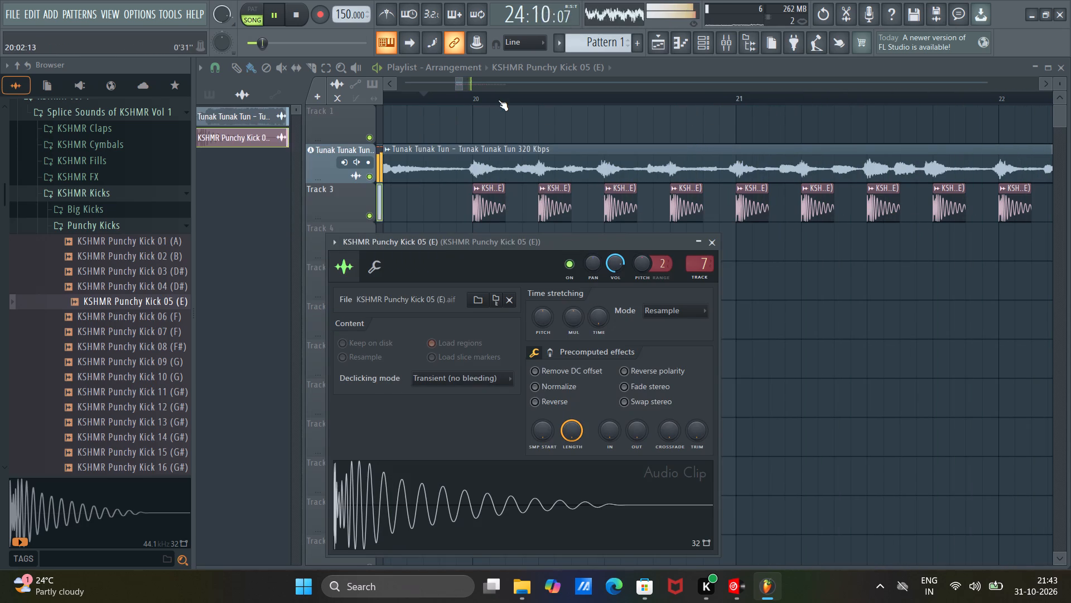
scroll(498, 100, down, 6)
click(711, 247)
scroll(490, 94, down, 3)
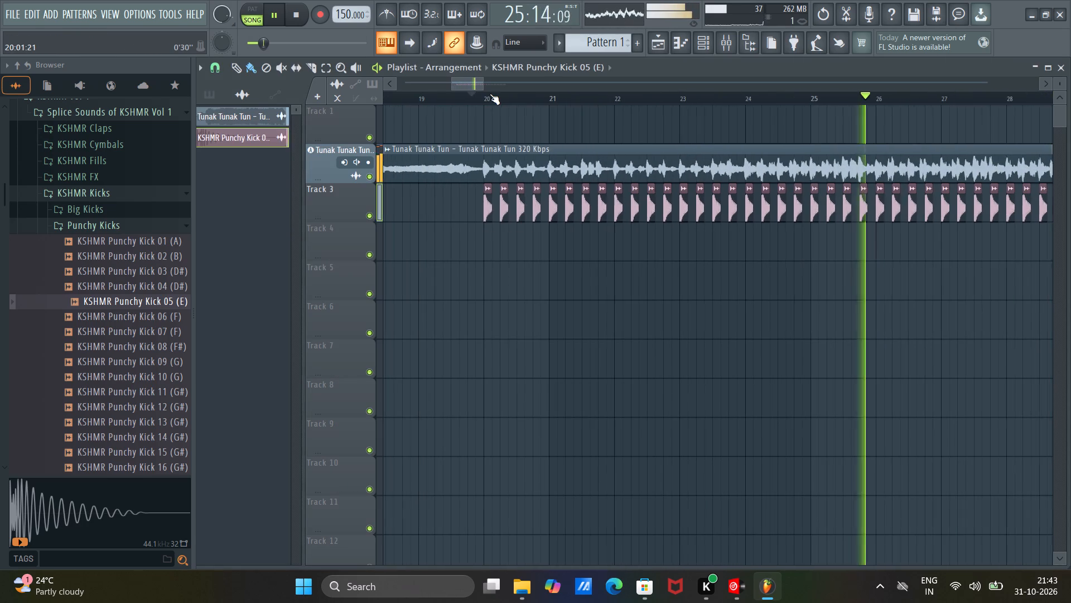
Lower the low band's main output in the Frequency Splitter on the Tunak Tunak Tun mixer track, insert 5.
click(727, 42)
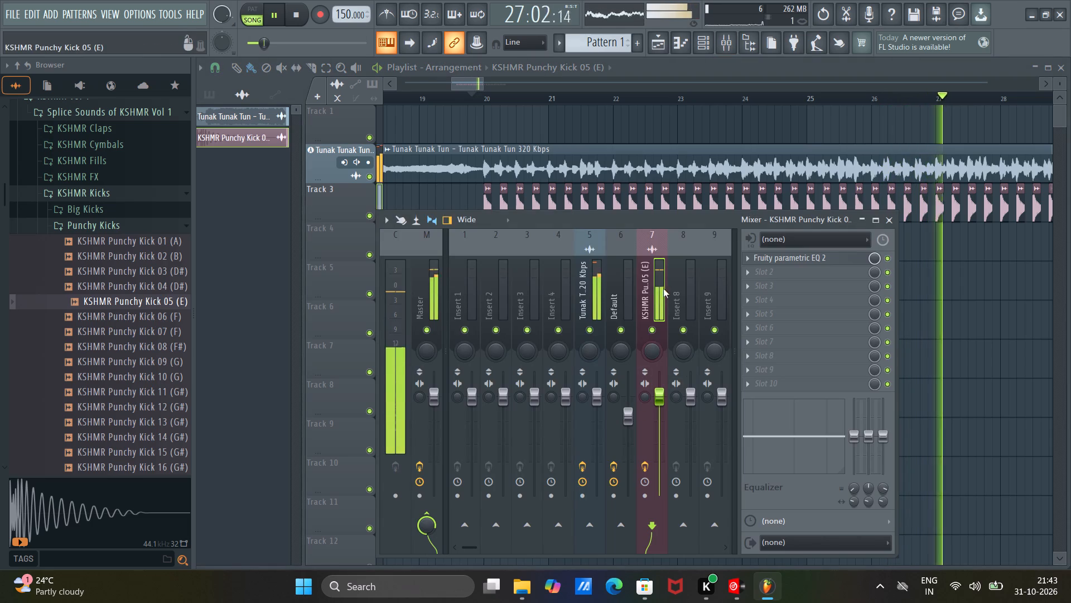
click(596, 236)
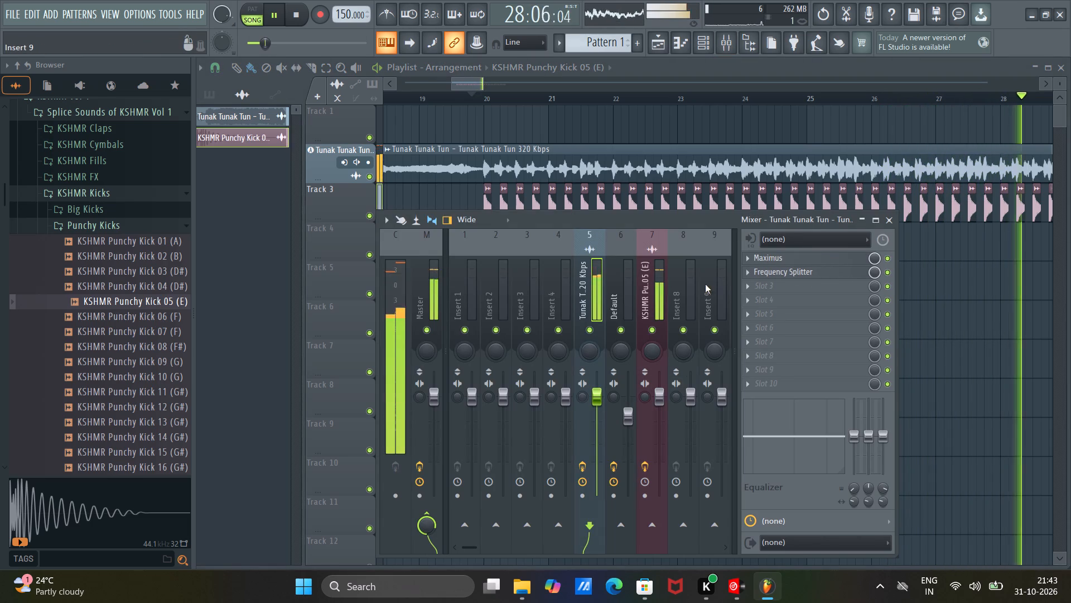
click(775, 273)
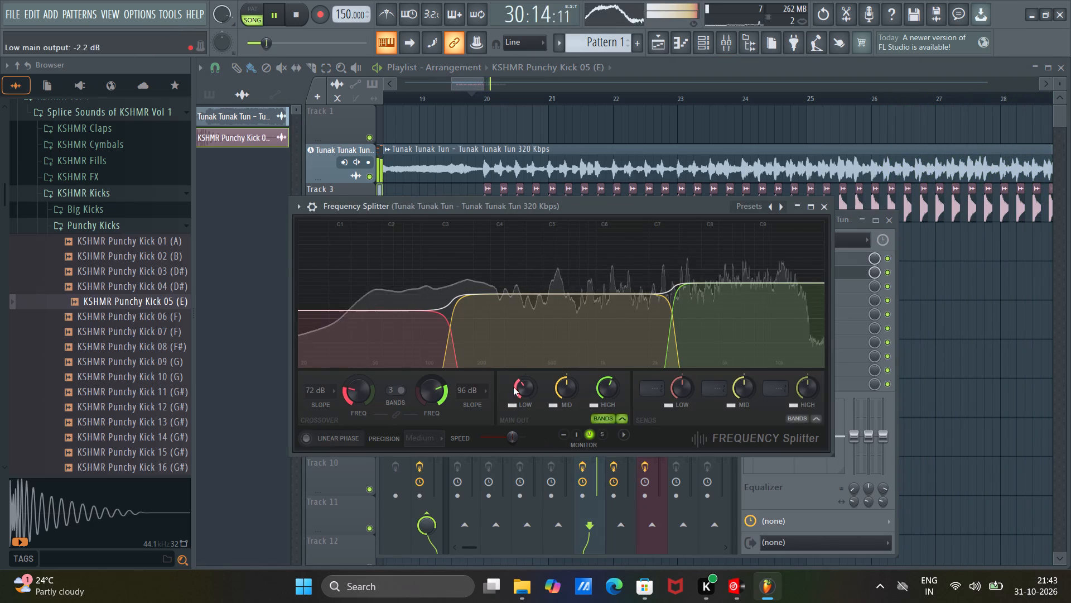
scroll(517, 389, down, 4)
click(819, 204)
key(space)
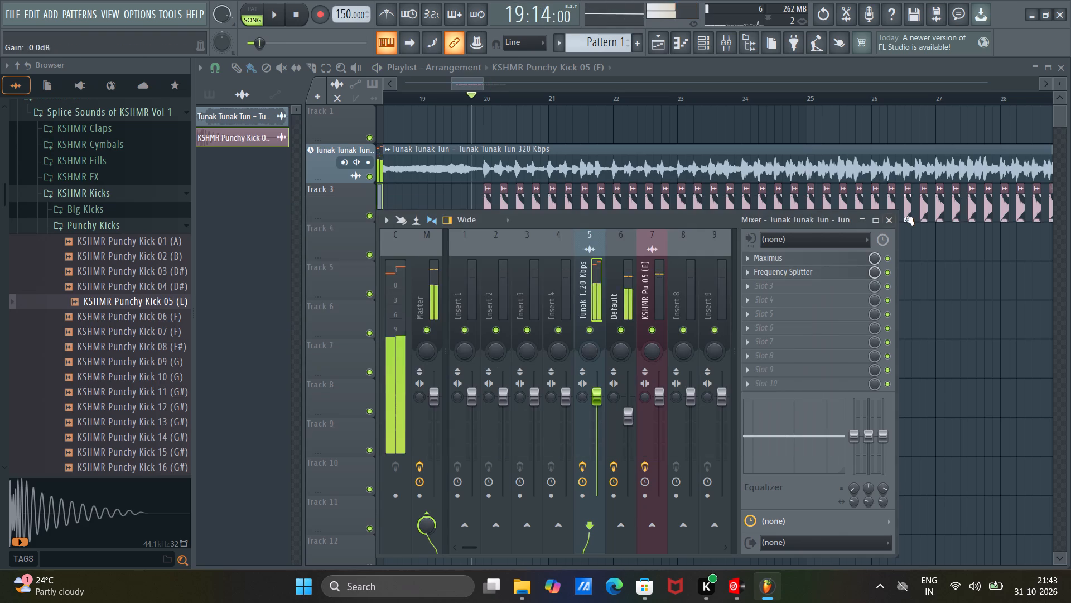
click(889, 217)
Select all the kick clips on Track 3 and duplicate them so the copies start at bar 30.
key(space)
scroll(539, 102, down, 6)
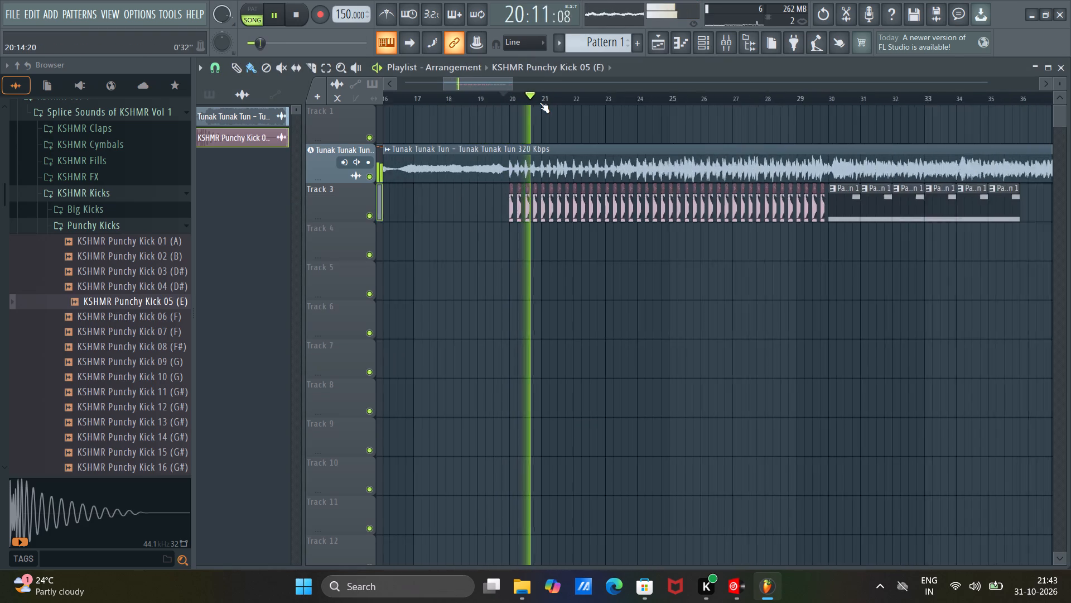
scroll(539, 102, down, 1)
ctrl+drag(494, 187, 728, 234)
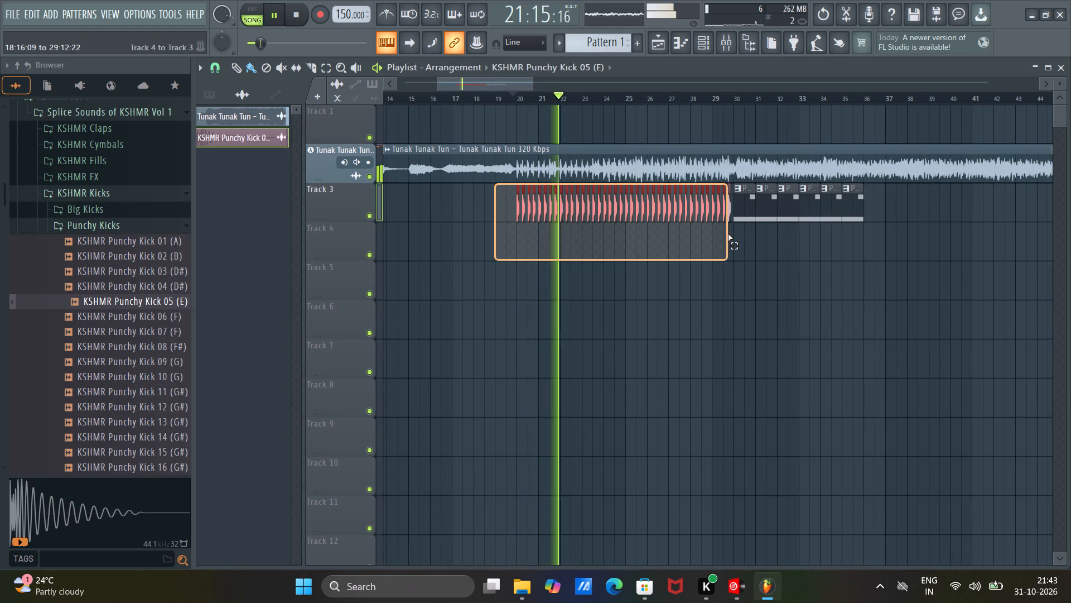
ctrl+drag(728, 234, 729, 234)
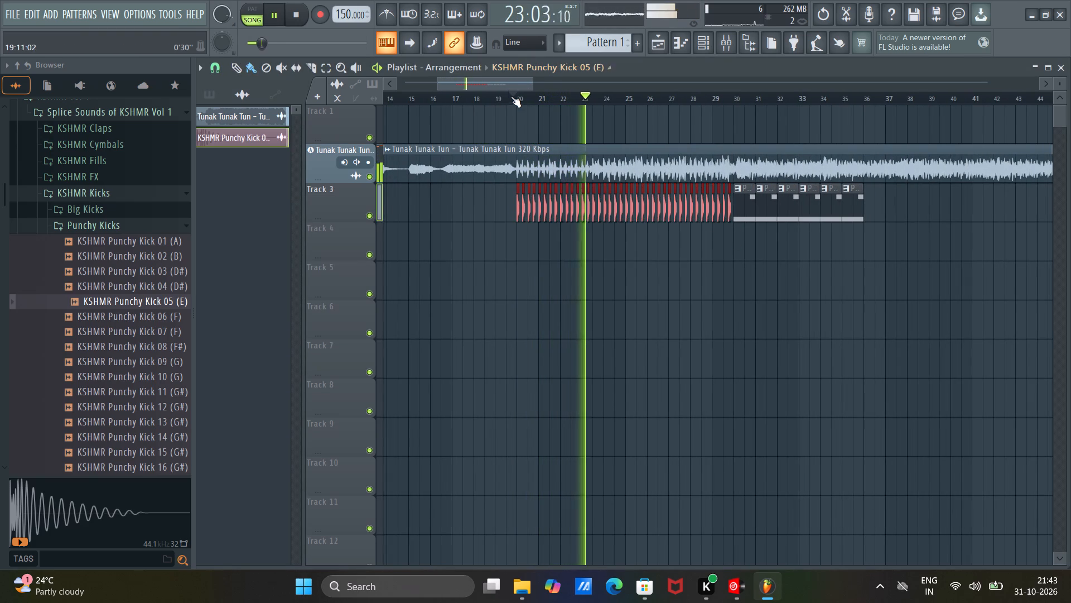
scroll(512, 98, up, 7)
drag(543, 210, 773, 214)
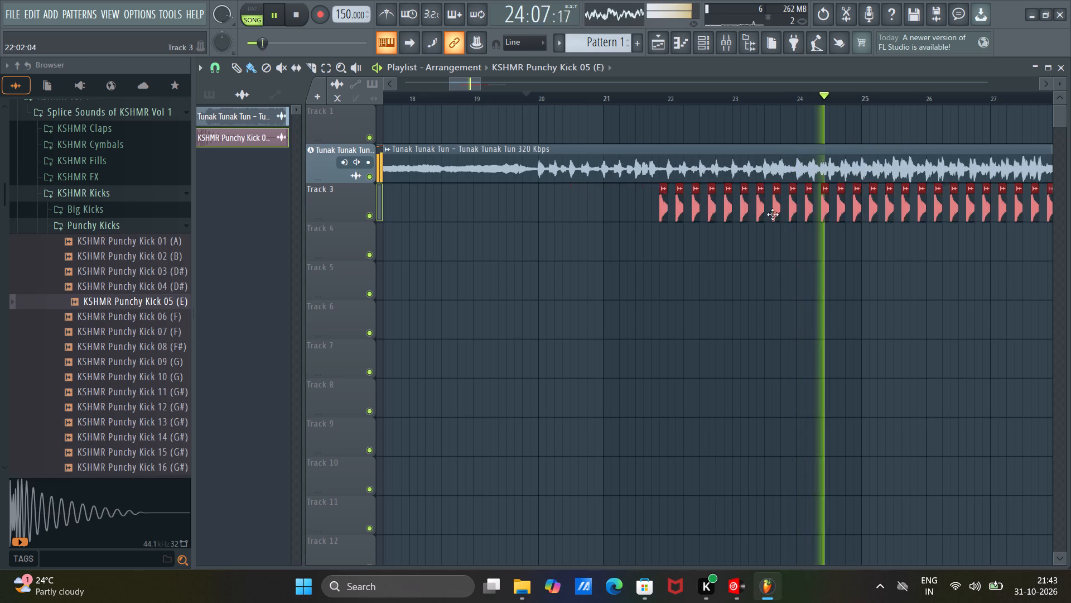
drag(773, 214, 544, 192)
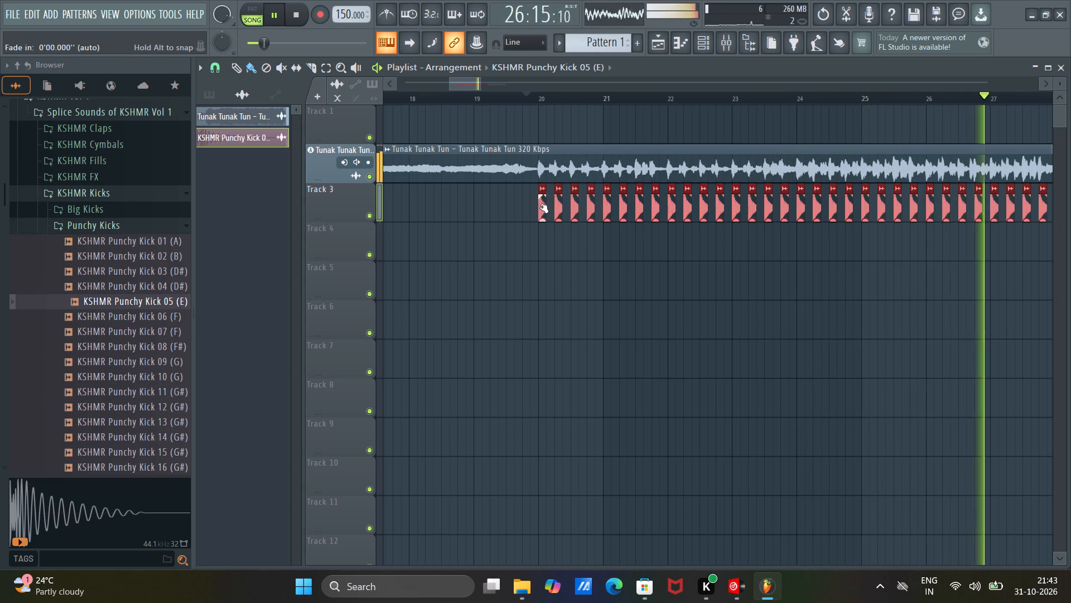
shift+drag(541, 207, 1043, 202)
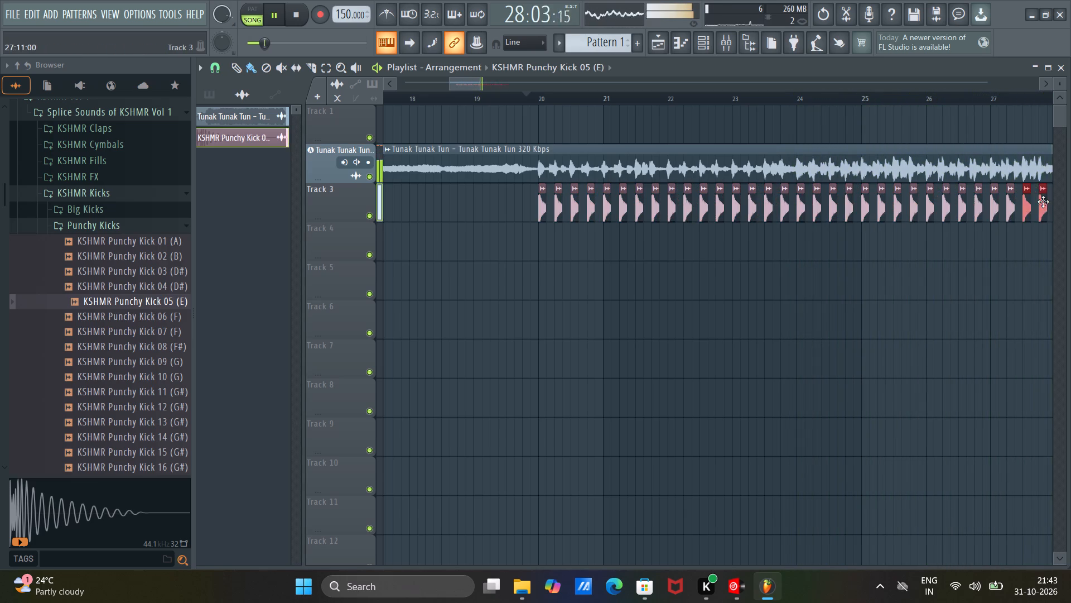
shift+drag(1043, 202, 924, 298)
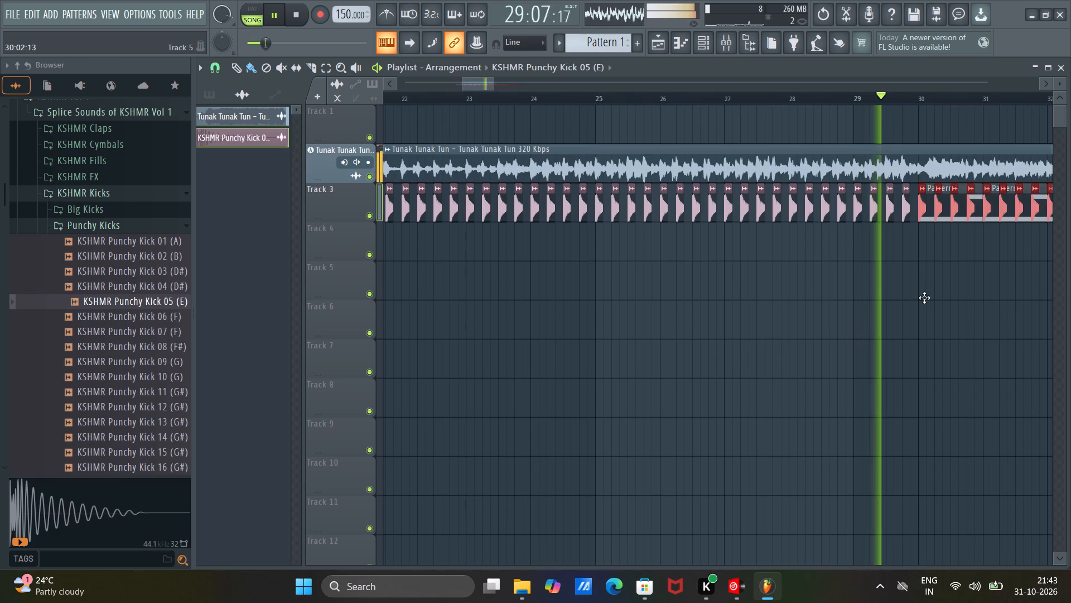
shift+drag(924, 298, 919, 346)
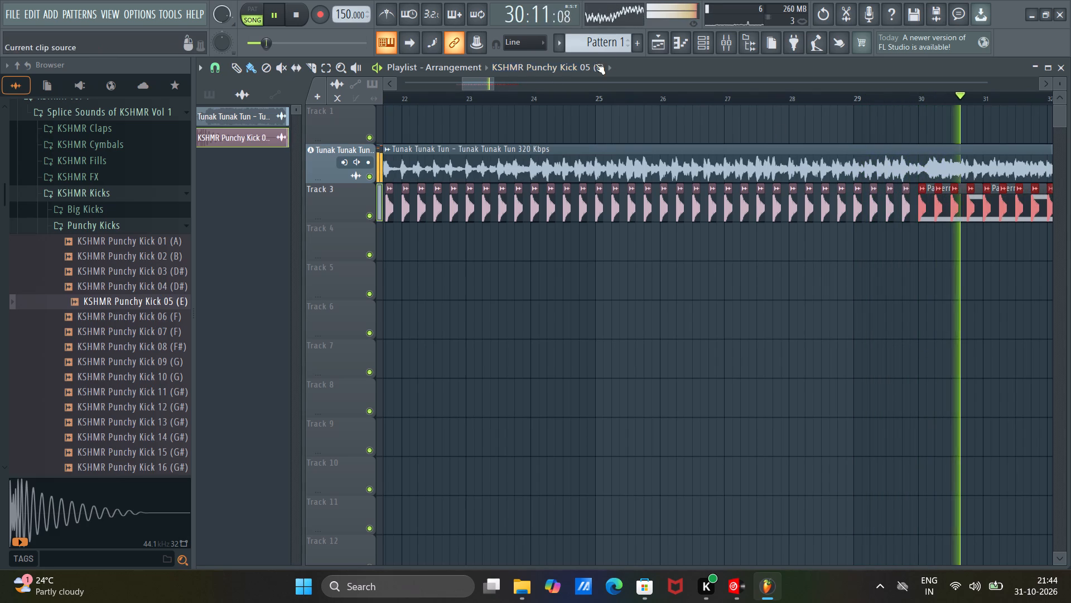
Move the duplicated kick clips from Track 3 down to Track 4, beneath the Pattern 1 clips.
drag(480, 82, 502, 96)
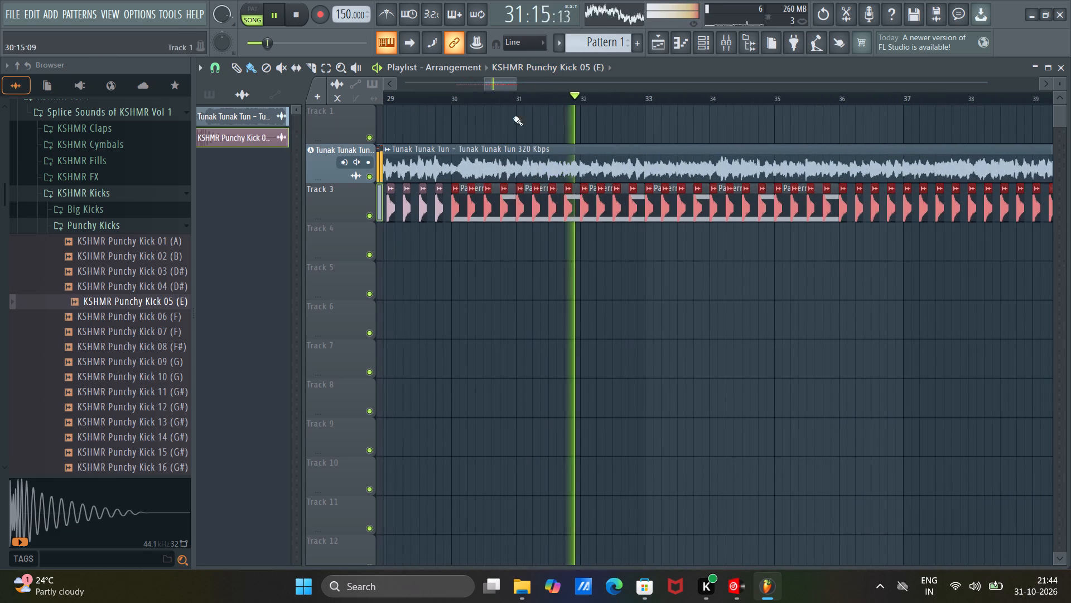
scroll(480, 106, up, 3)
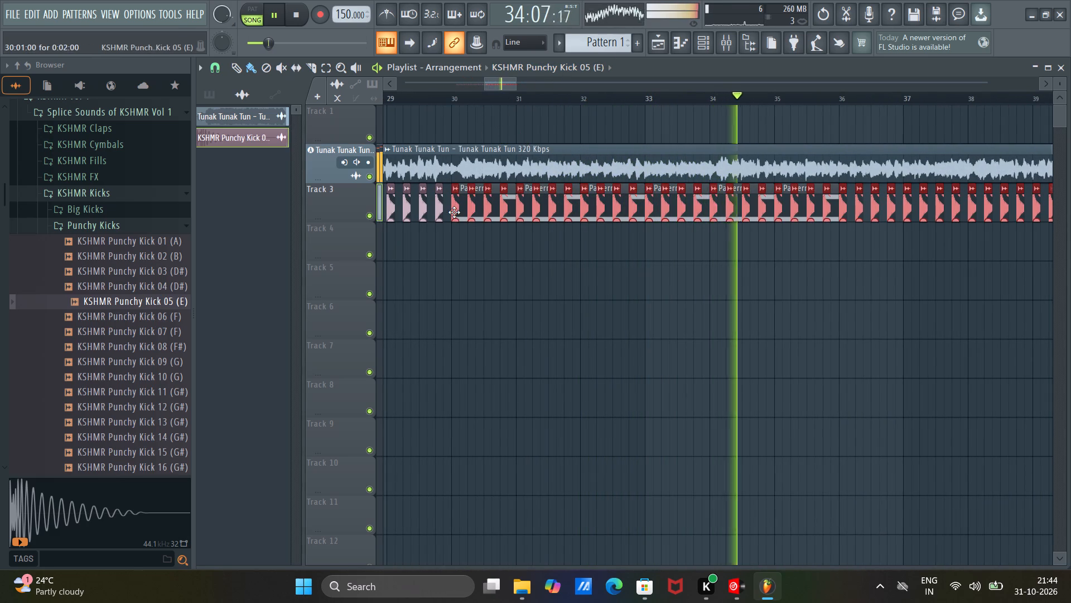
drag(454, 212, 455, 278)
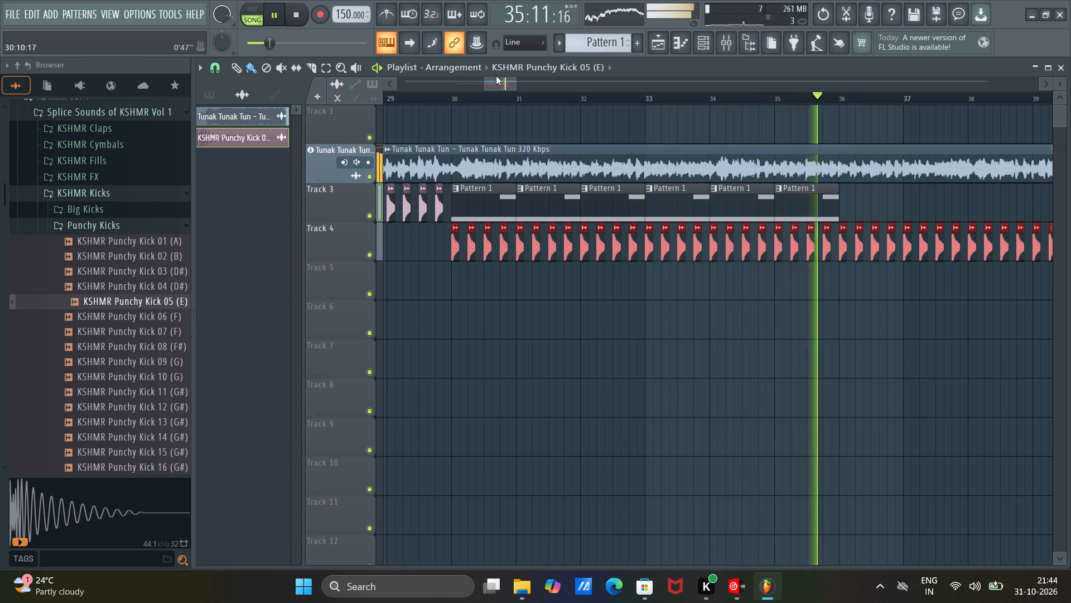
Play from about bar 28 and check how the Track 4 kicks line up with the song and Pattern 1 at bar 30.
drag(496, 76, 486, 76)
drag(490, 87, 478, 87)
click(575, 99)
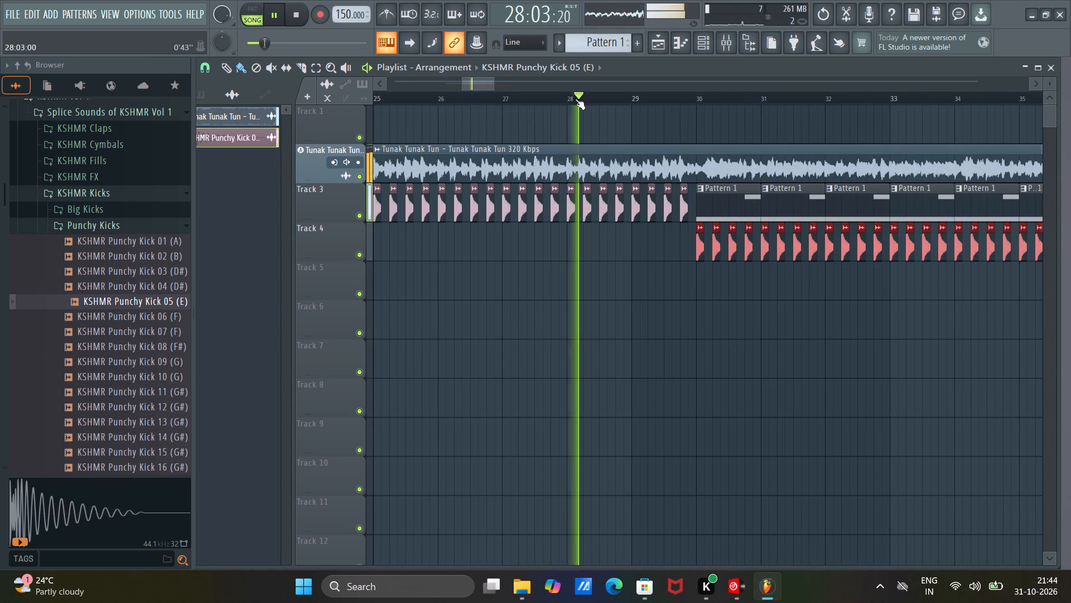
drag(485, 85, 496, 91)
scroll(480, 102, up, 2)
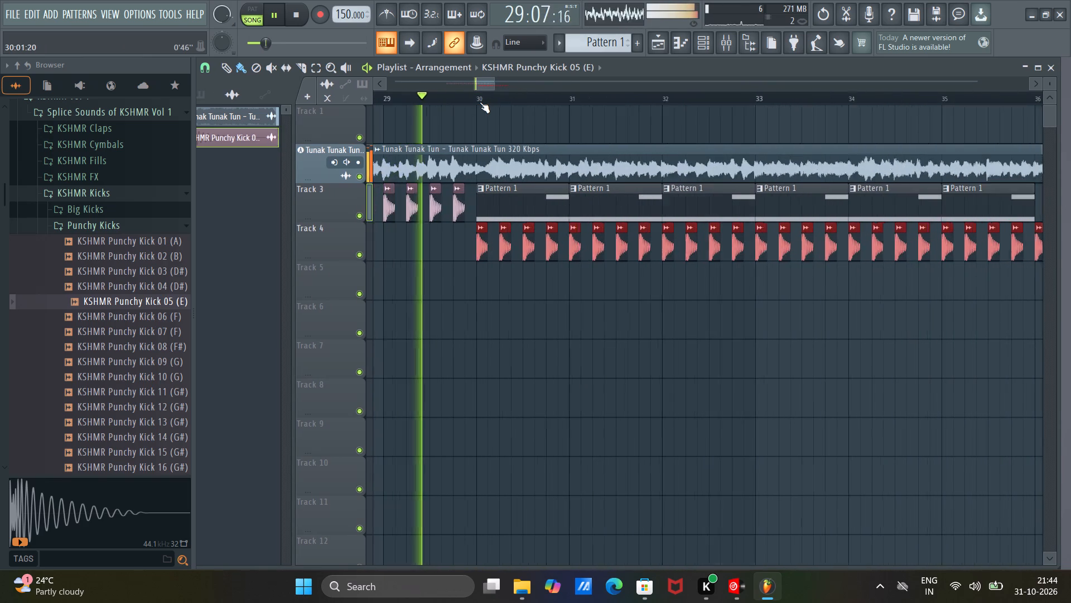
scroll(480, 102, up, 7)
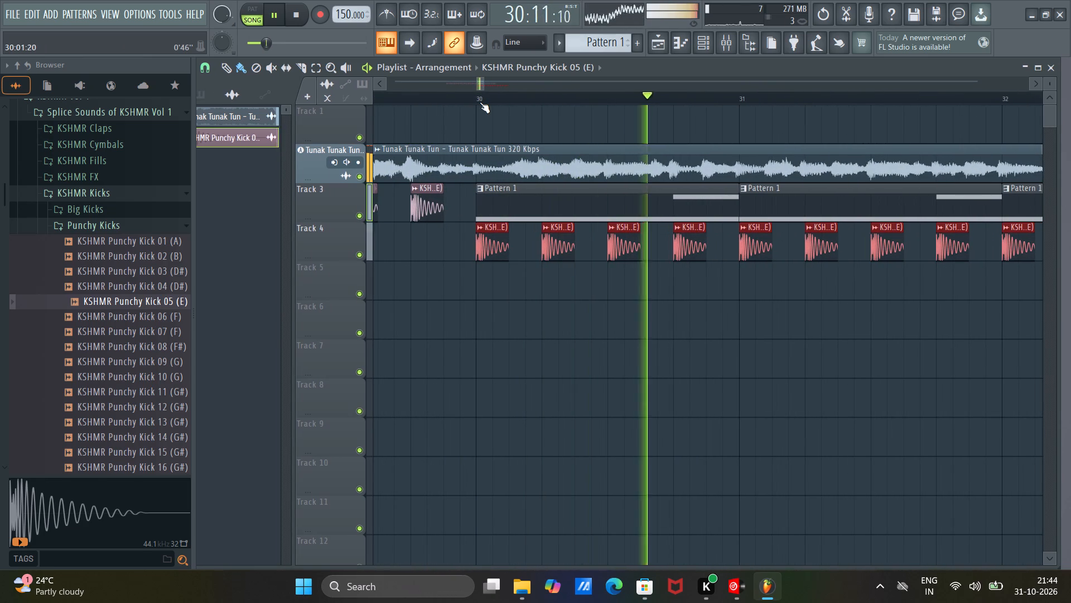
Delete the duplicated kick clips on Track 4 beneath the Pattern 1 clips.
scroll(480, 102, down, 11)
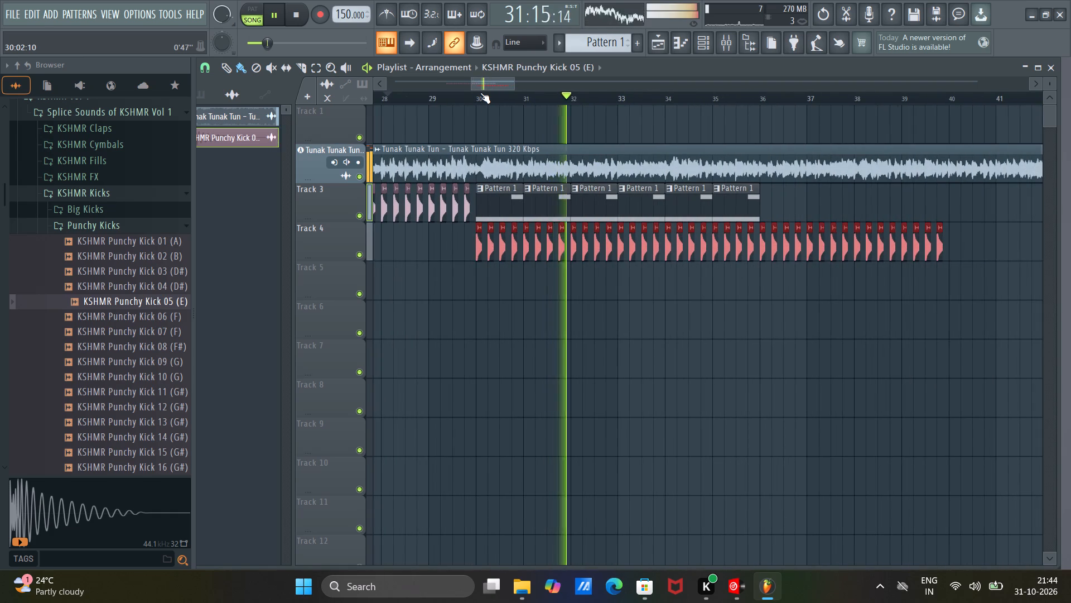
key(Delete)
Select all the KSHMR kick clips on Track 3 between bars 20 and 30 and delete them.
drag(484, 88, 479, 85)
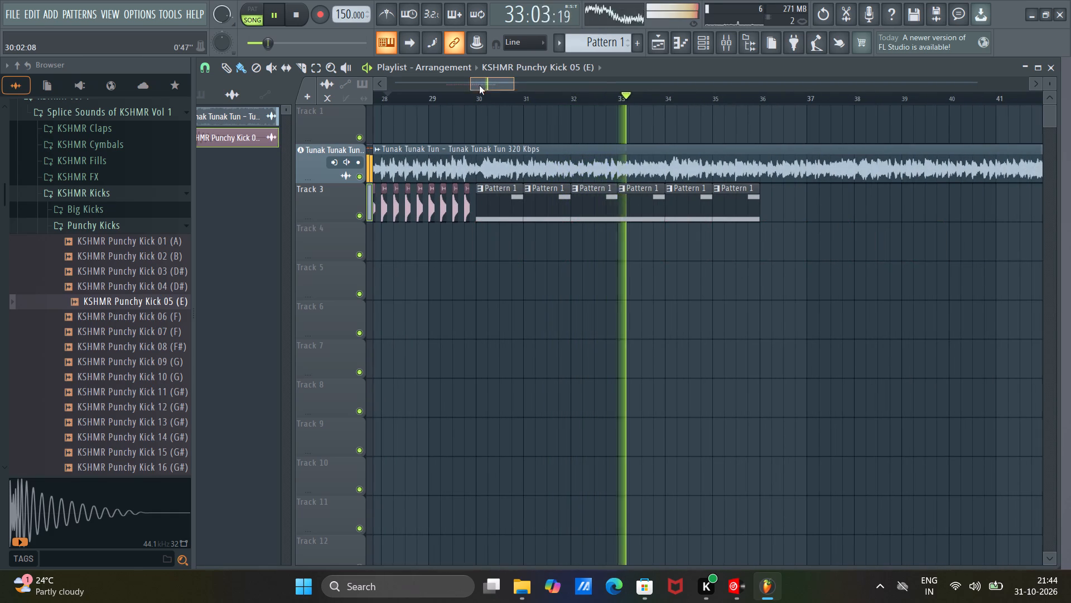
drag(479, 85, 459, 82)
drag(467, 89, 438, 85)
click(563, 103)
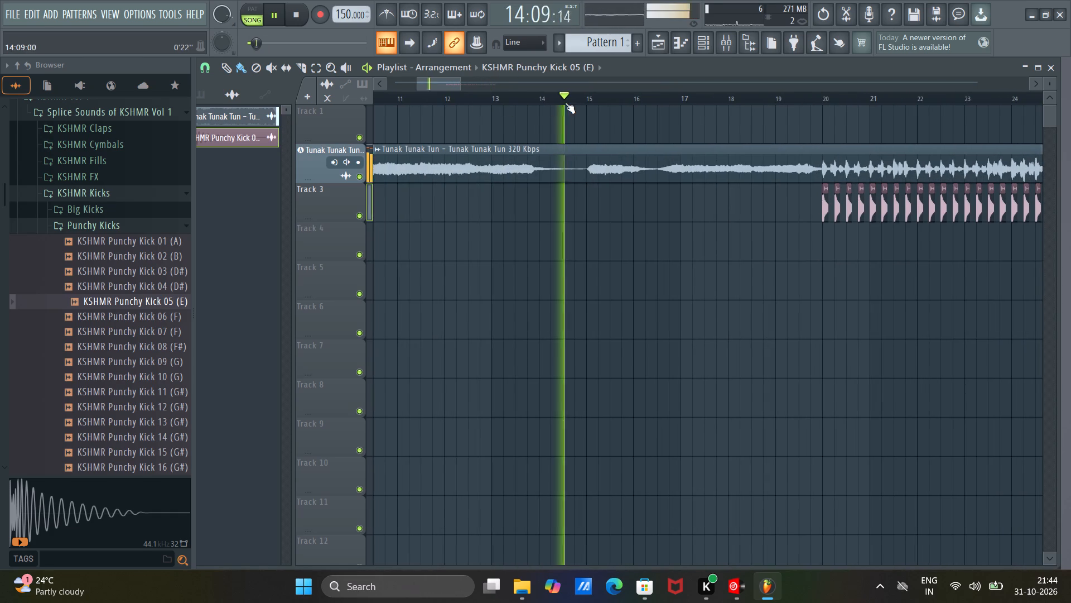
drag(443, 88, 469, 98)
click(418, 97)
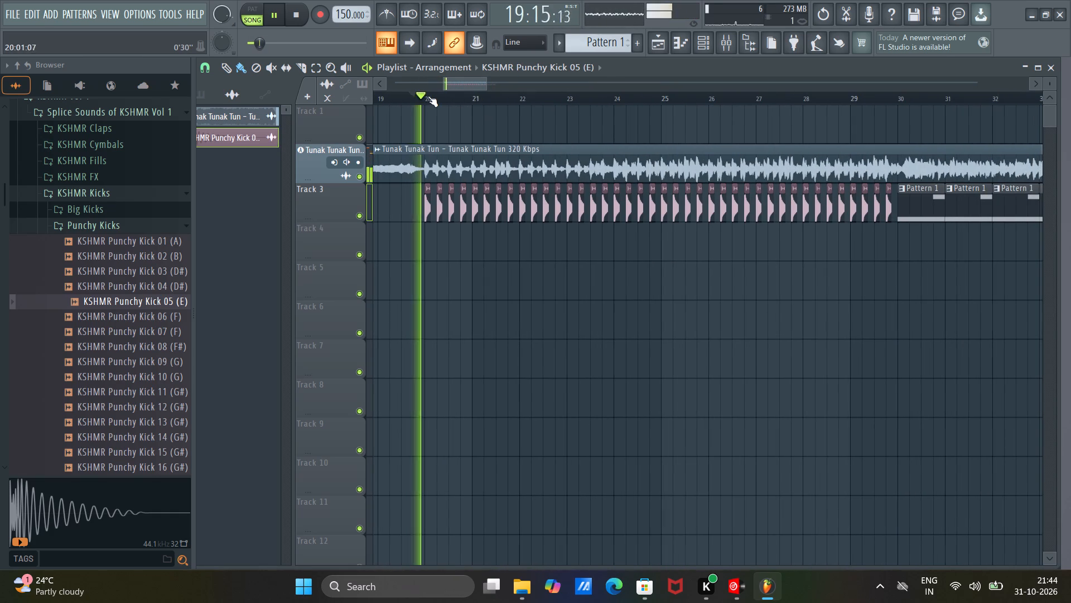
scroll(476, 94, down, 3)
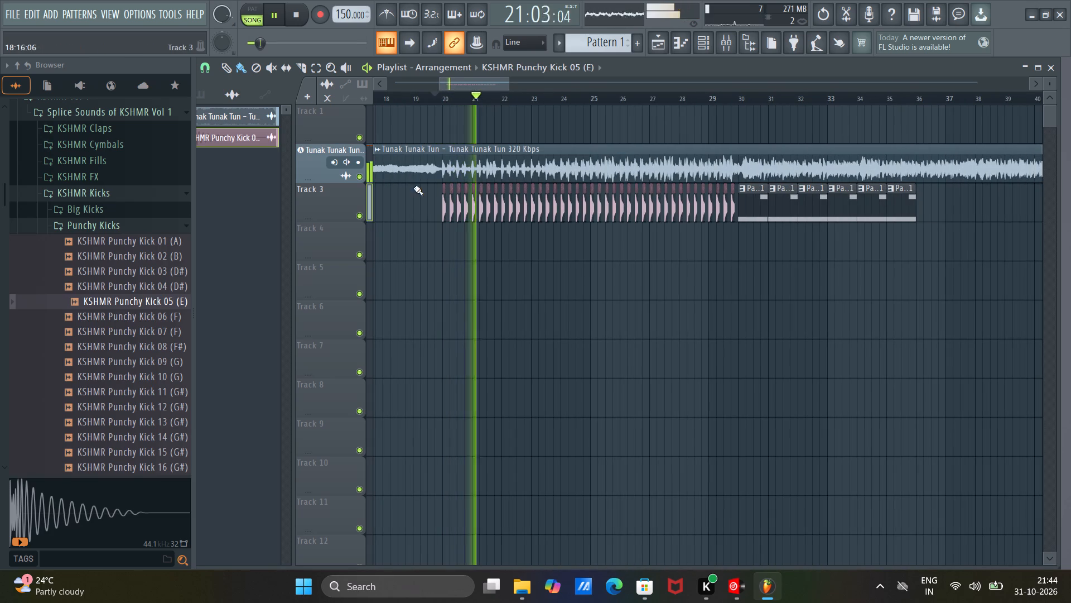
ctrl+drag(424, 202, 734, 228)
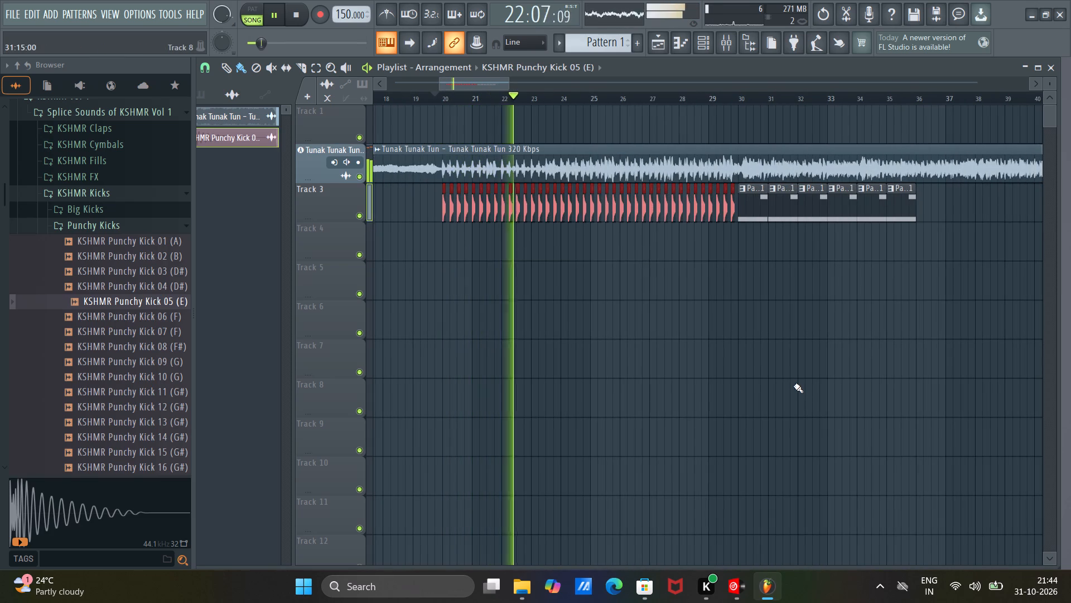
key(Delete)
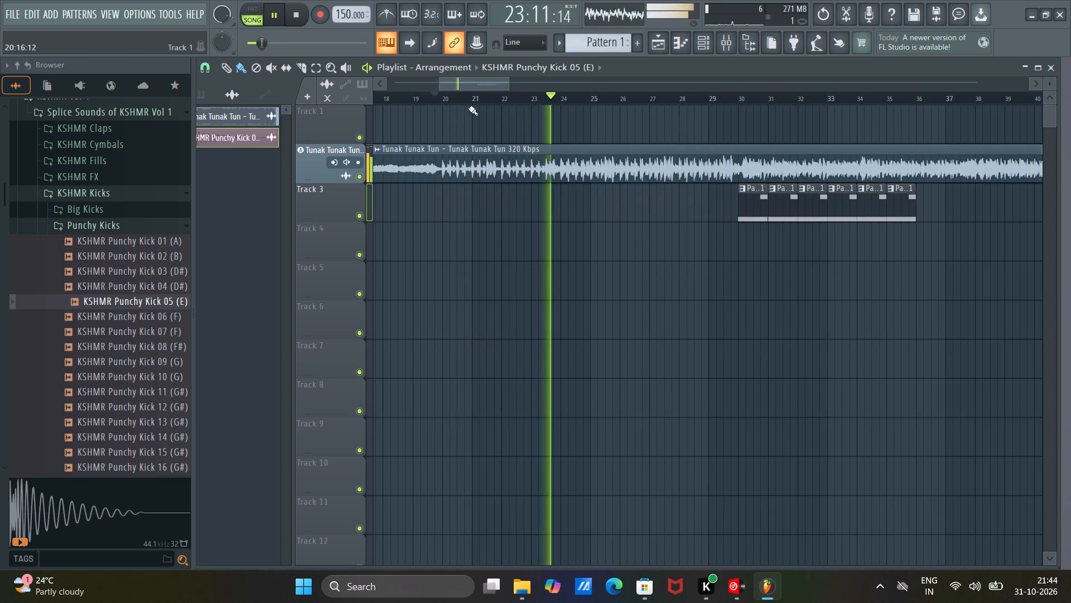
Play from about bar 29 and check how the song and the Pattern 1 bass sound together without kicks.
drag(467, 82, 491, 92)
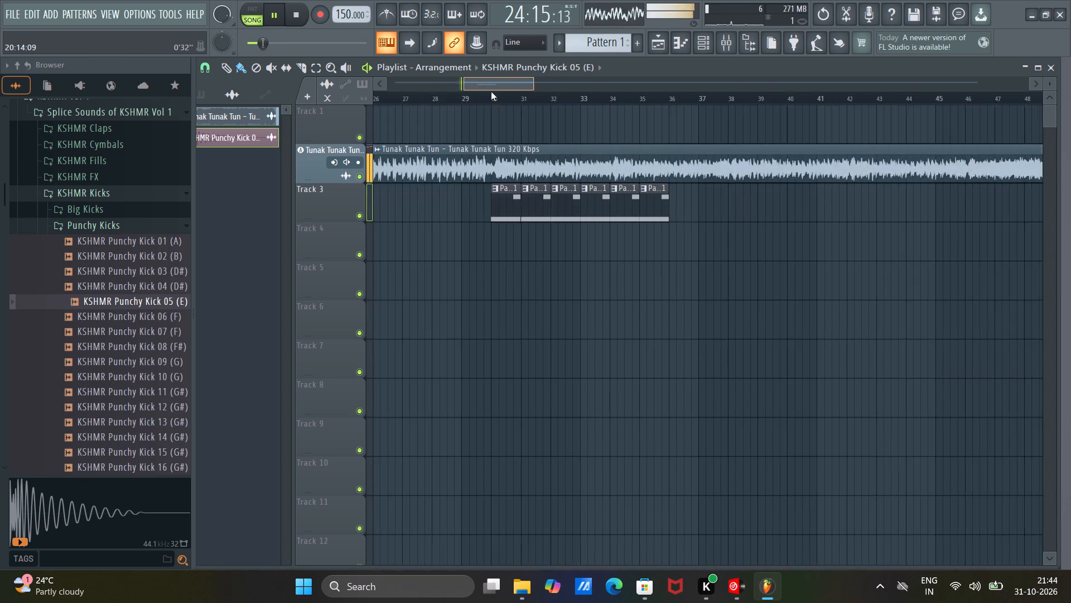
drag(491, 92, 487, 92)
click(528, 99)
scroll(549, 96, up, 7)
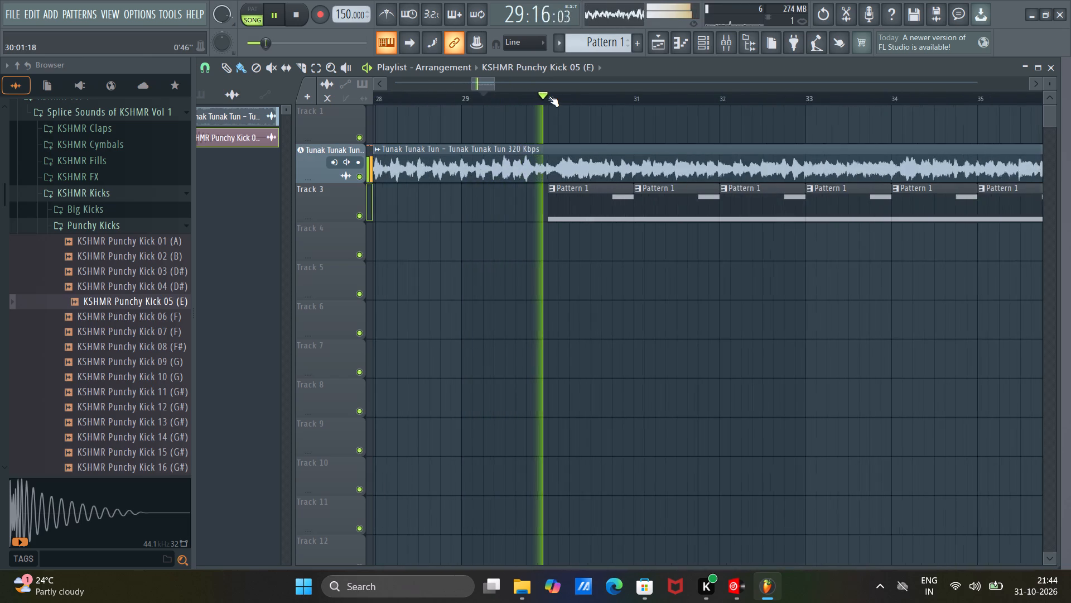
scroll(546, 95, up, 5)
scroll(546, 95, down, 2)
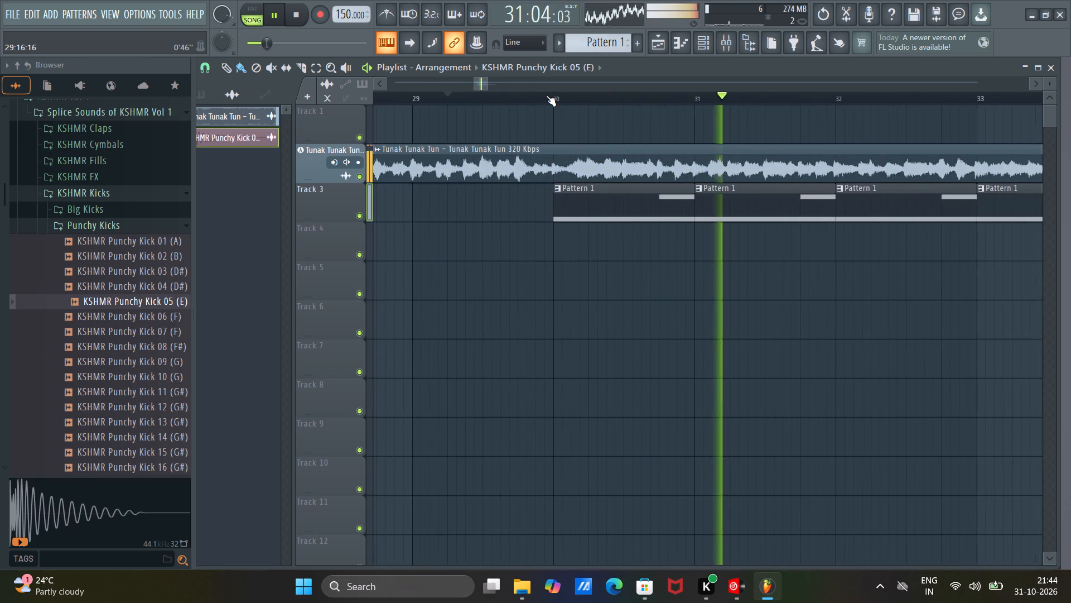
scroll(546, 95, down, 2)
scroll(546, 95, up, 1)
scroll(546, 95, down, 4)
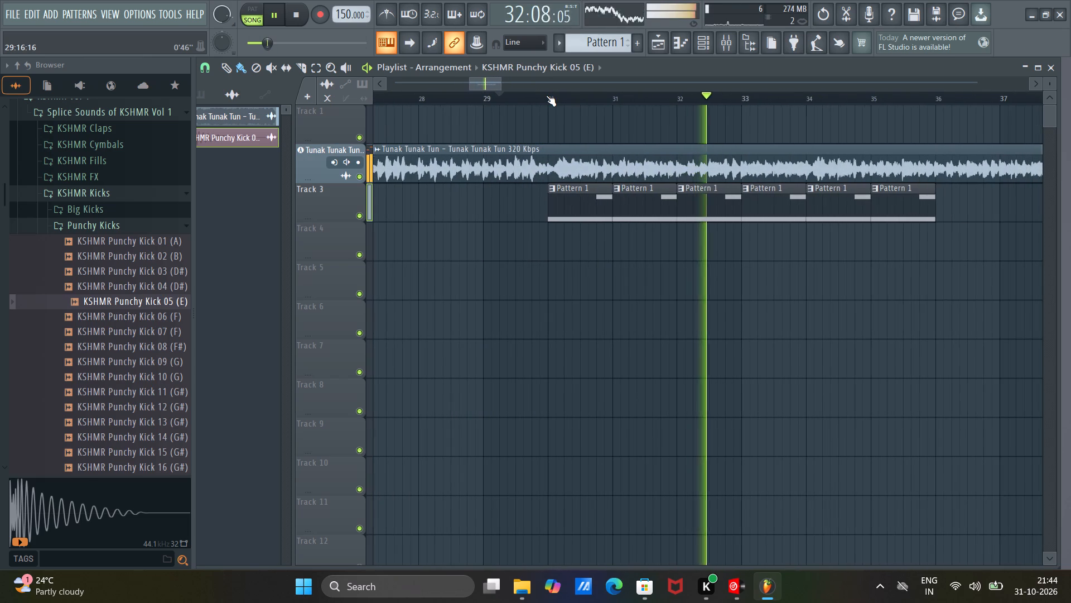
scroll(546, 95, down, 2)
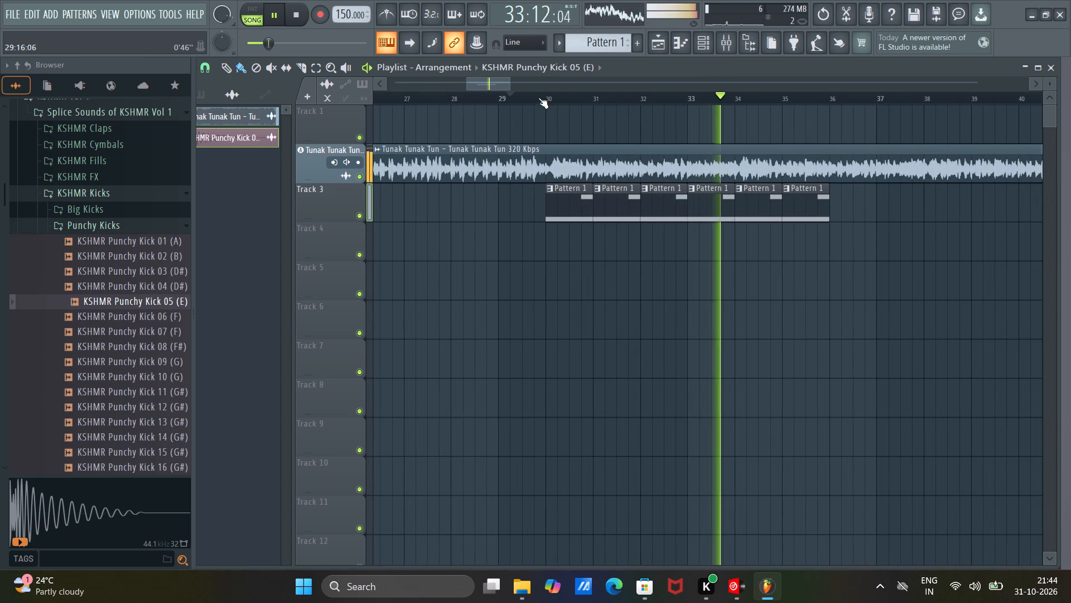
click(519, 97)
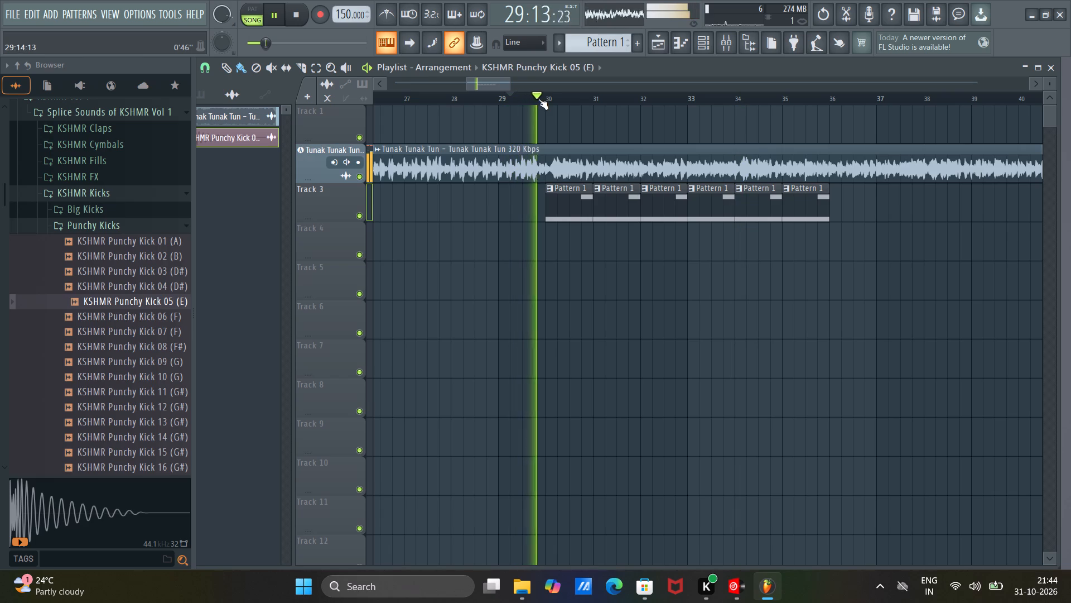
Lower the volume of the Default bass track, mixer insert 6, to 67% (-8.0 dB).
click(728, 43)
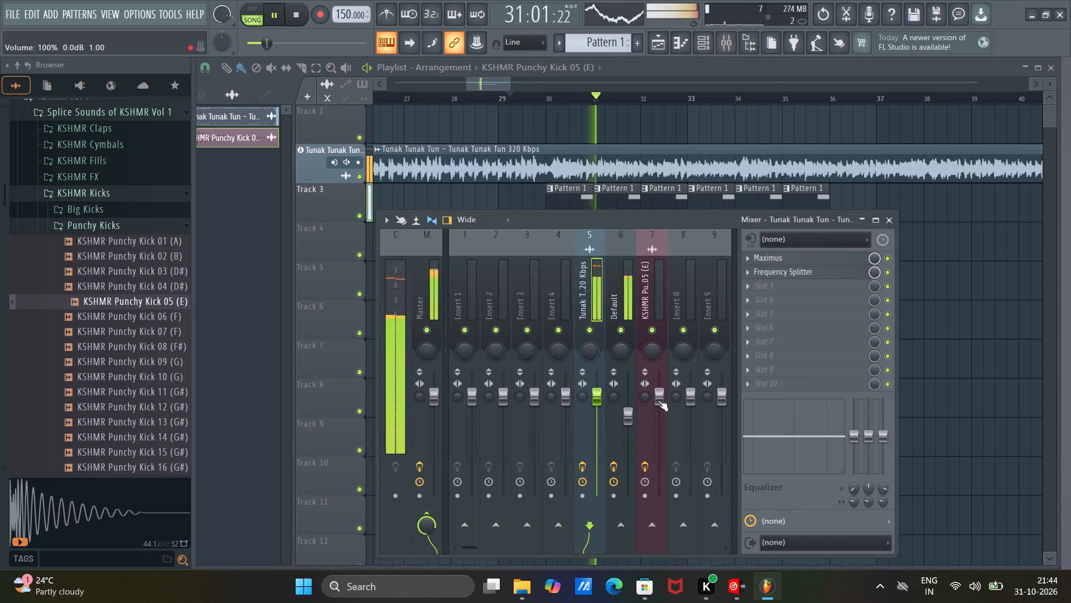
scroll(633, 408, down, 4)
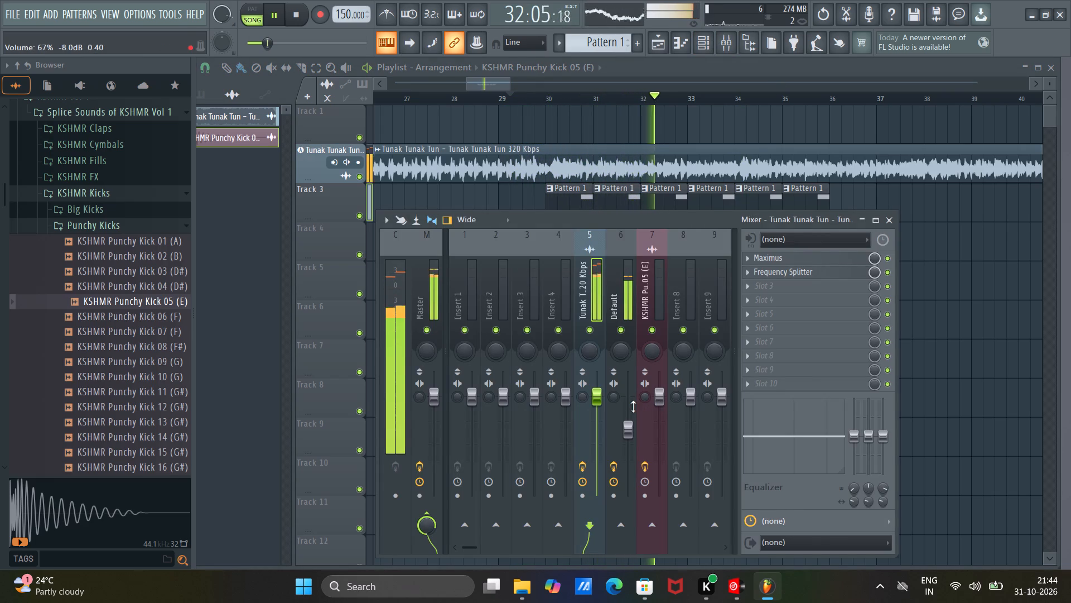
Load the Clear master RMS preset in Maximus on the Tunak Tunak Tun mixer track, insert 5.
click(624, 240)
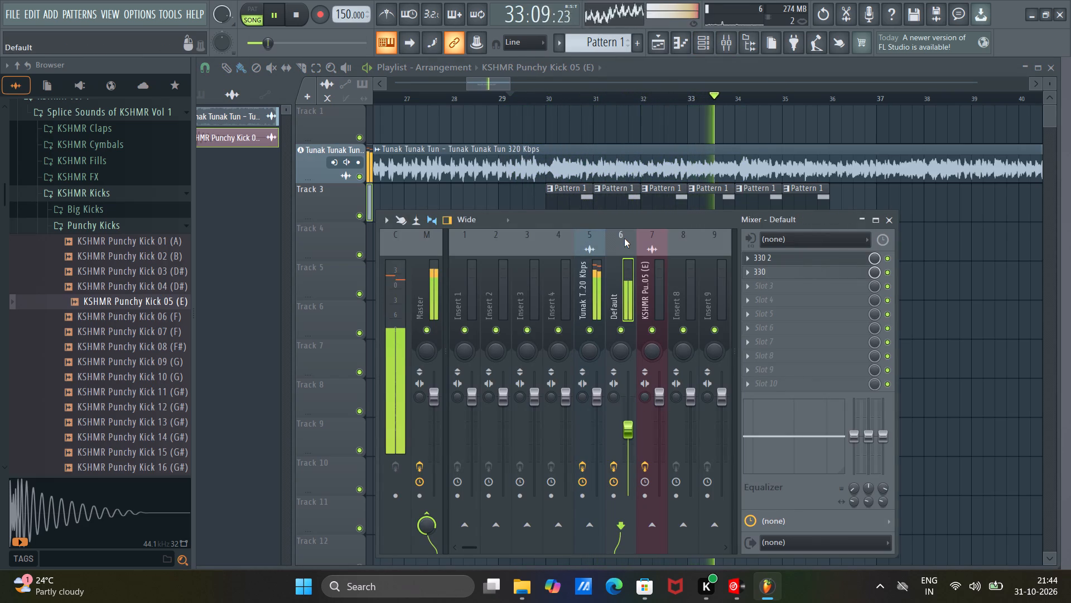
click(586, 242)
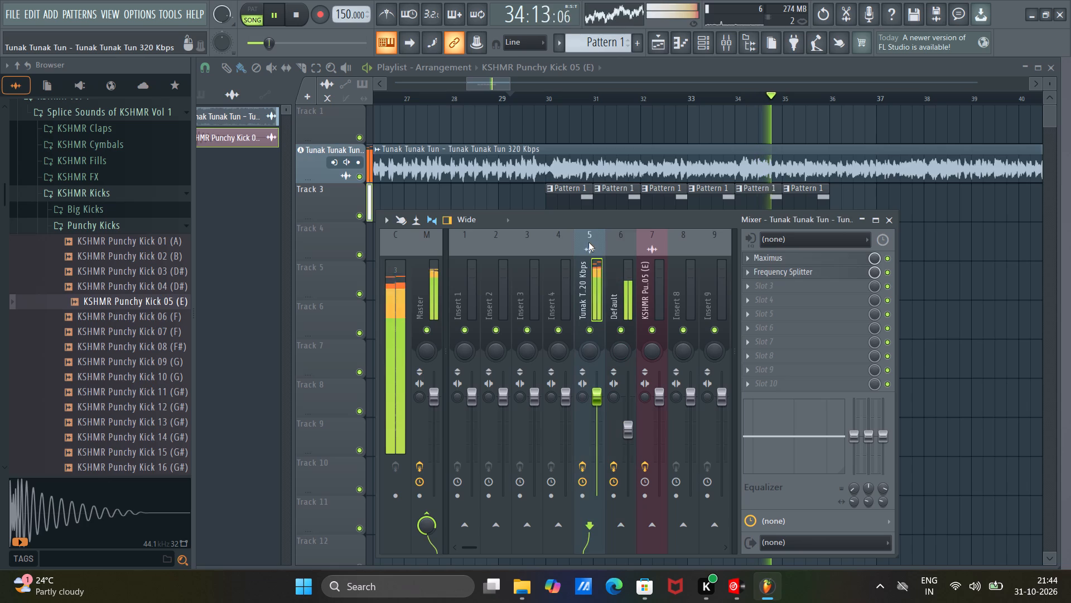
click(591, 242)
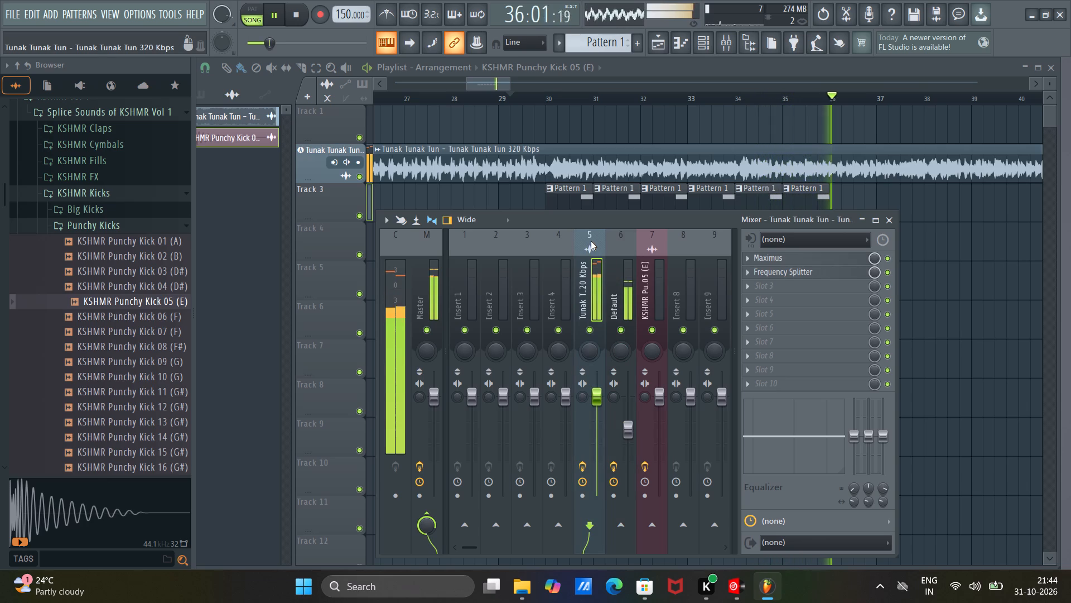
click(773, 255)
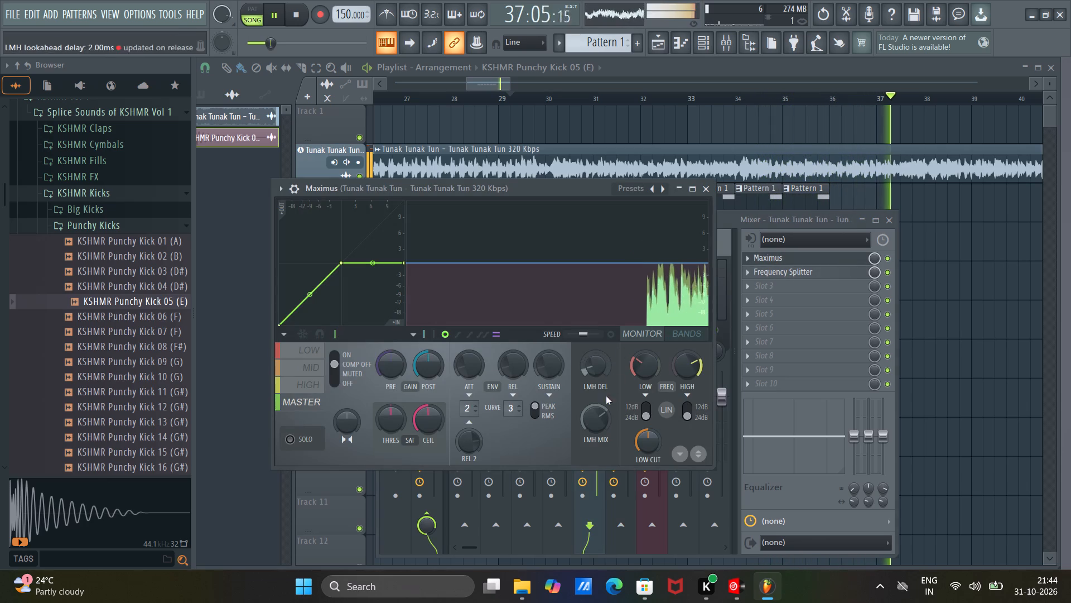
right_click(664, 194)
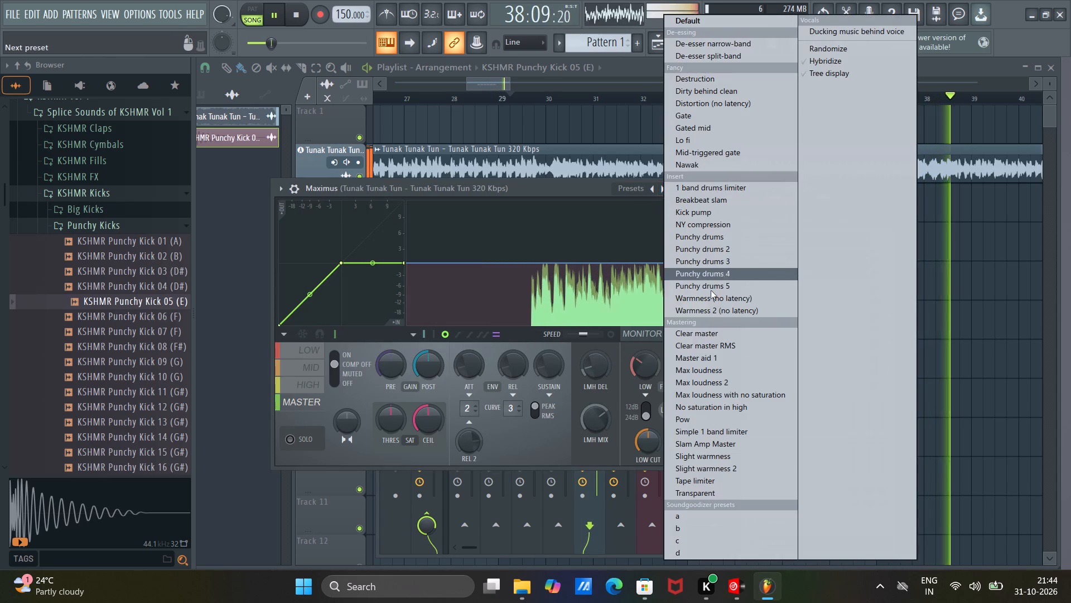
click(720, 348)
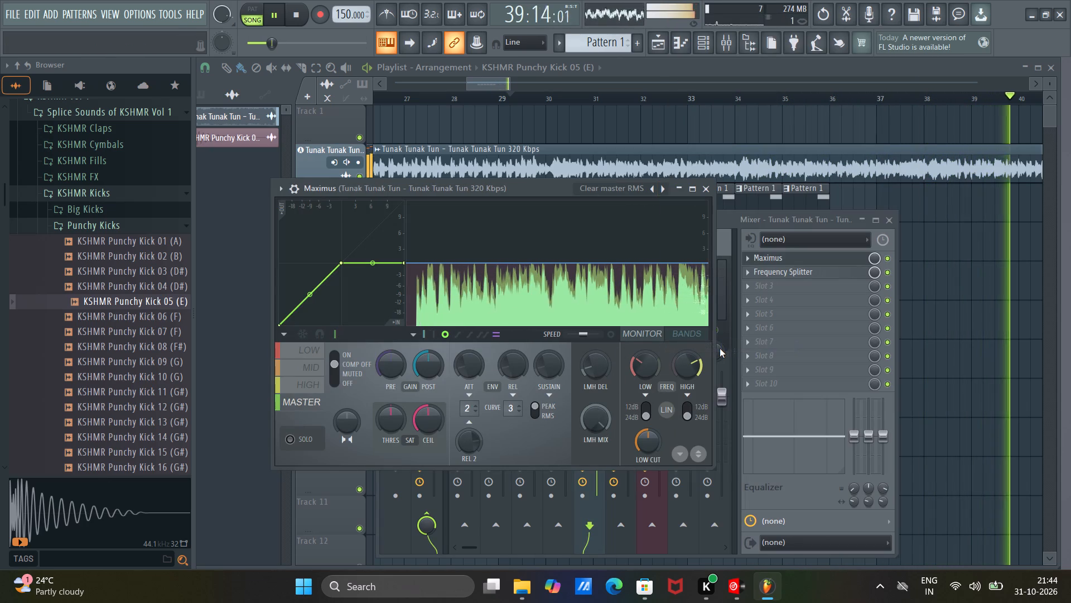
click(704, 186)
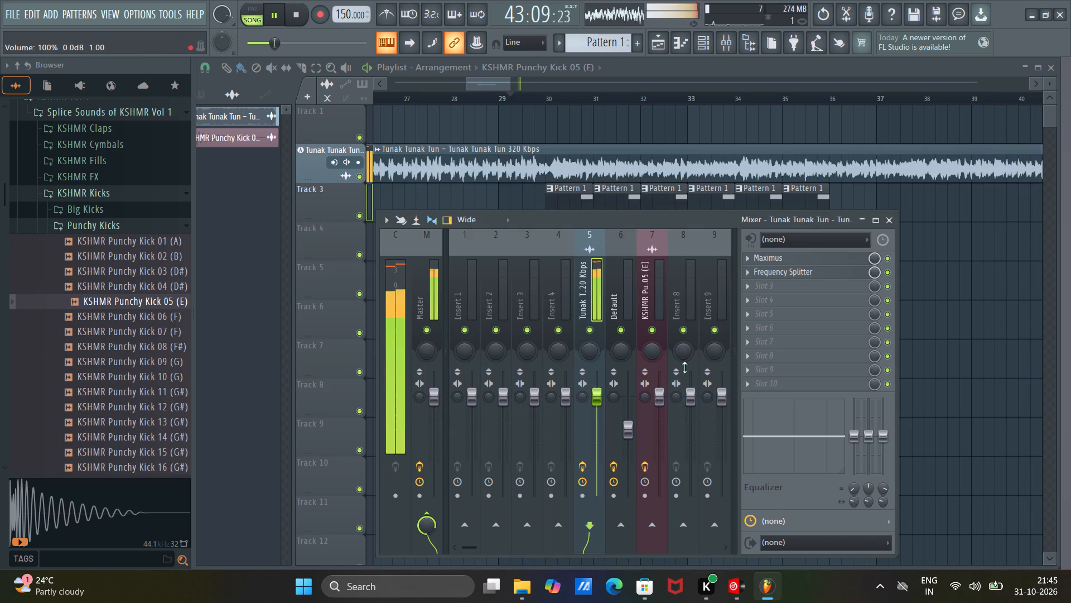
Compare the song with the Frequency Splitter on insert 5 bypassed and active.
click(889, 272)
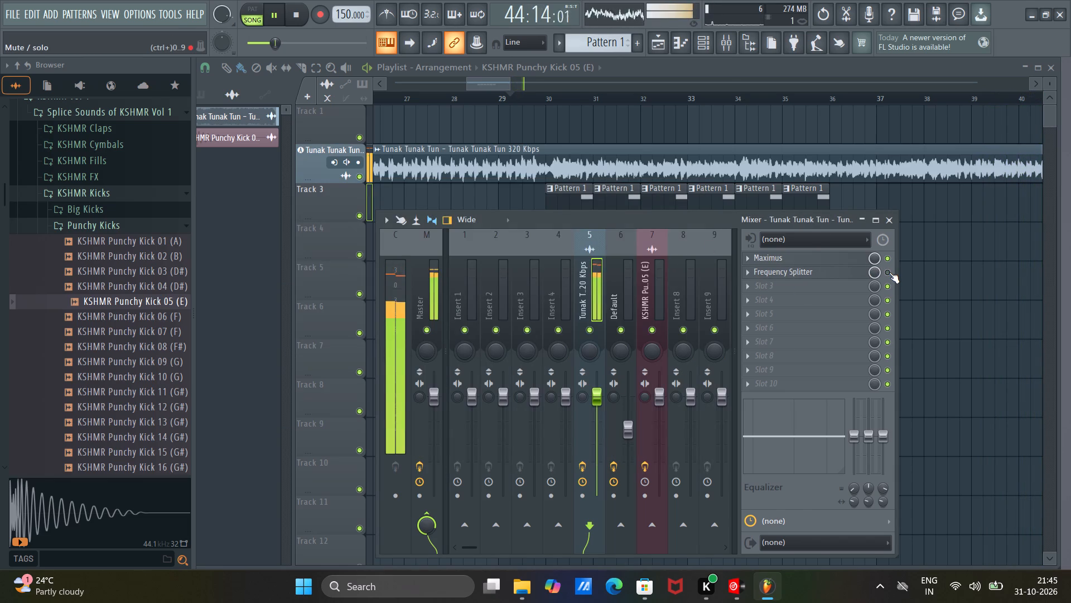
click(889, 272)
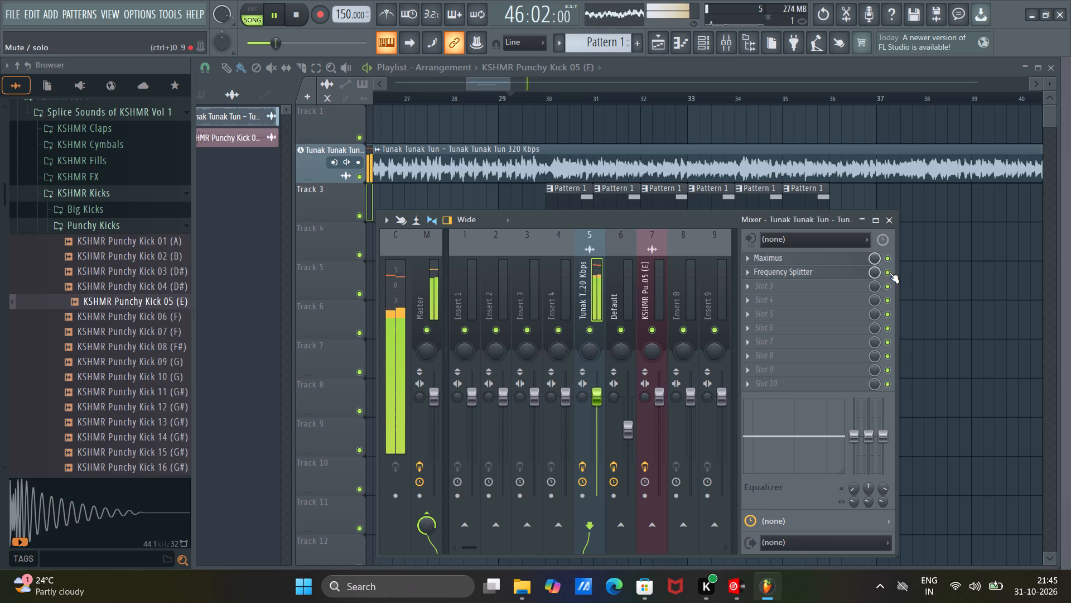
Reset the high and mid bands' main outputs in the Frequency Splitter on insert 5.
click(818, 272)
right_click(606, 387)
click(636, 355)
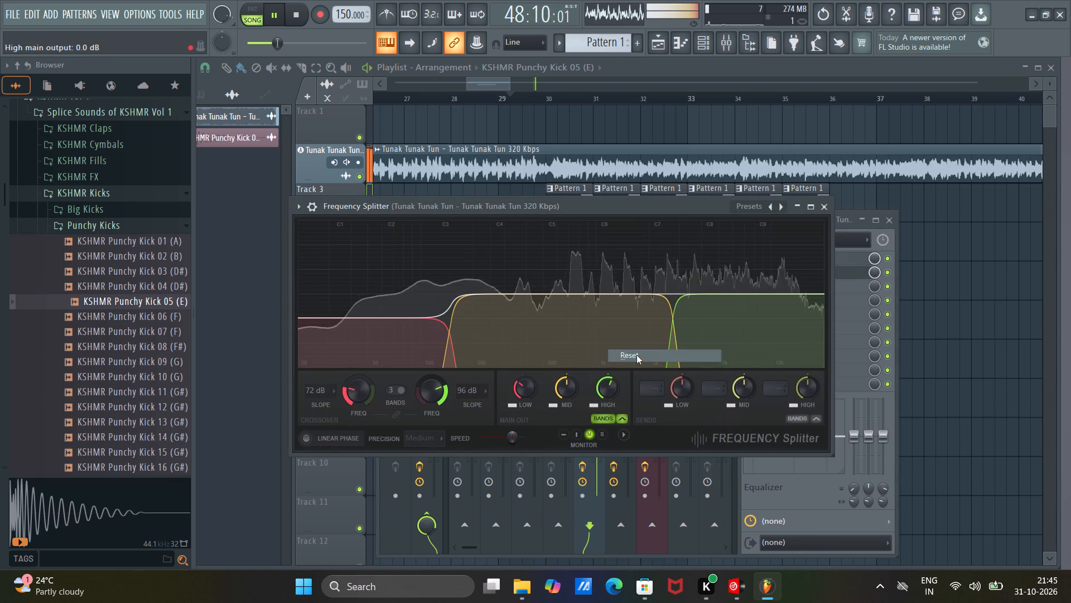
right_click(566, 386)
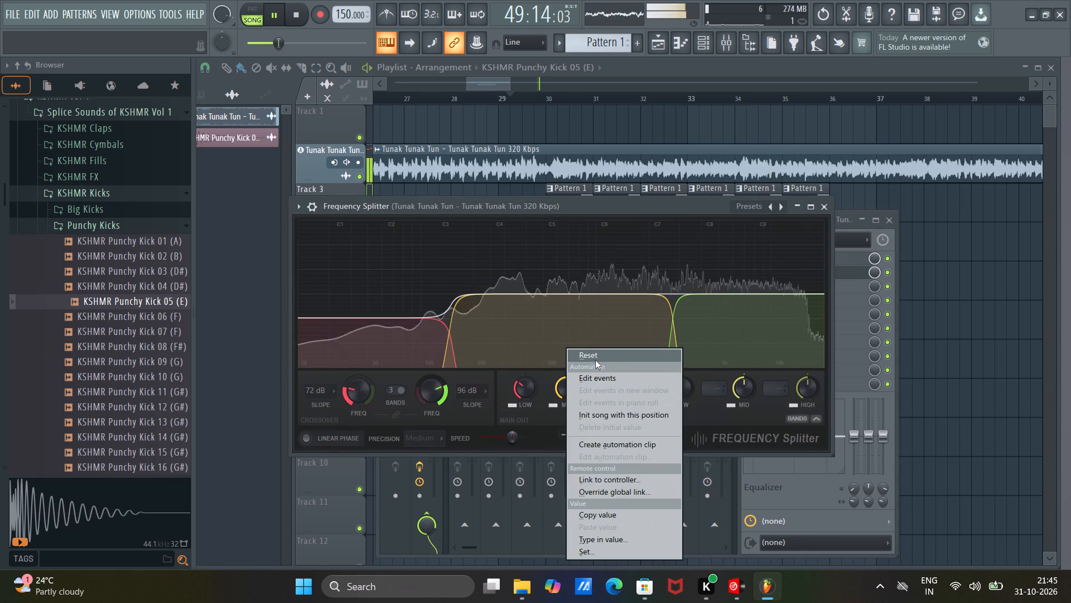
click(595, 356)
click(827, 205)
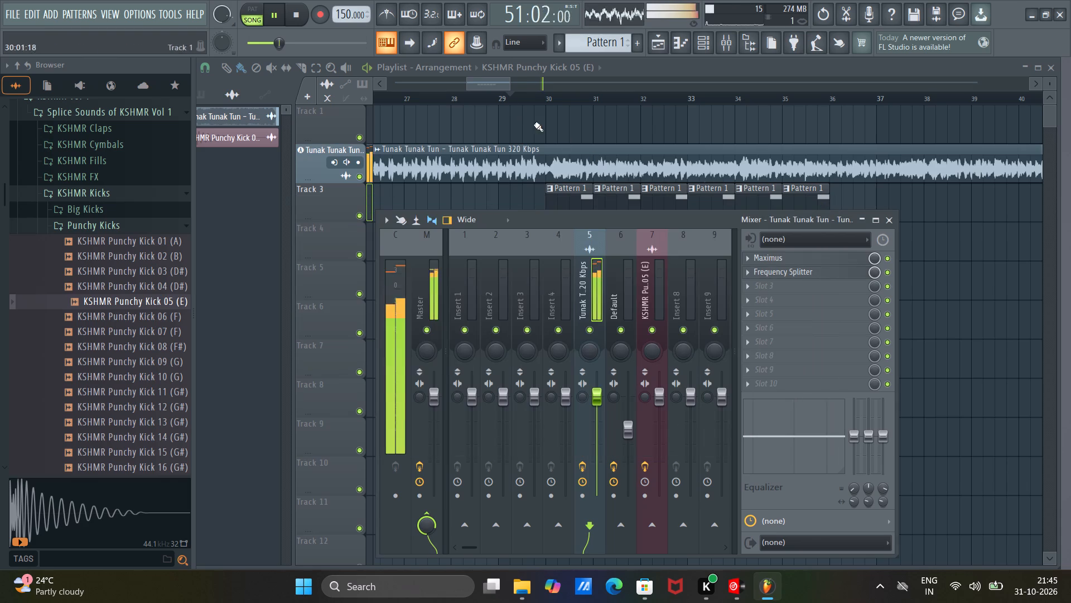
Replay the section from about bar 29 to check the song against the Pattern 1 bass.
click(506, 99)
scroll(557, 95, up, 4)
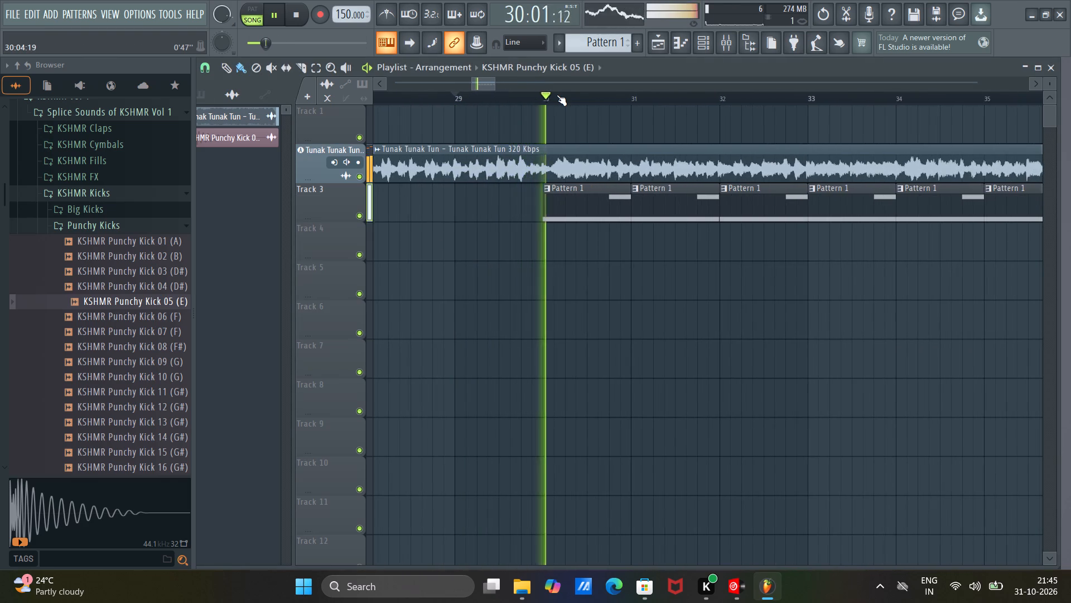
scroll(557, 95, down, 7)
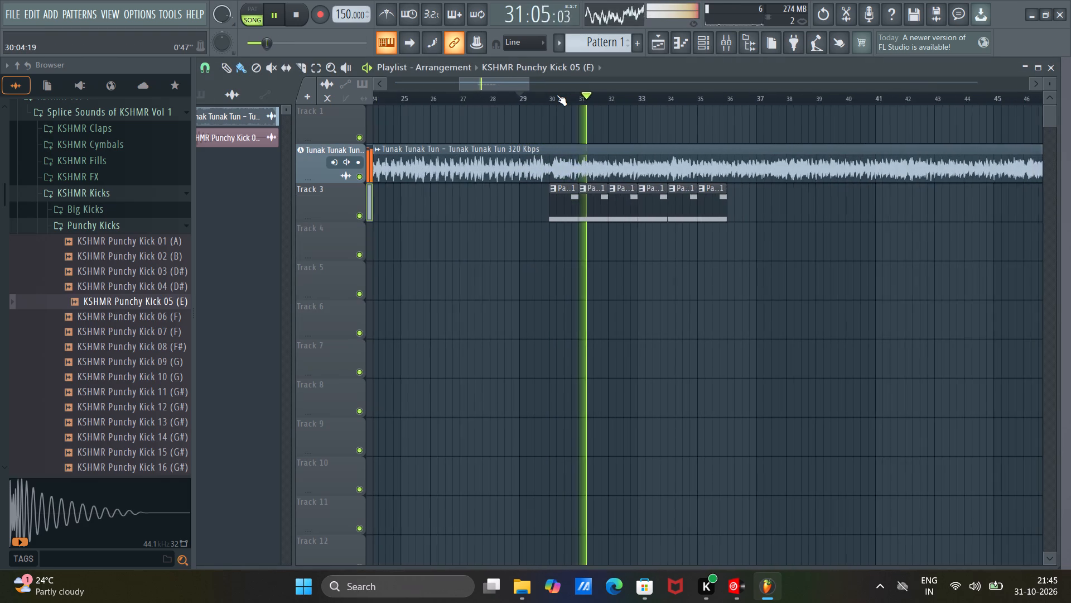
scroll(557, 95, down, 1)
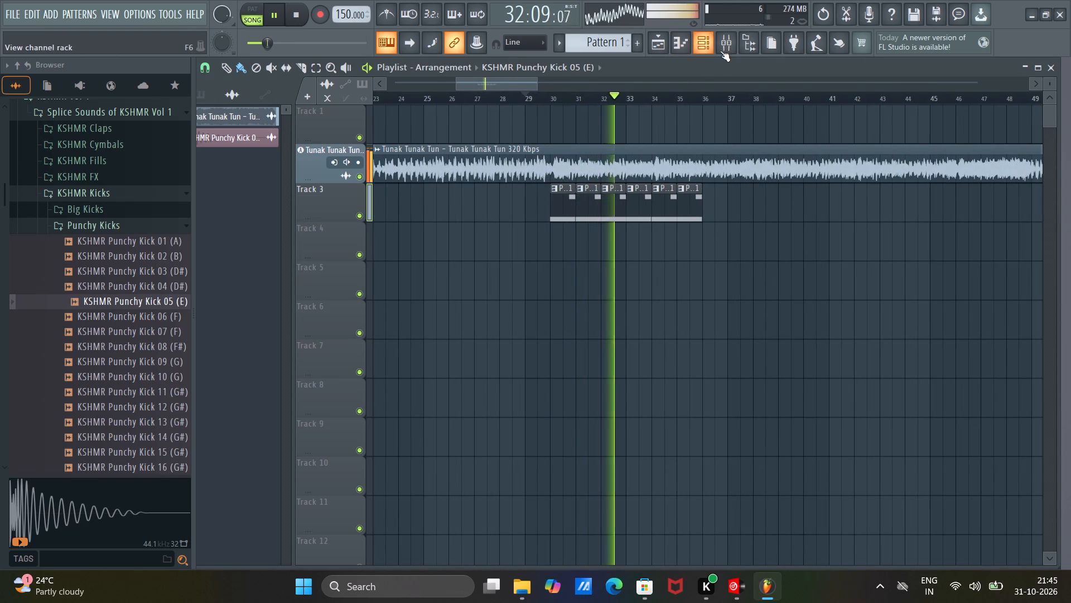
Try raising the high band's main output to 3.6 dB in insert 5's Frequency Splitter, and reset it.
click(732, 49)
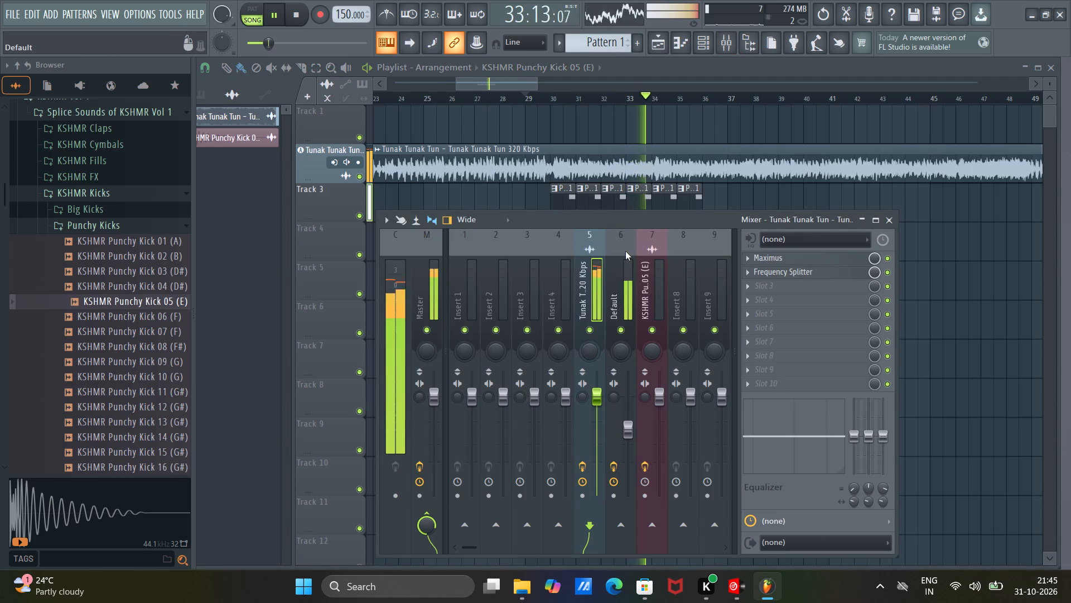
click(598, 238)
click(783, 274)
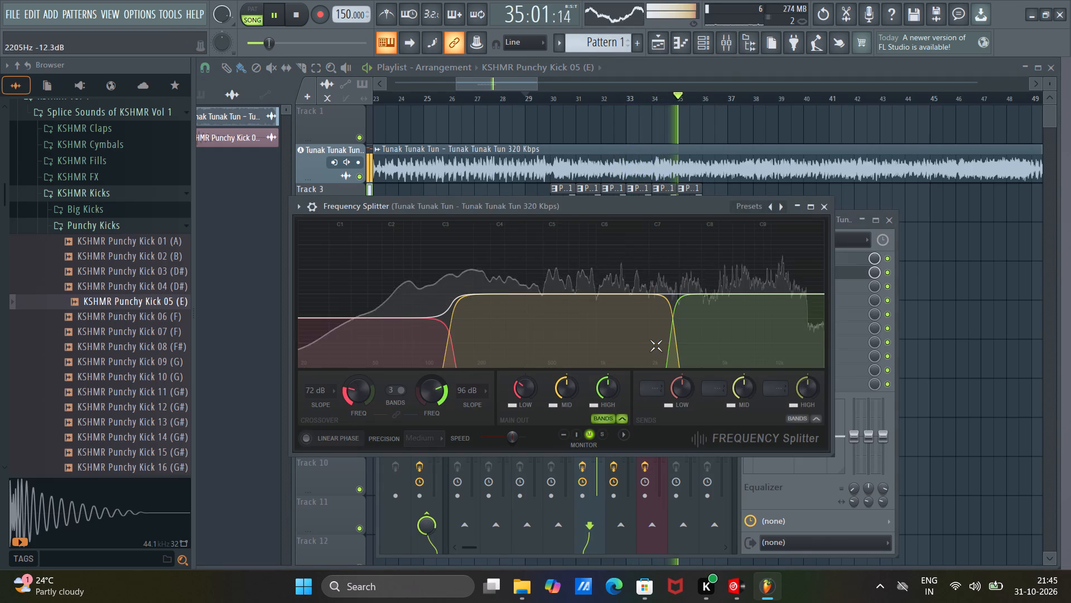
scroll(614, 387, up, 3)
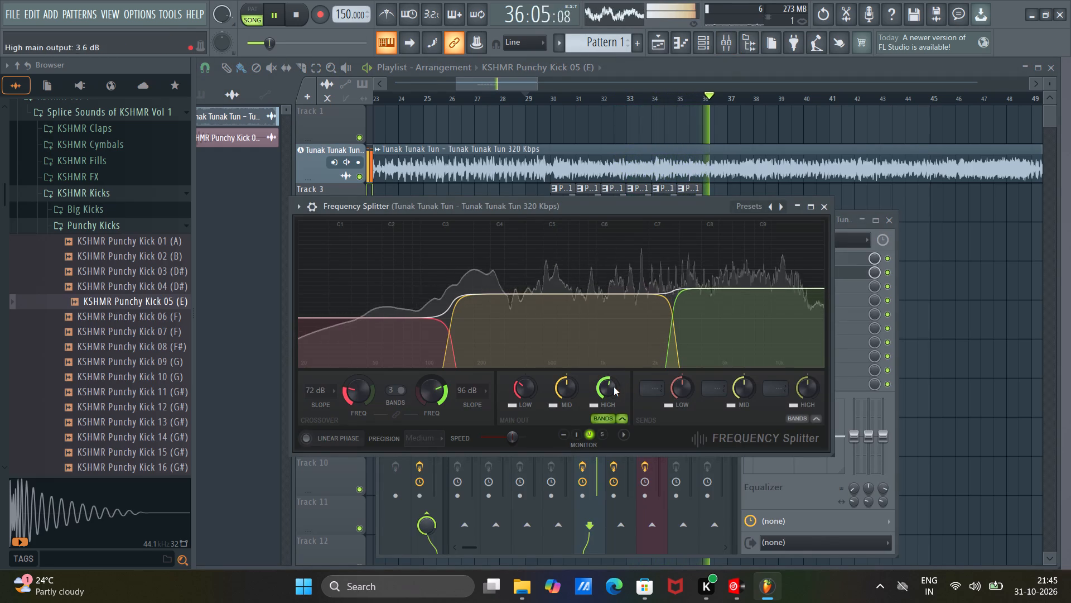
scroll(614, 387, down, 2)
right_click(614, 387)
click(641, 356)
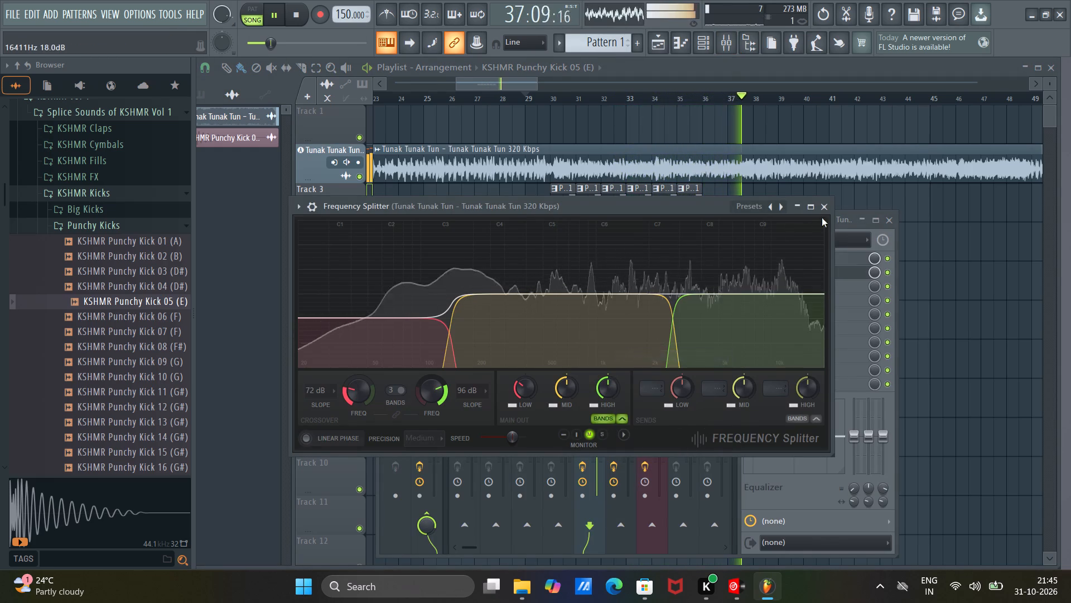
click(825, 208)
Delete the Frequency Splitter from insert 5's second effect slot and restart playback from bar 29.
click(747, 274)
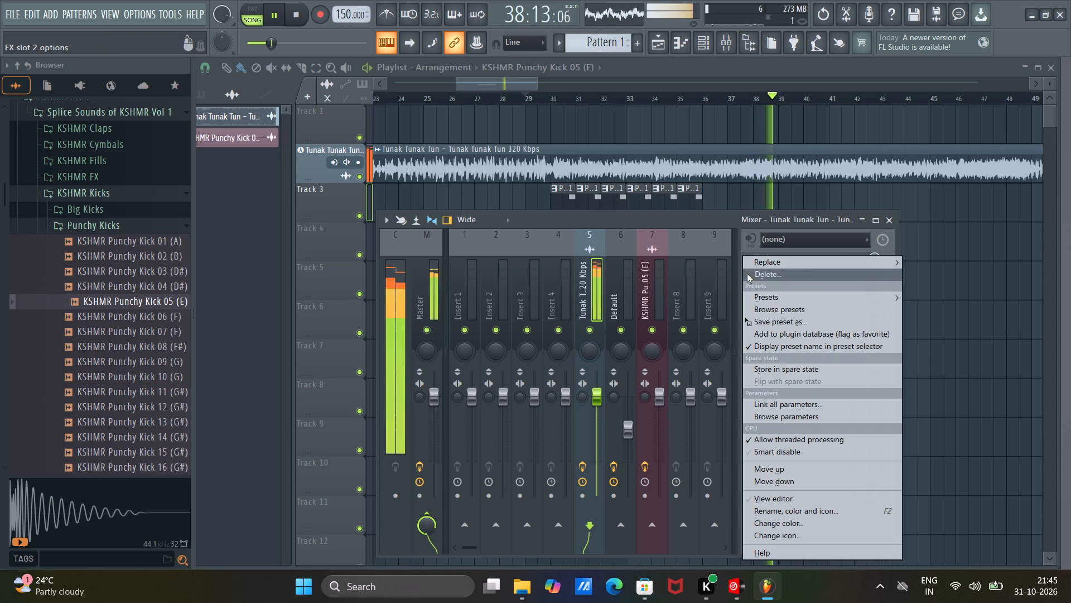
click(776, 270)
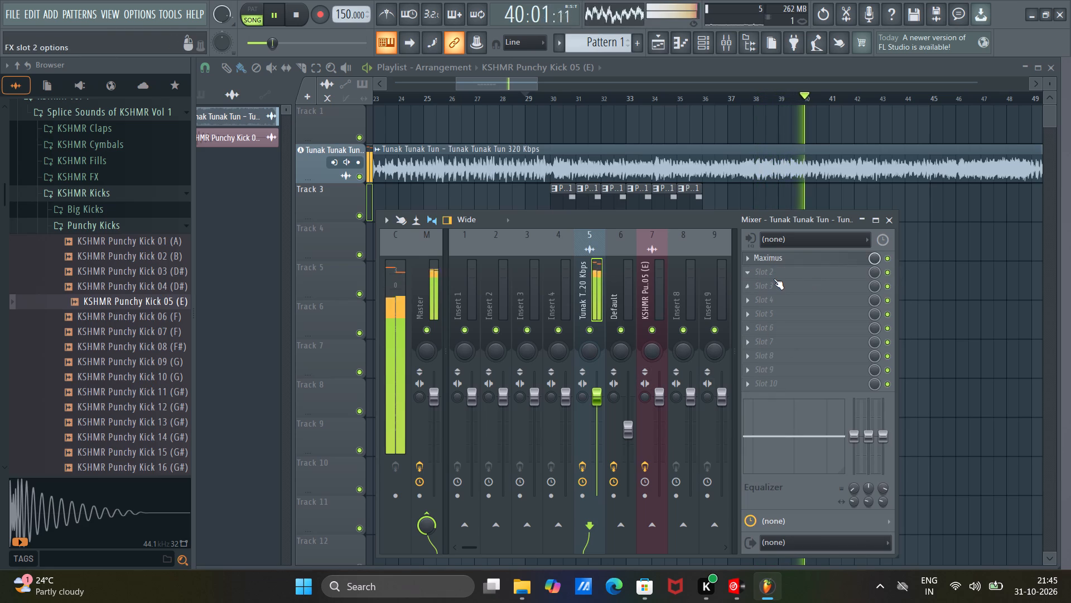
key(space)
key(space)
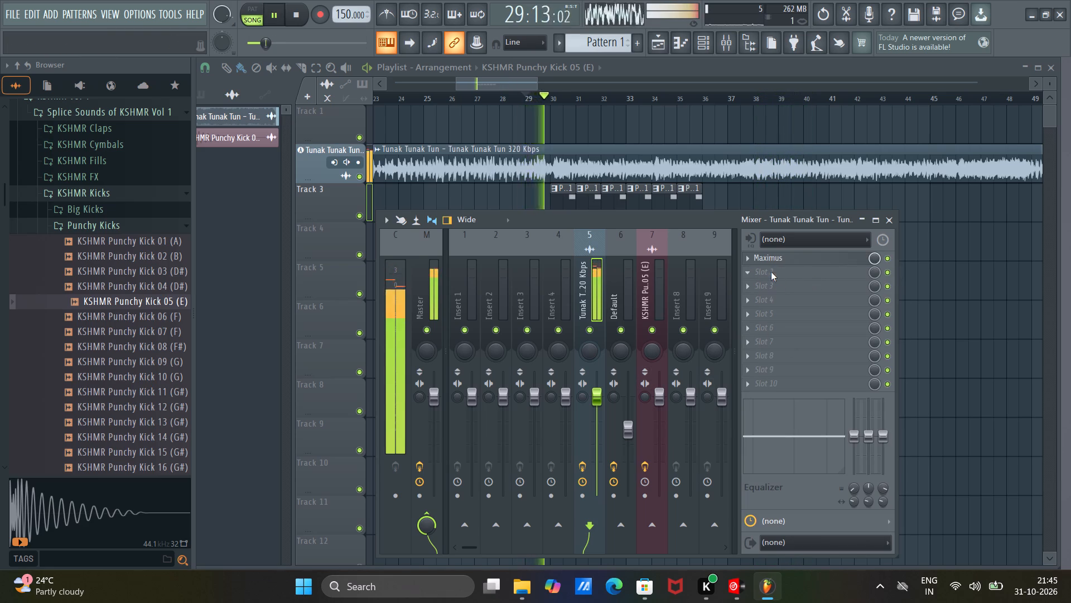
Load Fruity Parametric EQ 2 in insert 5's second slot with the 40Hz cut preset, and move its high-pass to about 124 Hz.
click(771, 272)
click(565, 464)
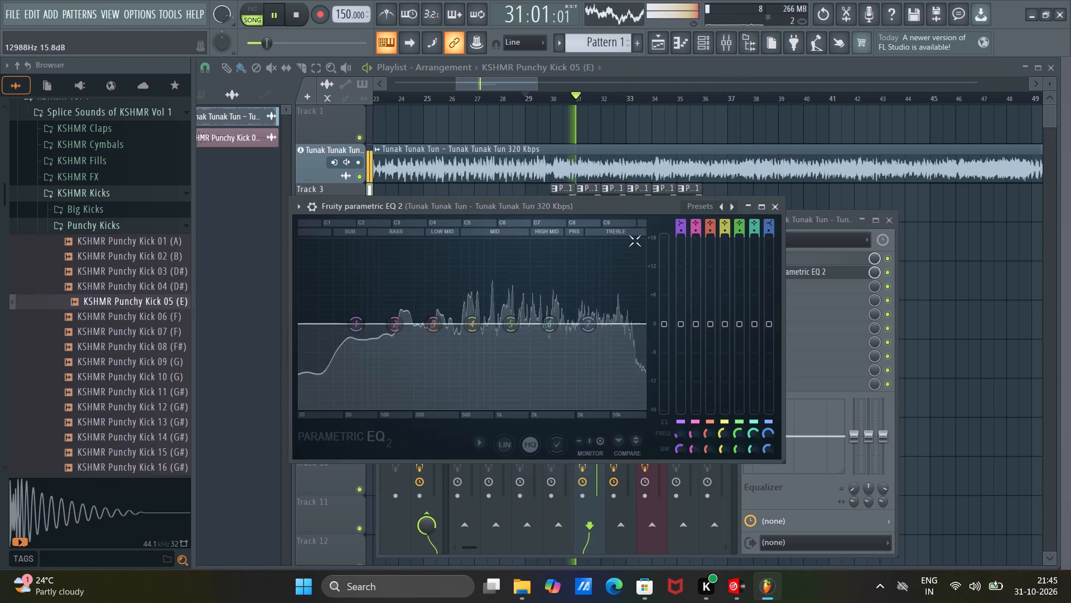
right_click(731, 205)
click(755, 280)
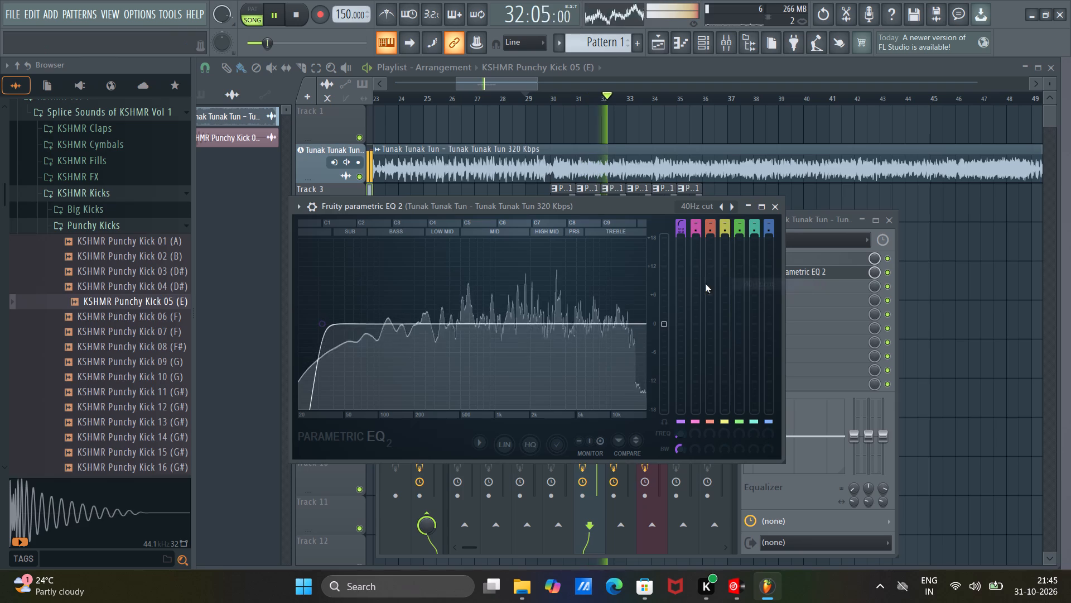
drag(325, 323, 469, 351)
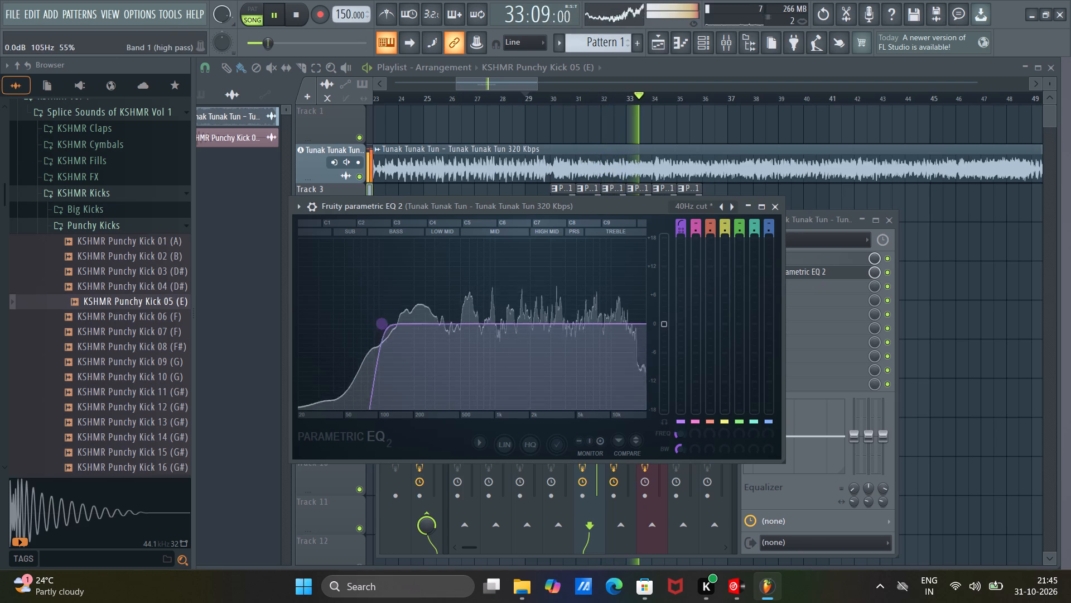
drag(469, 351, 489, 356)
Solo the Tunak Tunak Tun playlist track and replay it from bar 29.
key(space)
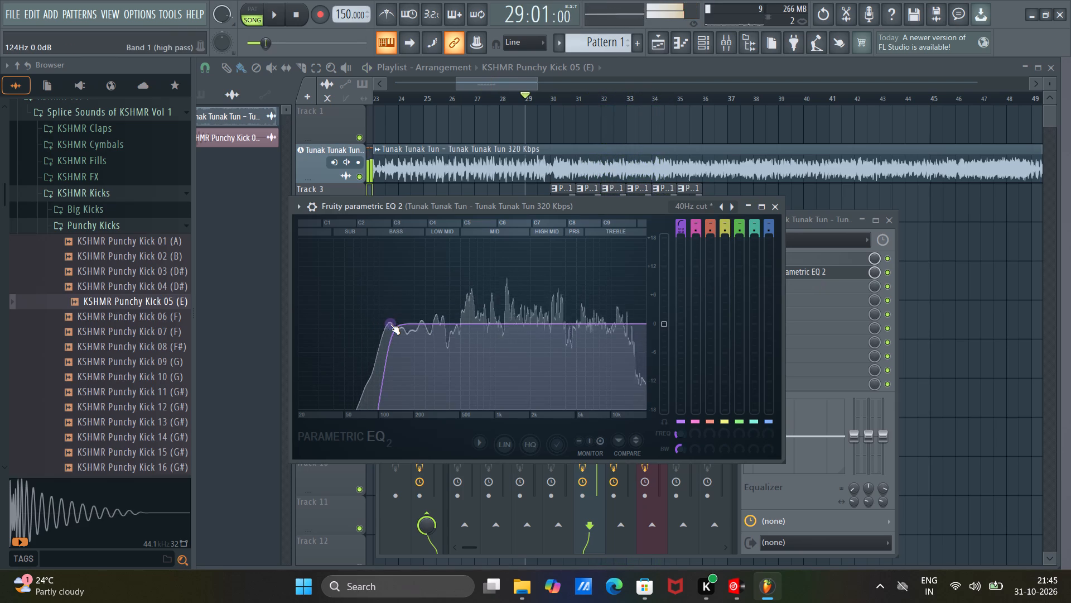
right_click(358, 176)
key(space)
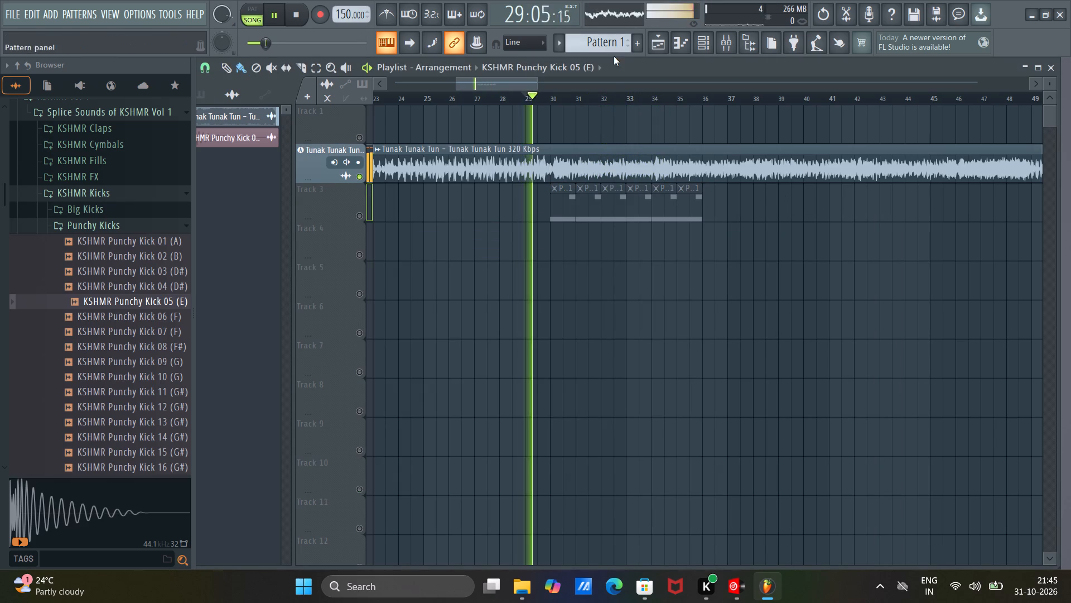
Lower the band 1 high-pass in insert 5's Fruity Parametric EQ 2 to about 84 Hz.
click(724, 47)
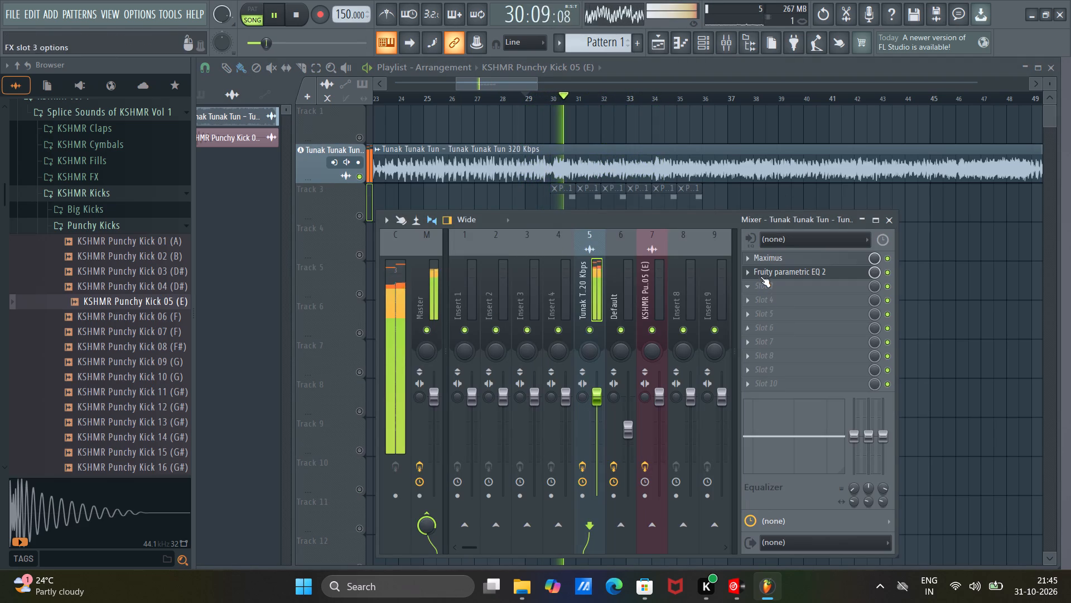
click(763, 270)
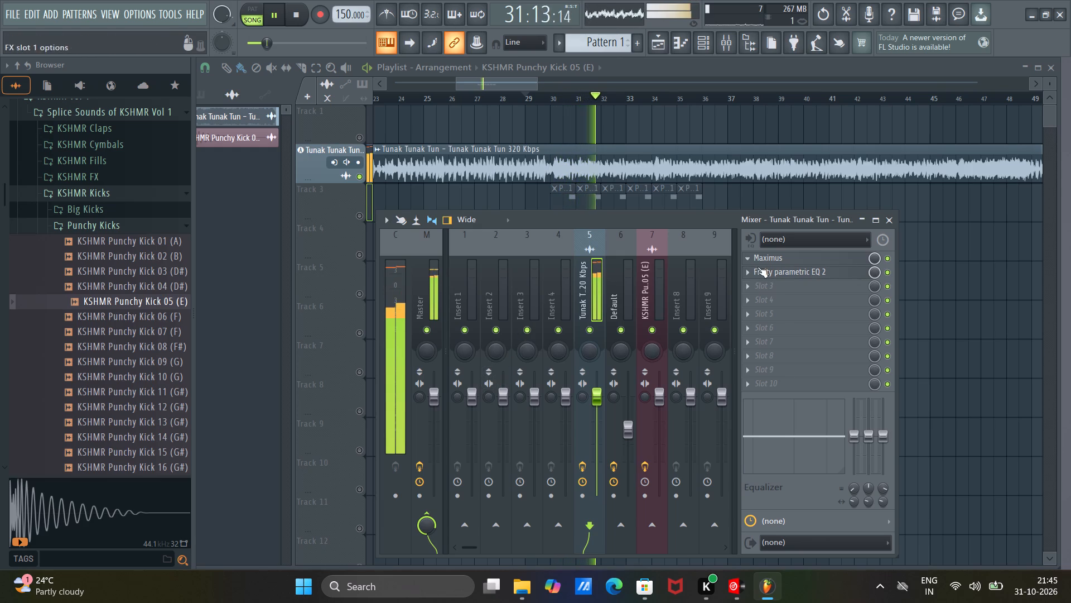
click(765, 273)
drag(385, 324, 359, 325)
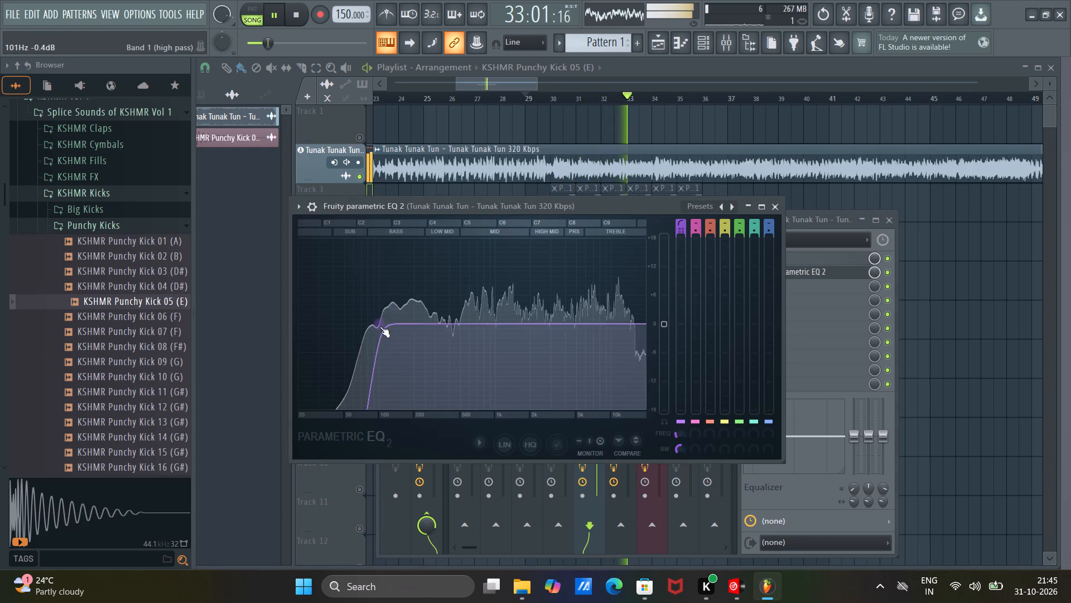
drag(379, 323, 358, 323)
click(370, 324)
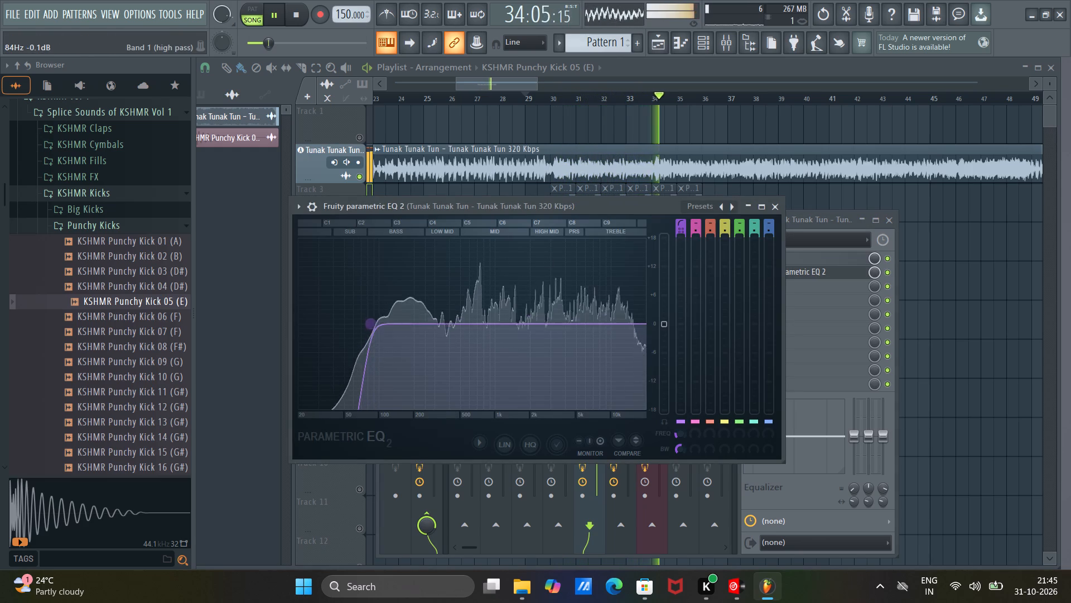
click(774, 205)
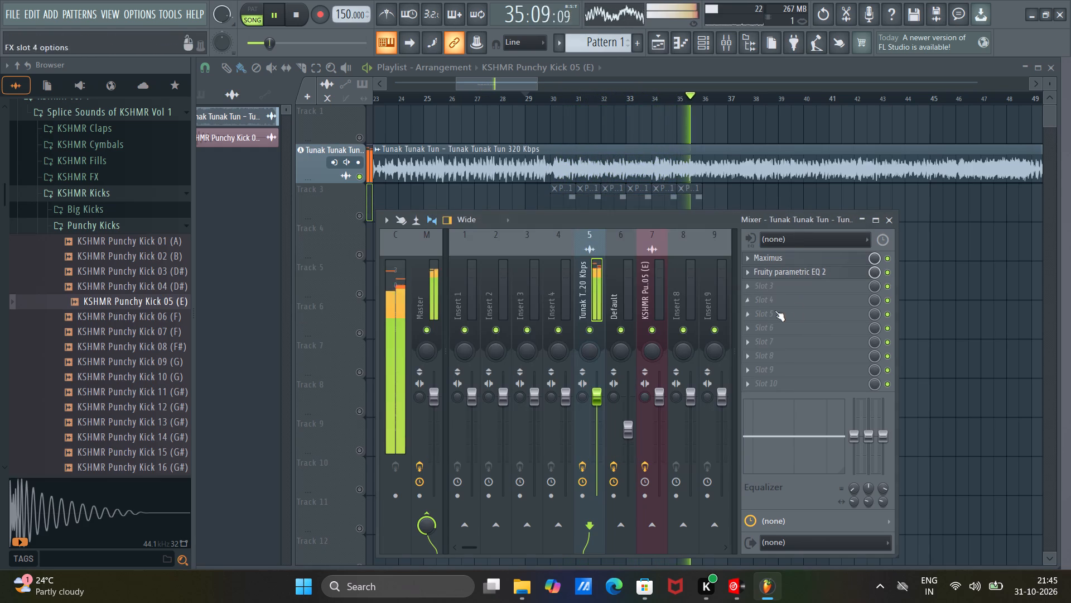
Add Fruity Parametric EQ to insert 5's third slot, with band 1 at -3.2 dB, band 6 at 1.6 dB and band 7 at 6.4 dB.
click(761, 286)
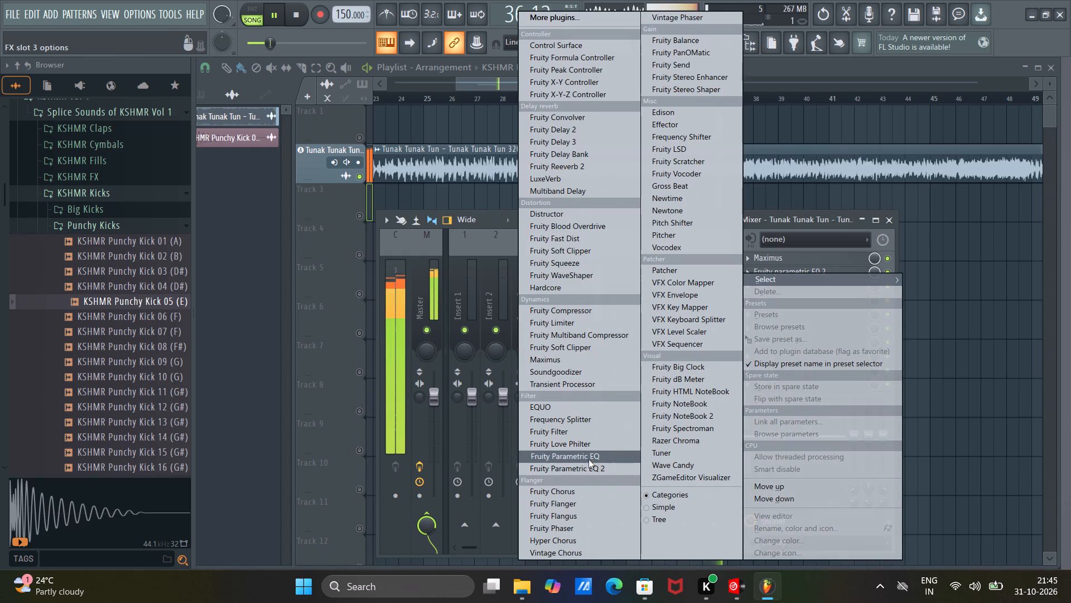
click(587, 458)
scroll(470, 294, up, 4)
scroll(470, 294, down, 1)
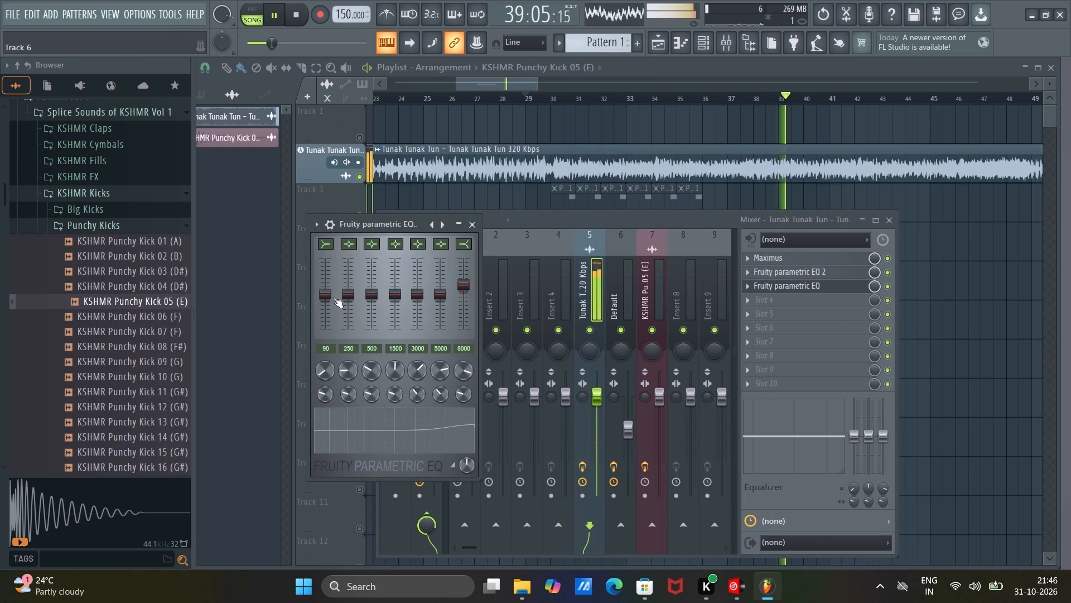
scroll(329, 294, down, 3)
scroll(329, 294, up, 1)
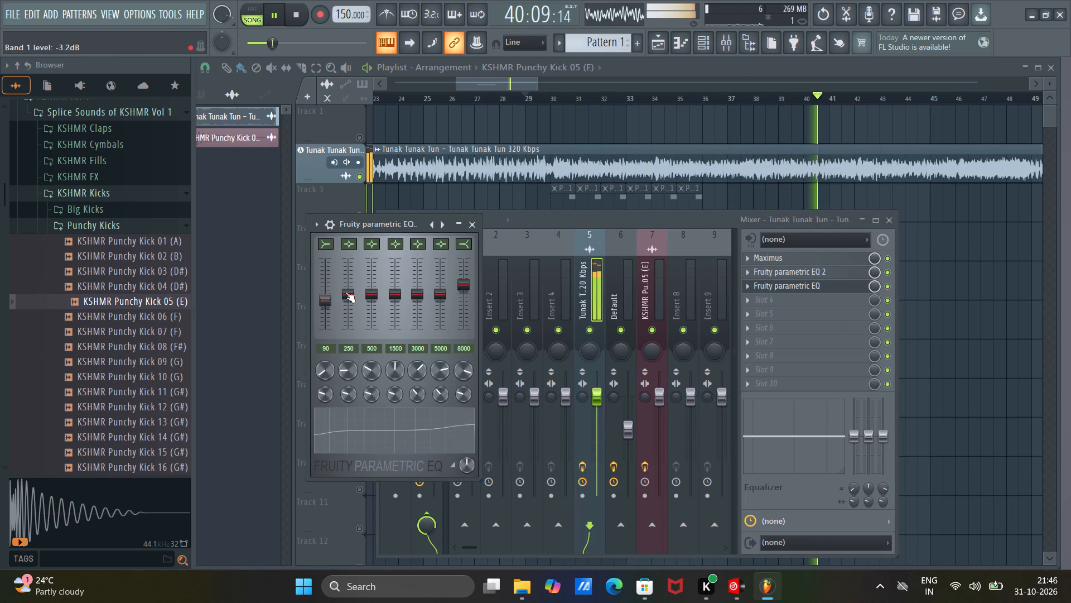
scroll(463, 282, up, 1)
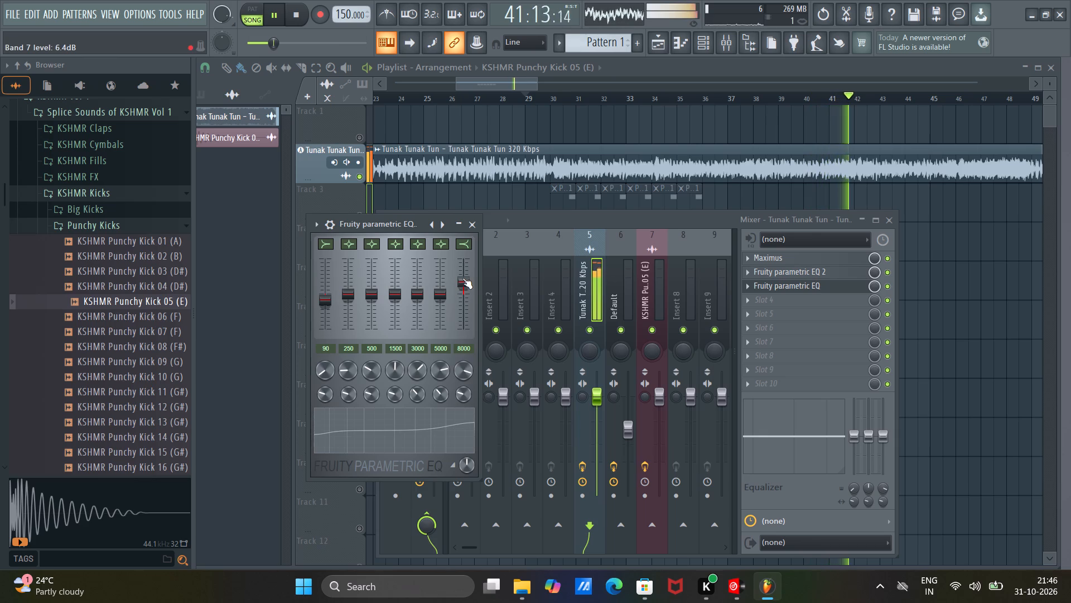
scroll(462, 278, down, 1)
scroll(444, 294, up, 1)
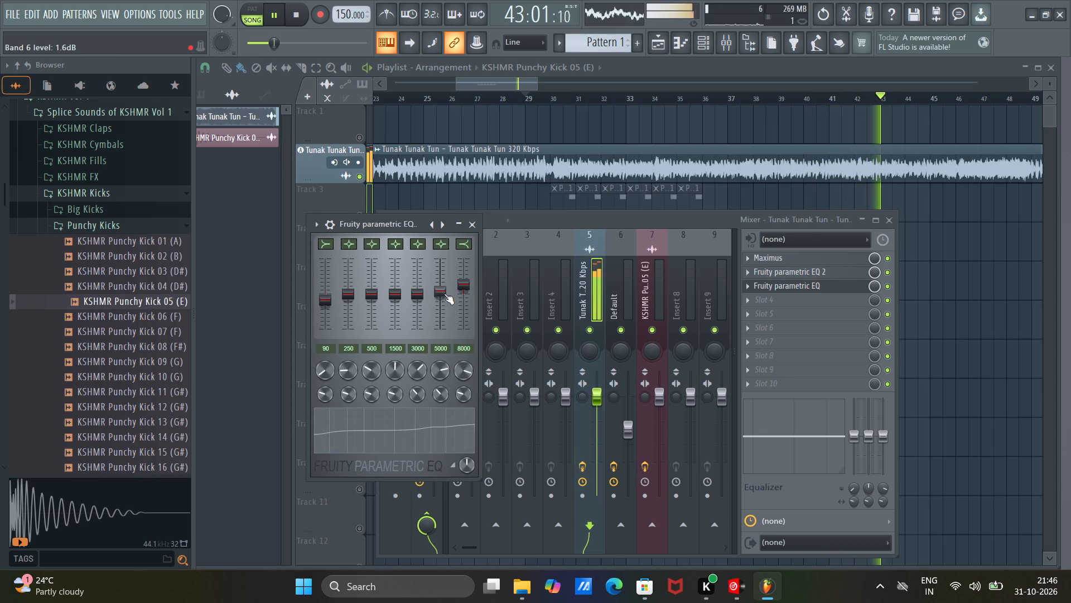
click(472, 227)
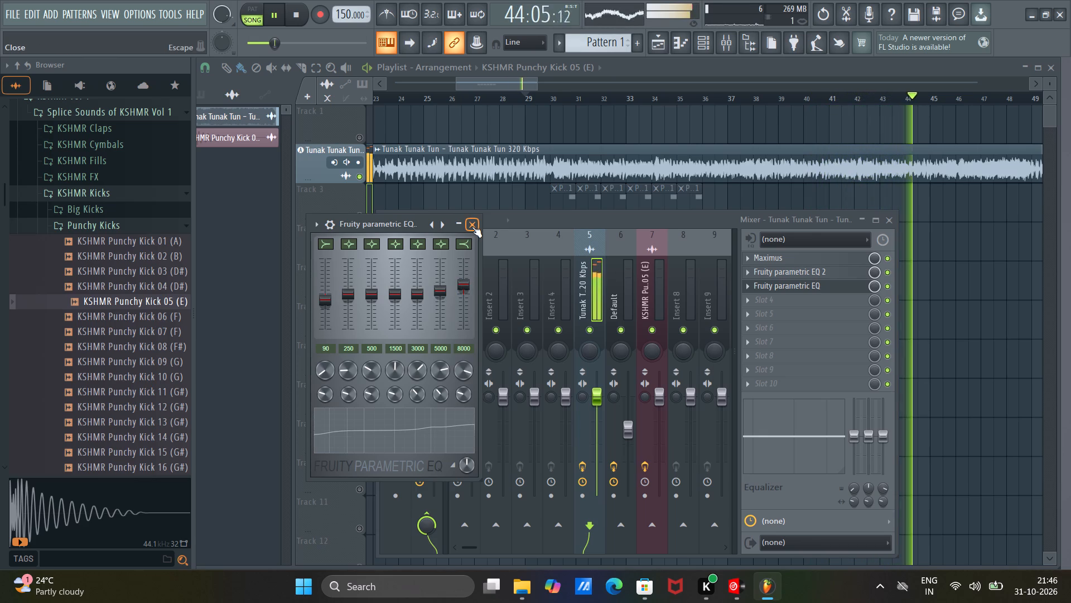
Unmute Track 3 and replay the equalized song with the Pattern 1 bass from about bar 29.
click(891, 218)
click(424, 98)
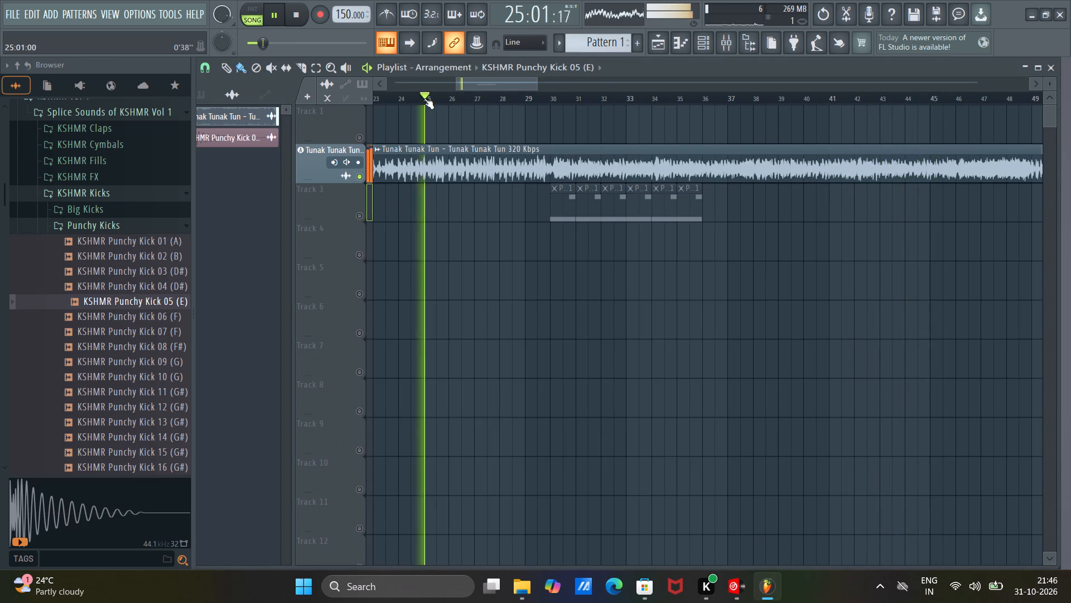
drag(491, 82, 483, 87)
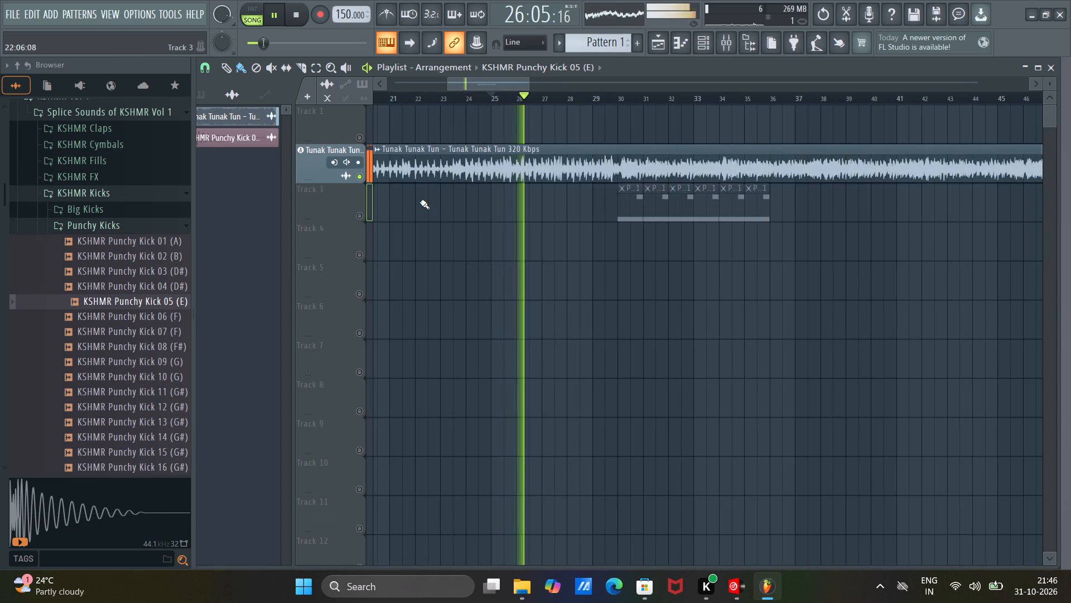
click(360, 220)
click(592, 101)
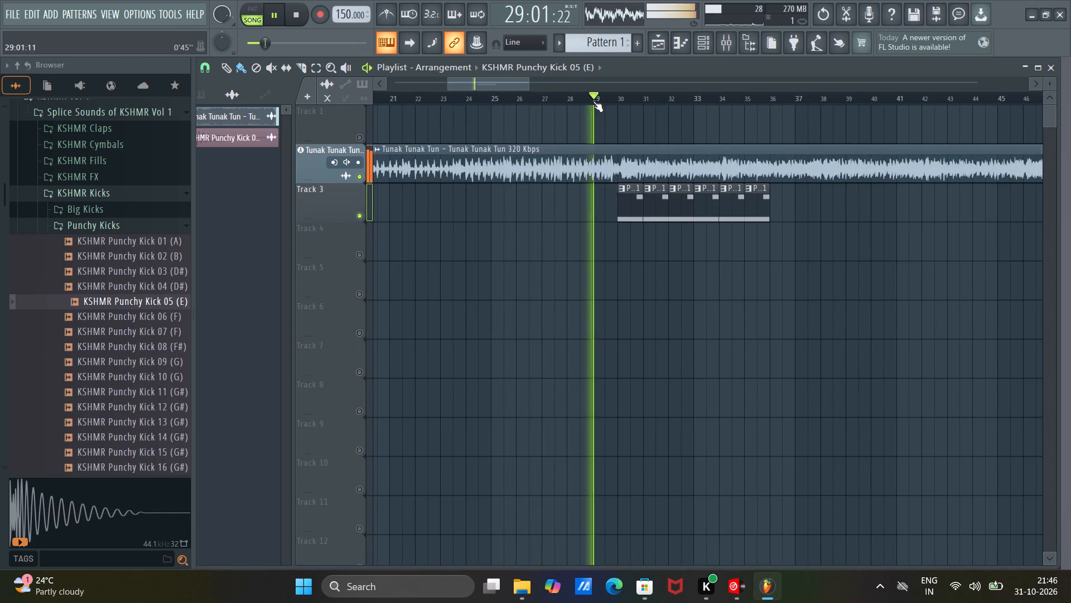
drag(493, 84, 503, 88)
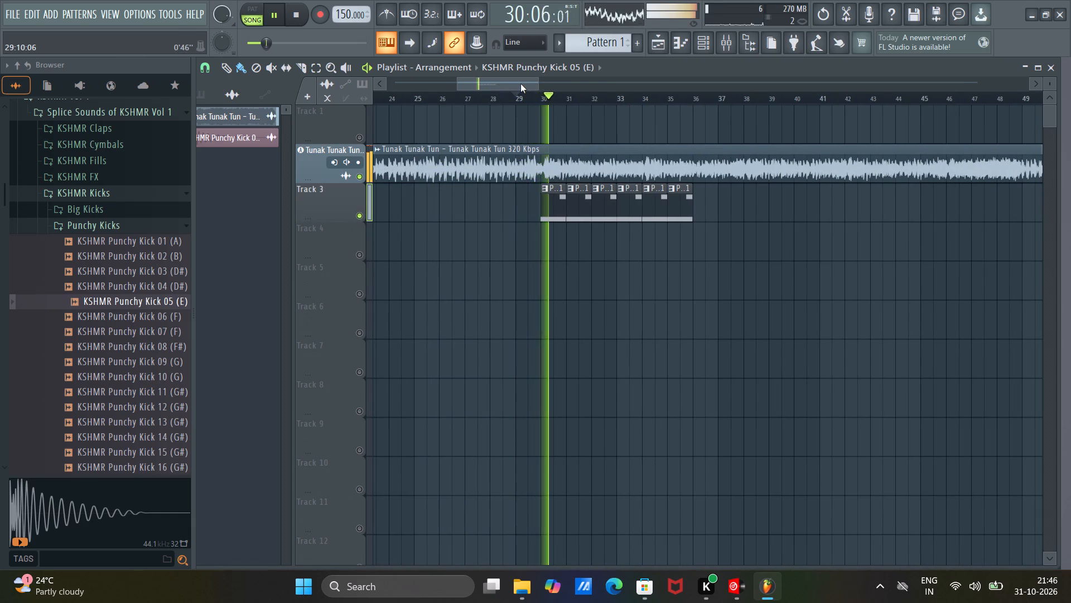
drag(520, 84, 527, 85)
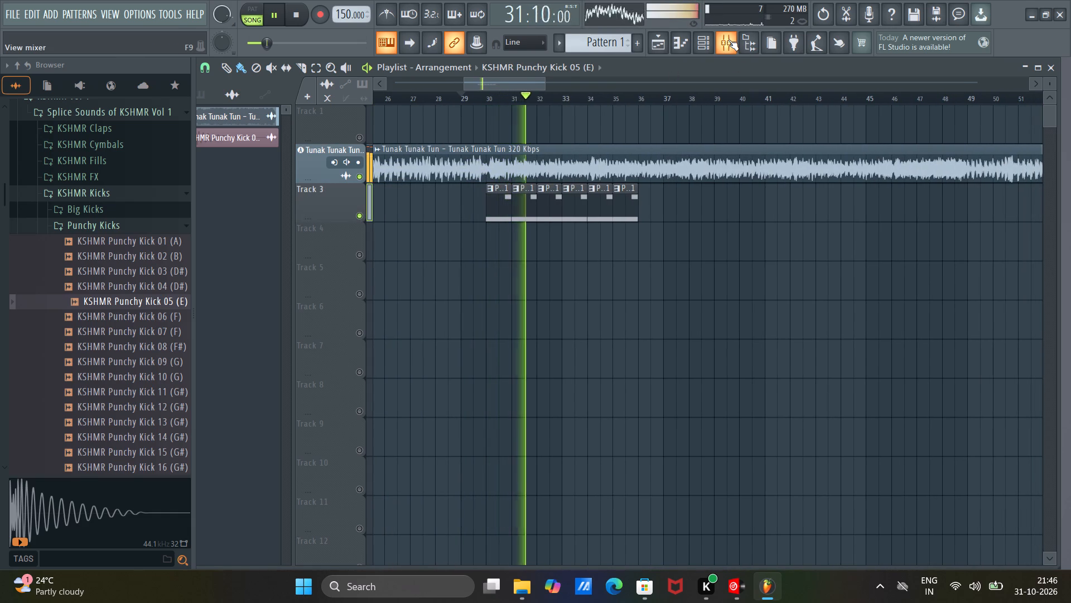
drag(521, 80, 532, 87)
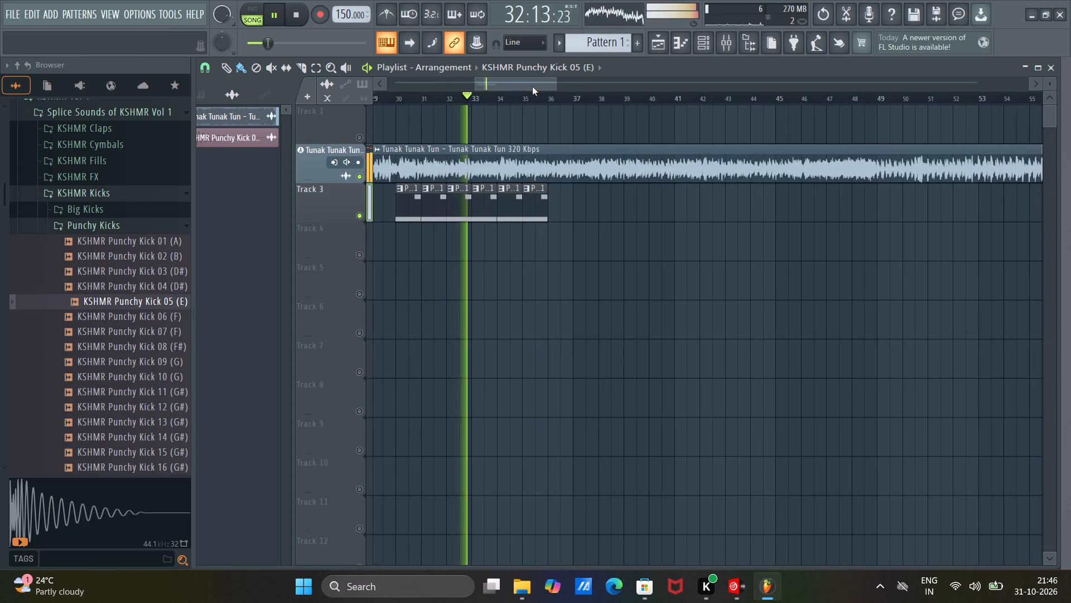
drag(532, 87, 525, 85)
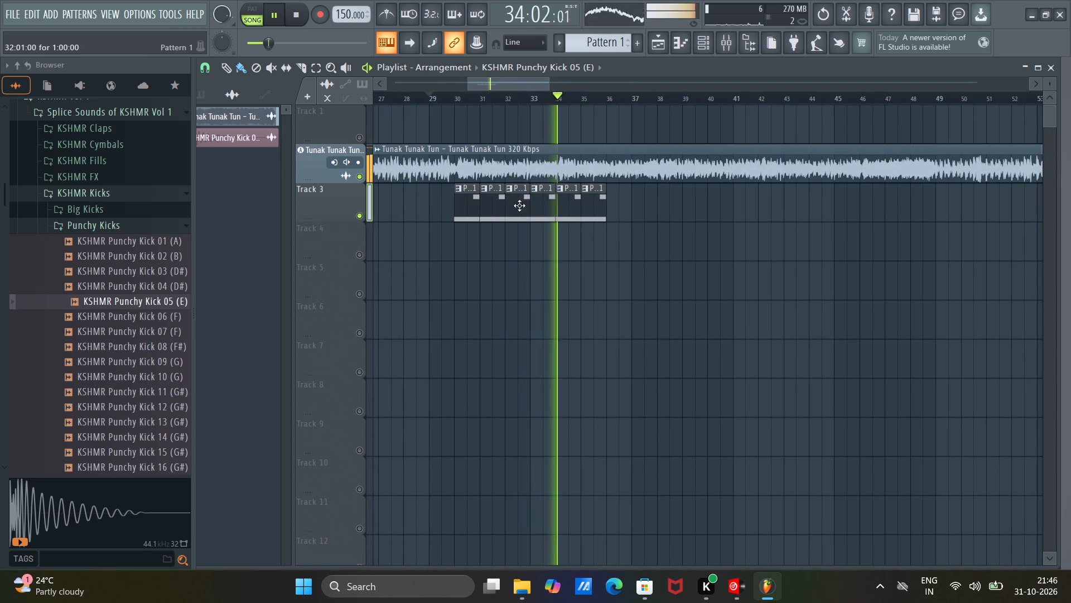
Duplicate the last two Pattern 1 clips on Track 3 so the copies fill bars 36 and 37.
ctrl+drag(617, 203, 595, 197)
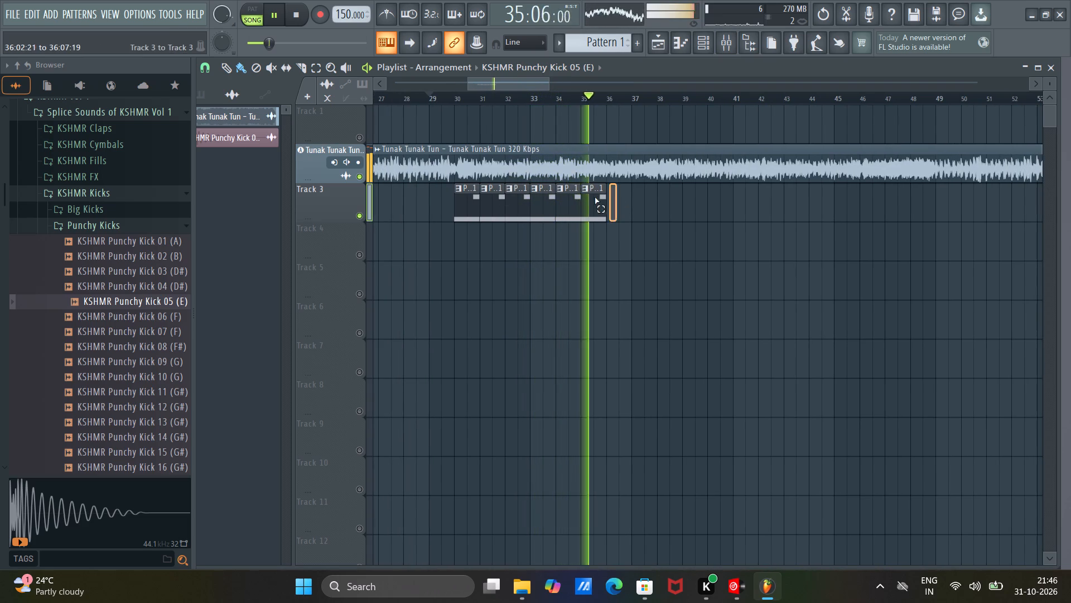
ctrl+drag(595, 197, 573, 195)
key(ctrl+b)
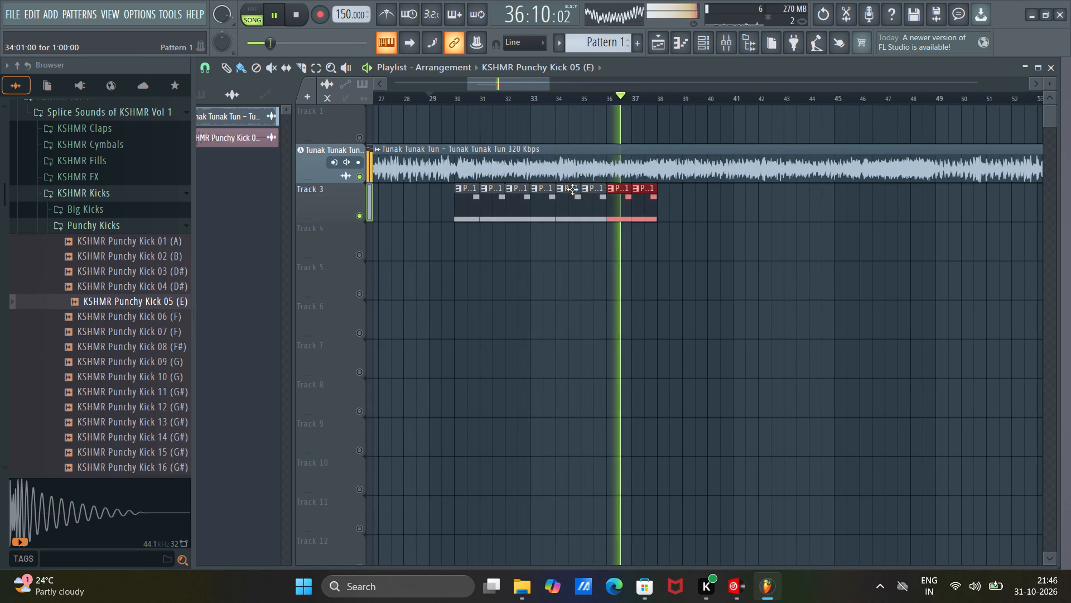
Replay the arrangement from about bar 29 to check the extended Pattern 1 section.
click(520, 83)
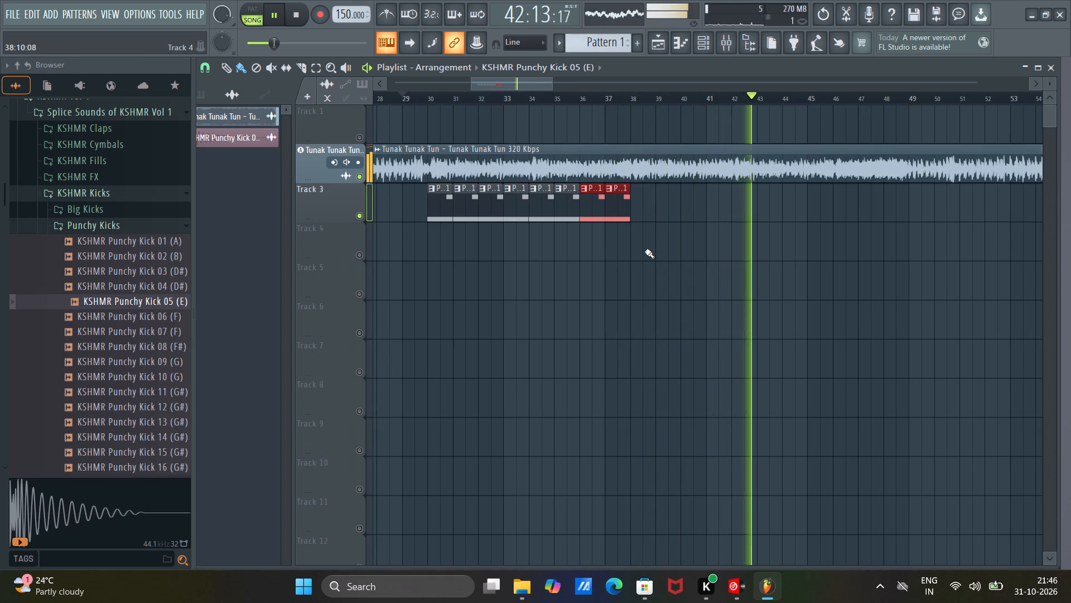
drag(521, 84, 508, 83)
click(519, 97)
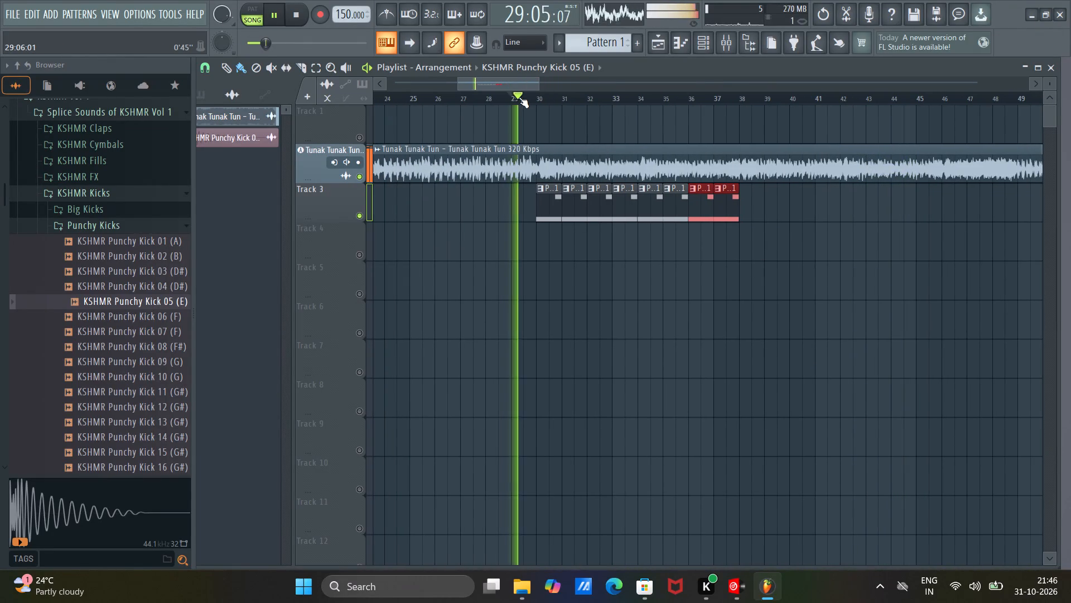
drag(519, 85, 524, 88)
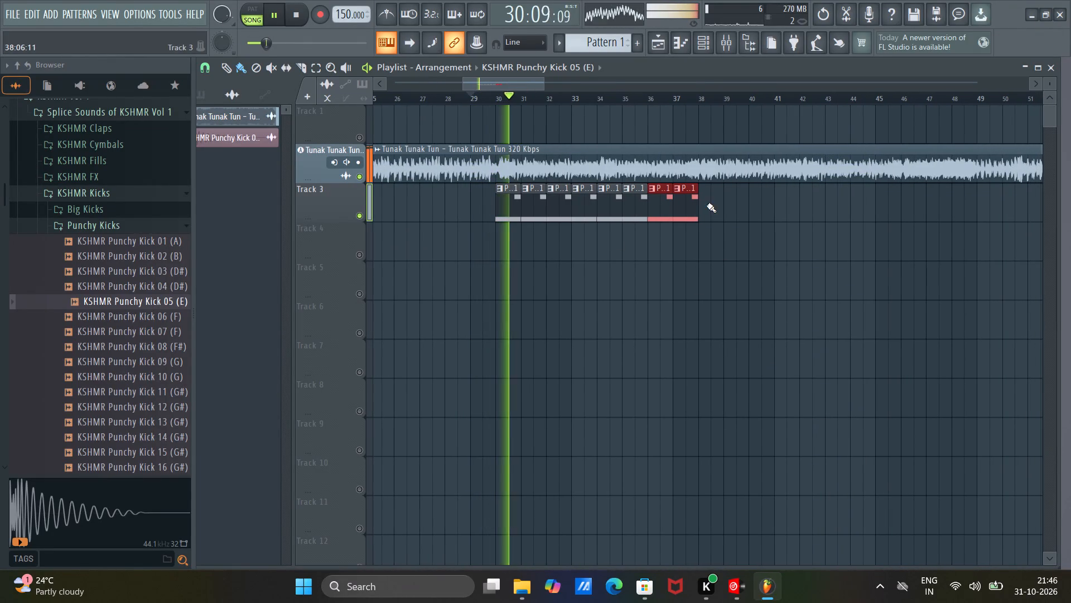
Duplicate all eight Pattern 1 clips on Track 3, placing the copies from bar 38 through bar 45.
ctrl+drag(716, 204, 488, 223)
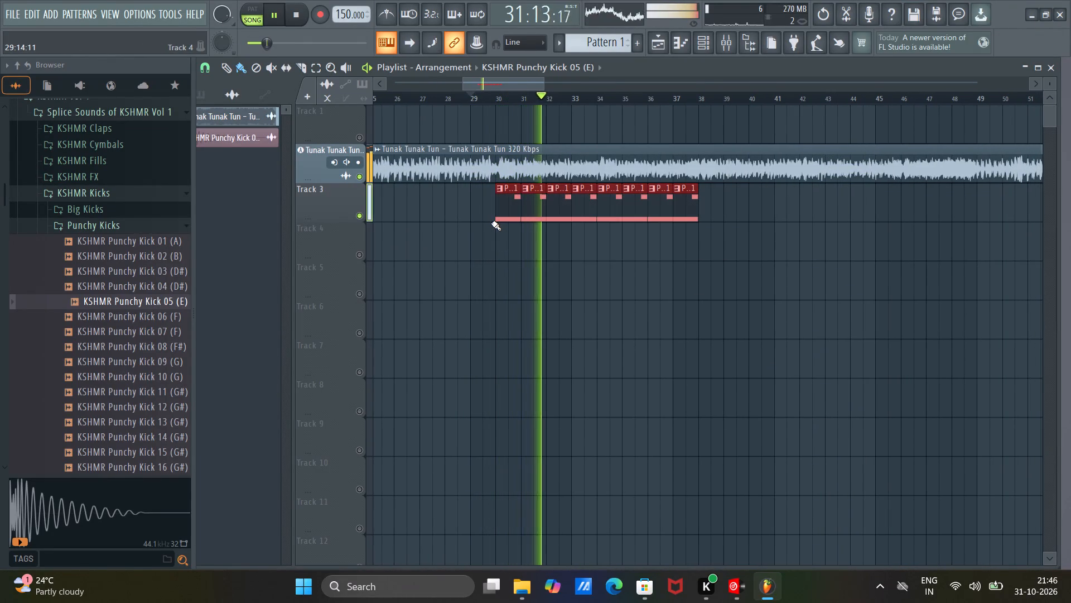
key(ctrl+b)
Open Pattern 1's notes in the piano roll from a Track 3 clip.
drag(512, 83, 514, 83)
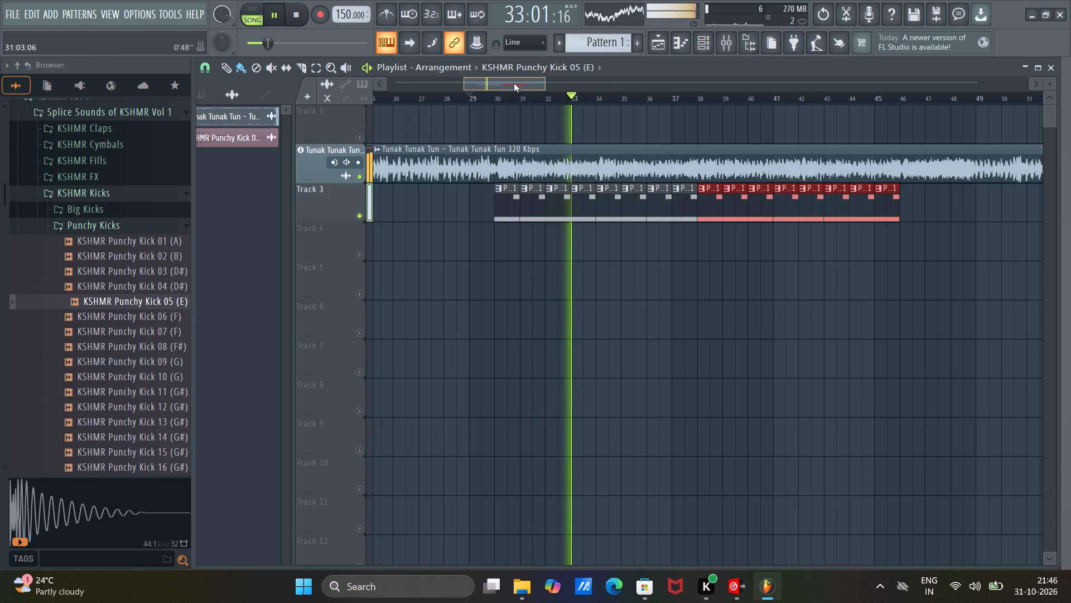
drag(514, 83, 522, 85)
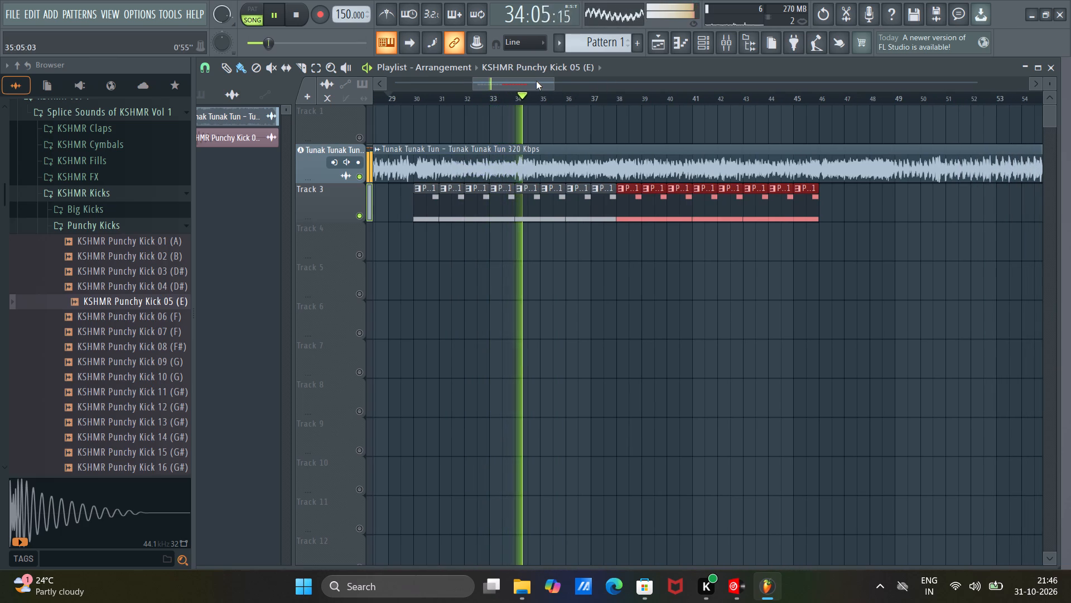
double_click(573, 205)
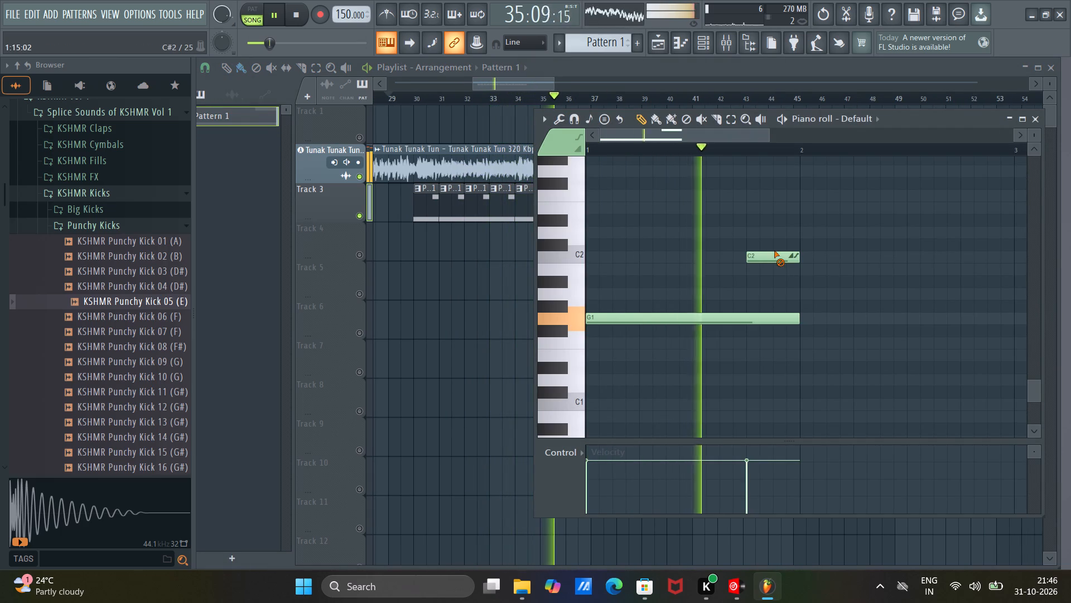
Delete the C2 note from Pattern 1 and shorten its G1 note to three beats.
right_click(774, 251)
right_drag(771, 265, 767, 247)
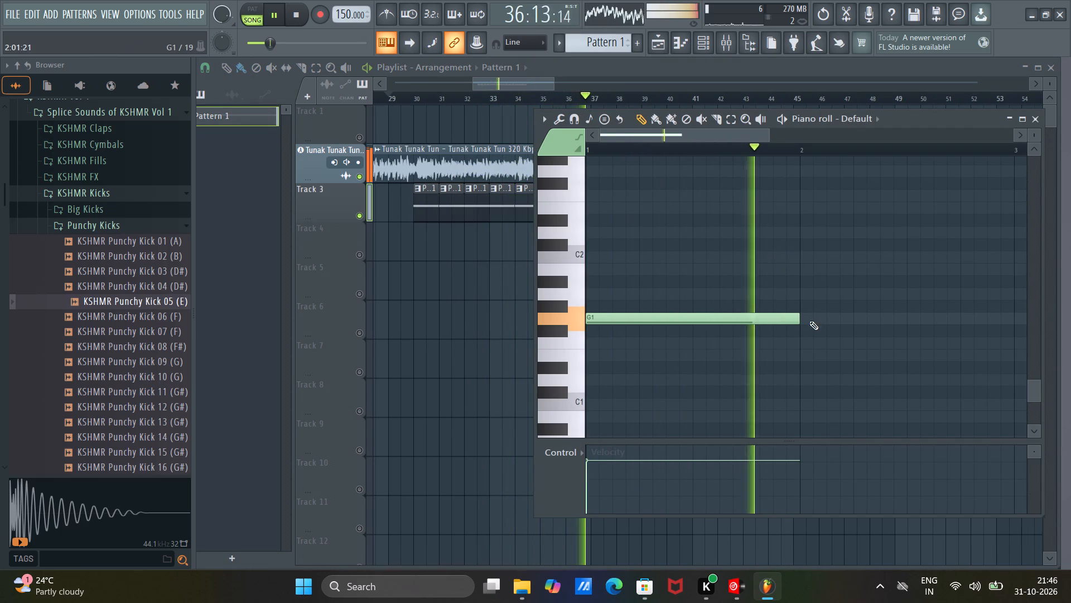
drag(798, 320, 744, 315)
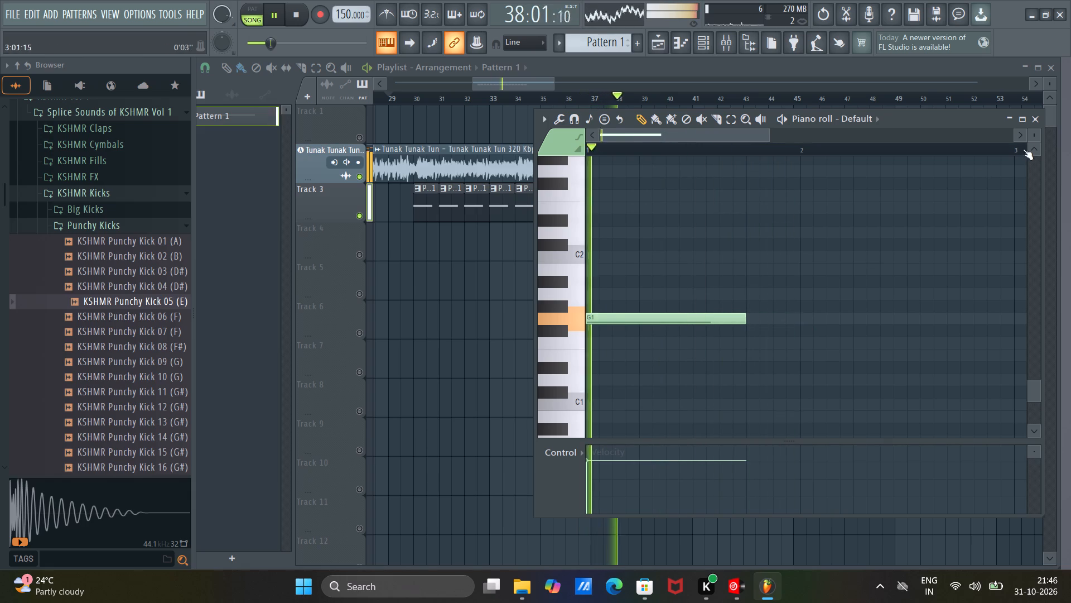
click(1038, 117)
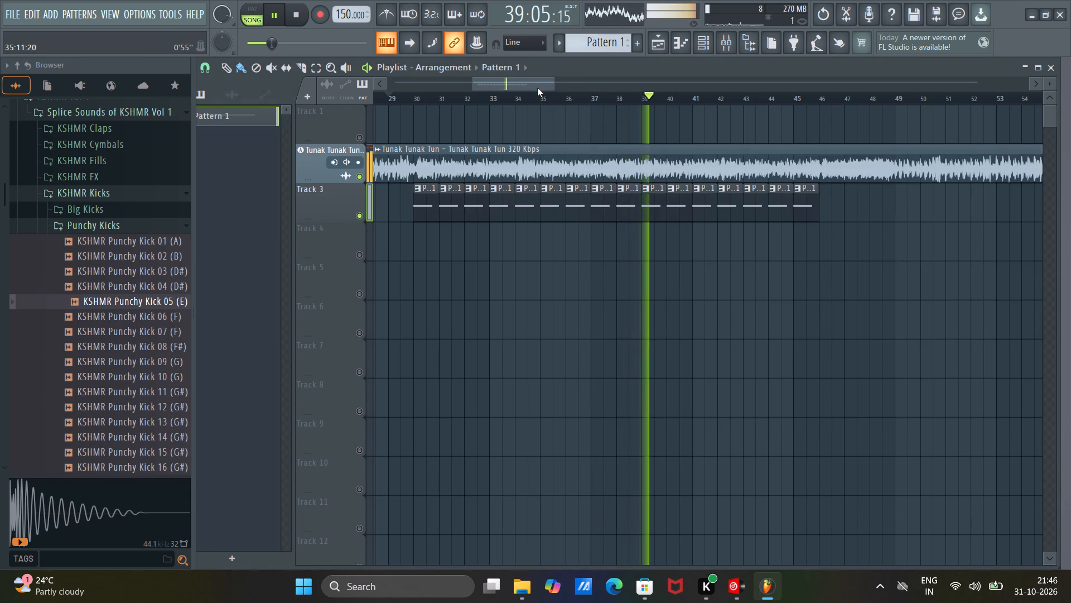
Reopen Pattern 1's notes from the bar 30 clip and lengthen the G1 note to about three and a half beats.
click(534, 84)
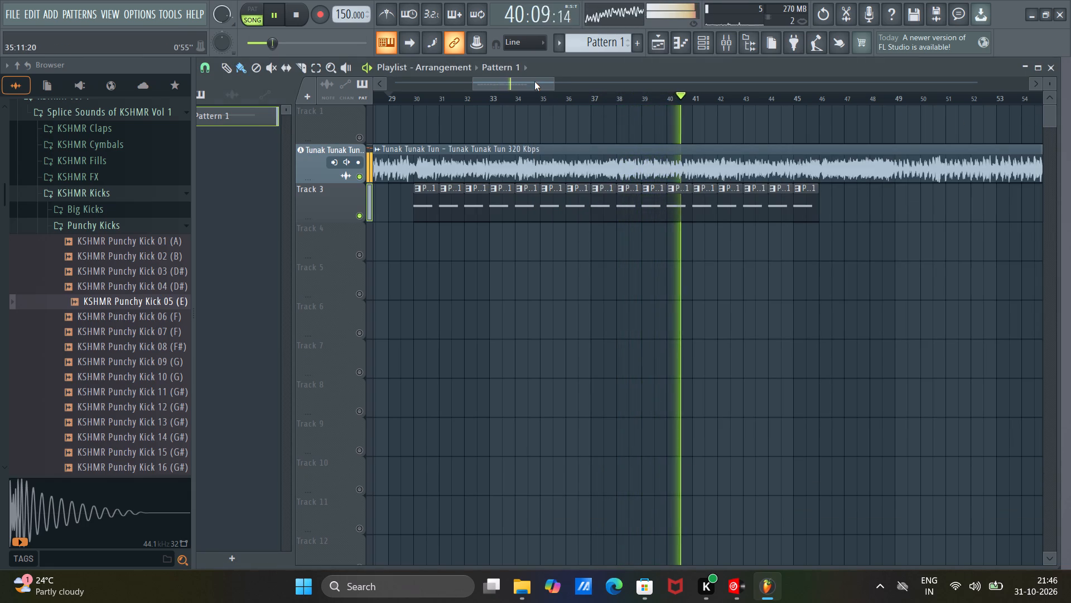
drag(534, 82, 515, 78)
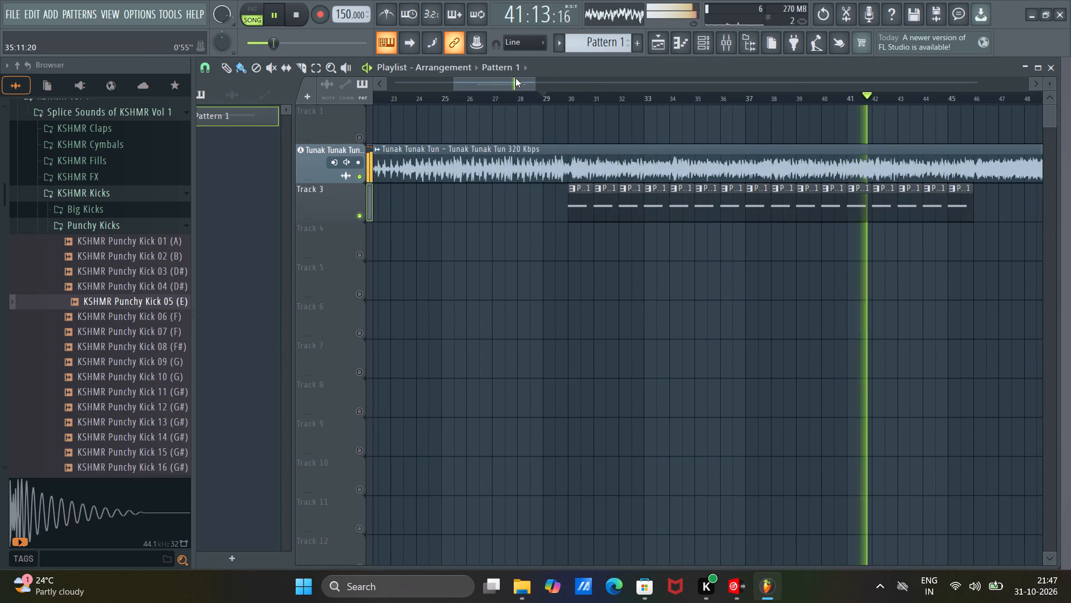
click(515, 80)
scroll(562, 95, up, 7)
middle_click(562, 95)
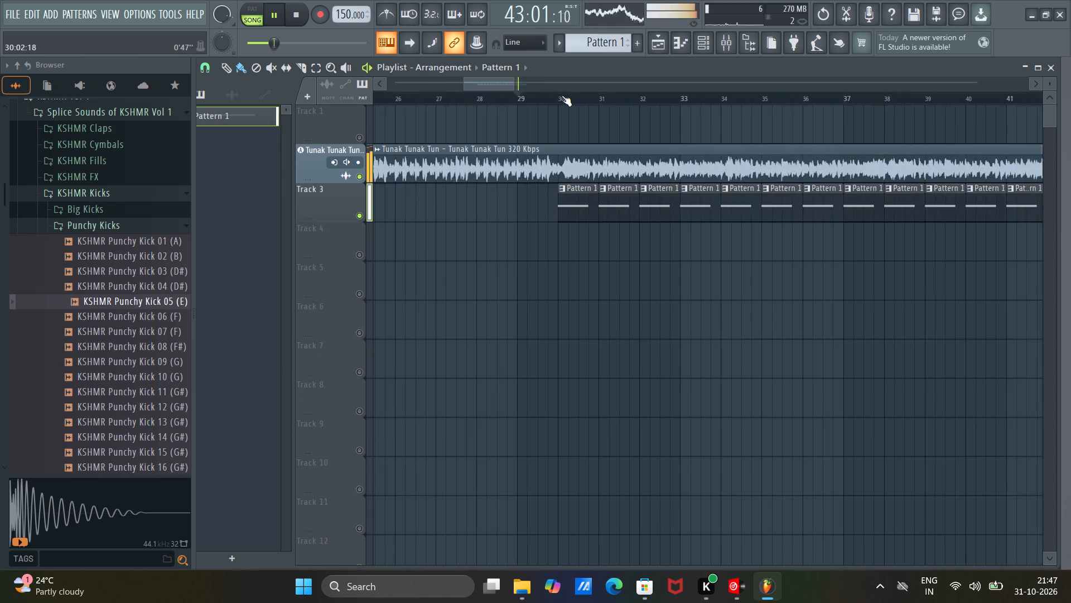
scroll(562, 95, up, 13)
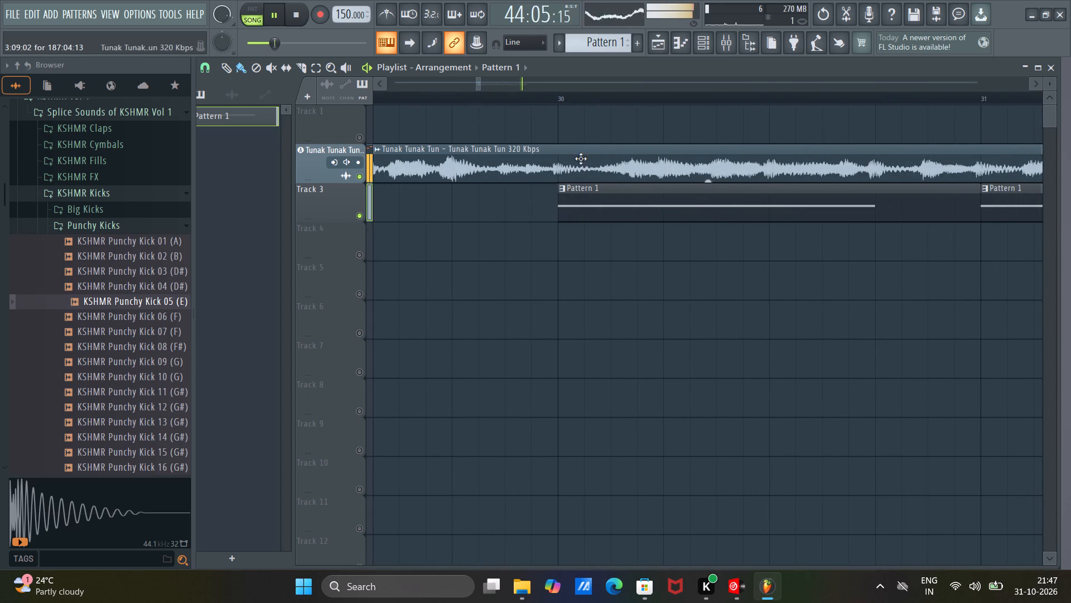
double_click(609, 216)
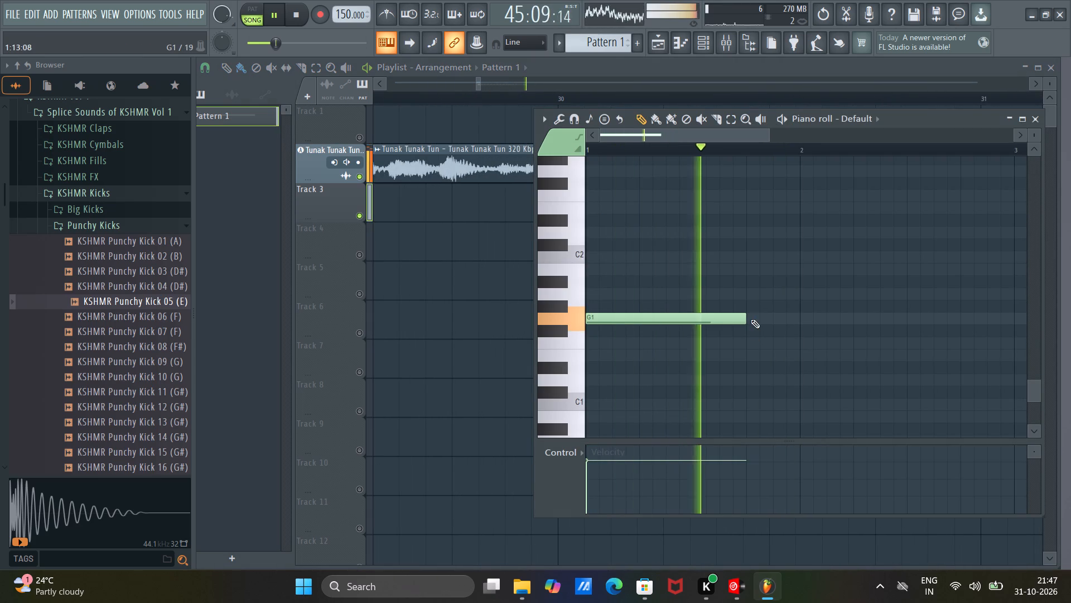
drag(745, 317, 771, 325)
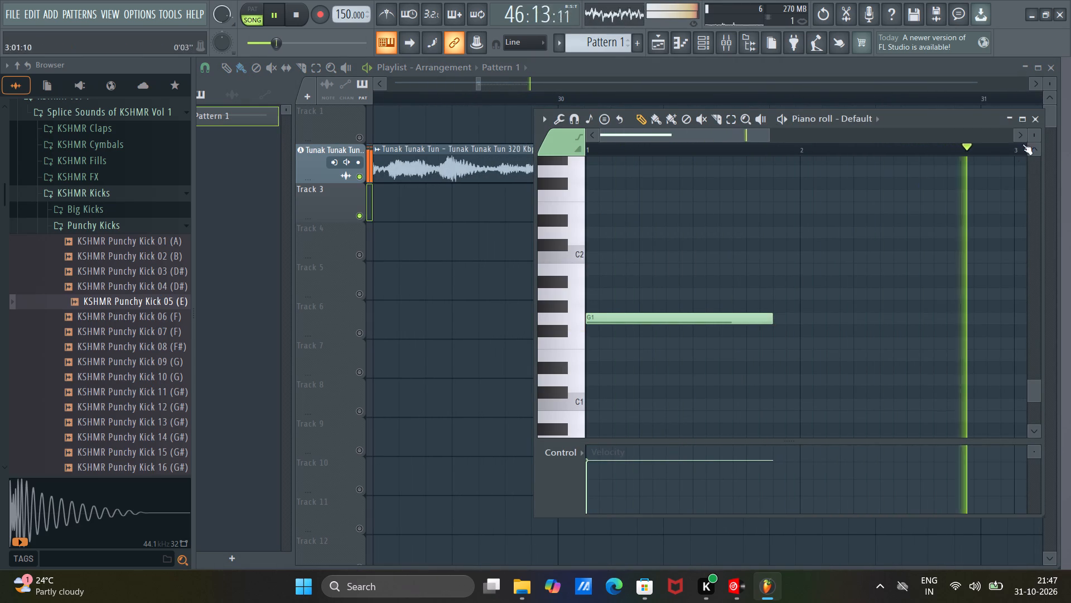
click(1037, 119)
Replay from about bar 29 and examine how the song's waveform lines up with the first Pattern 1 clip at bar 30.
key(space)
key(space)
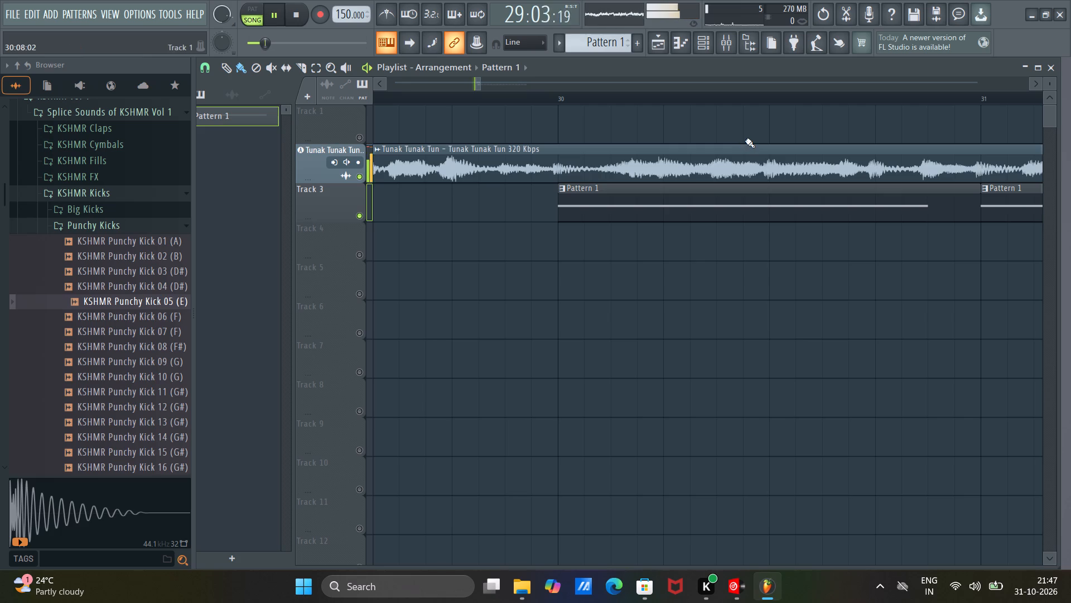
scroll(608, 100, down, 7)
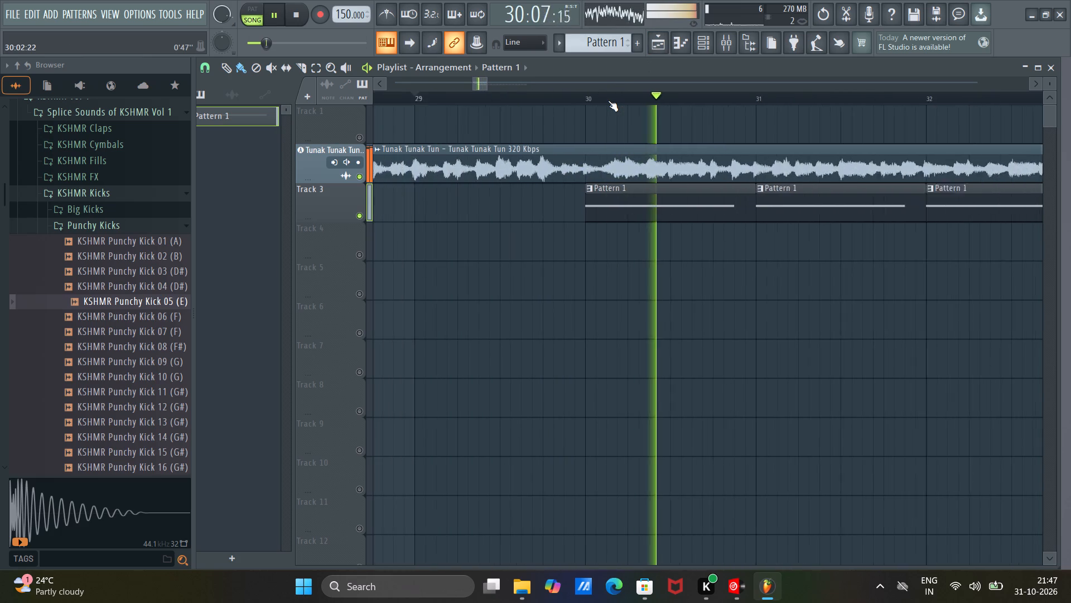
scroll(608, 100, down, 5)
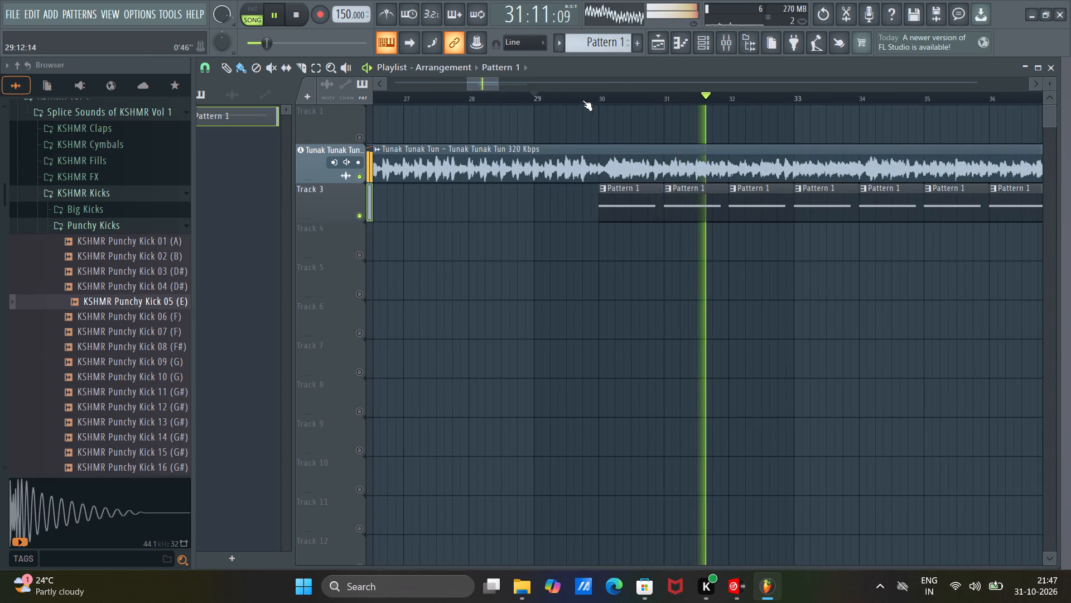
scroll(593, 100, up, 12)
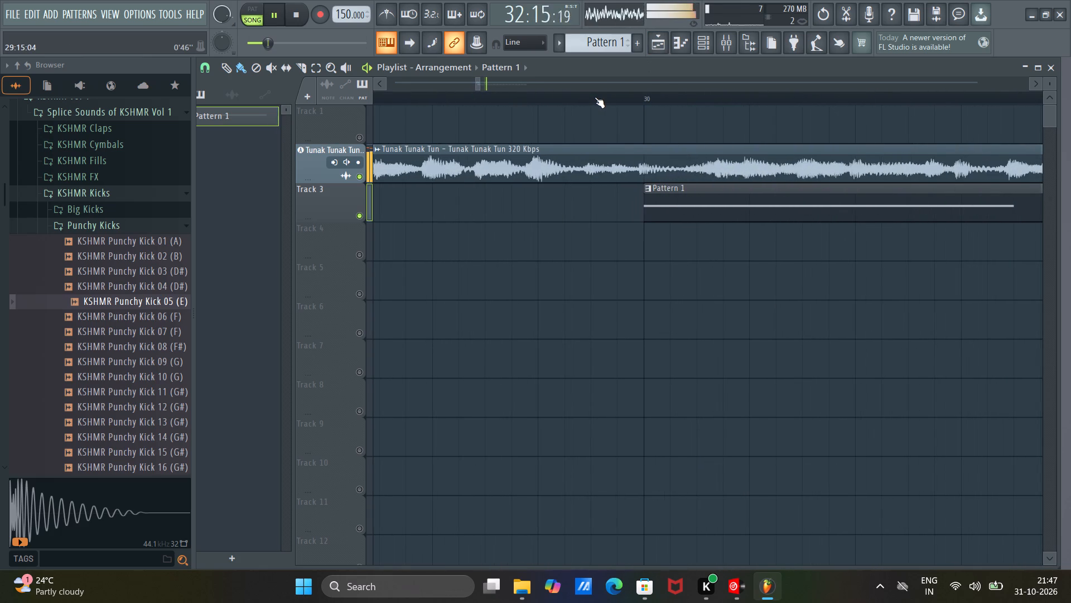
scroll(595, 97, up, 13)
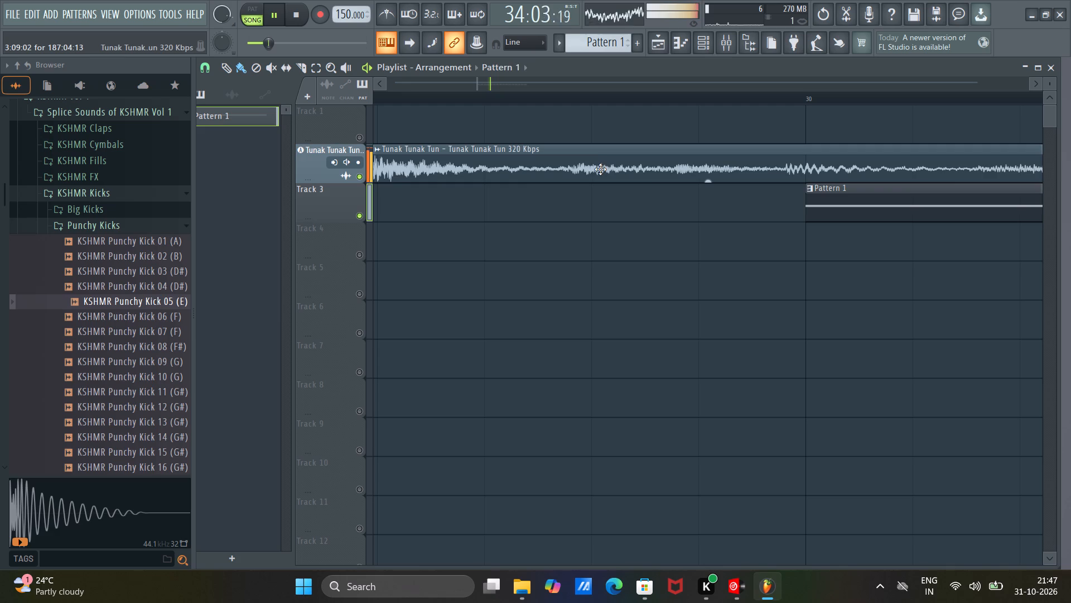
drag(600, 169, 616, 172)
scroll(614, 101, down, 13)
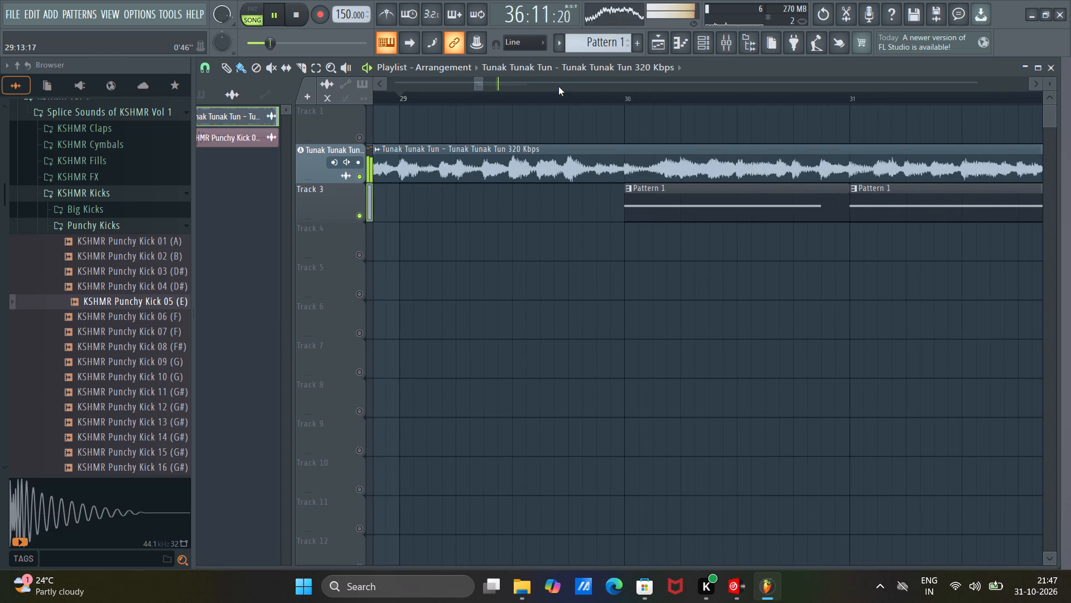
Play from late in bar 29 with the metronome briefly on, checking the timing through the last Pattern 1 clip at bar 45.
click(558, 94)
click(380, 15)
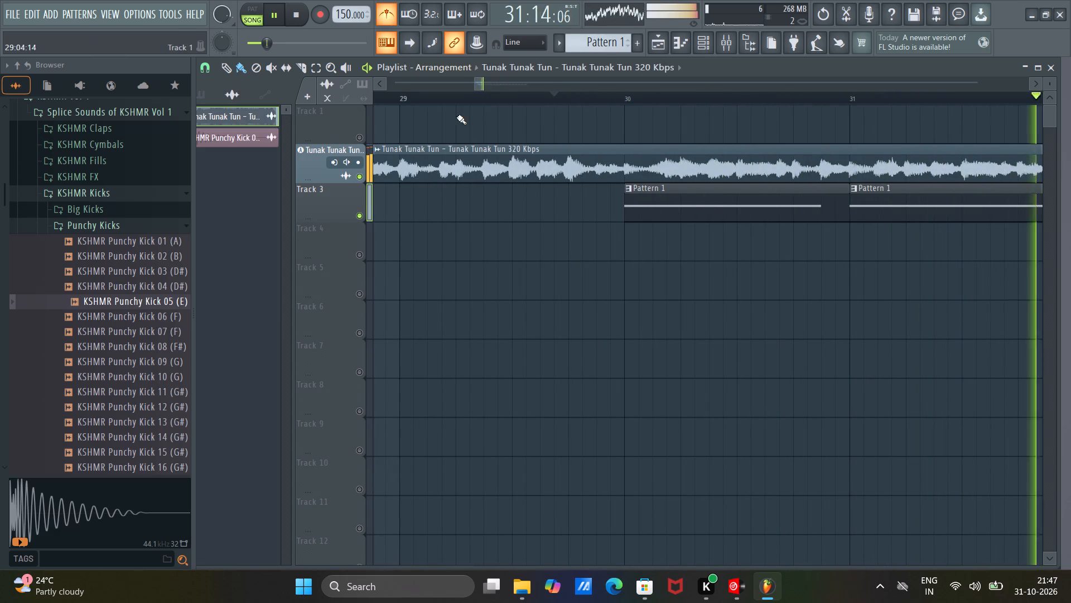
scroll(473, 97, down, 7)
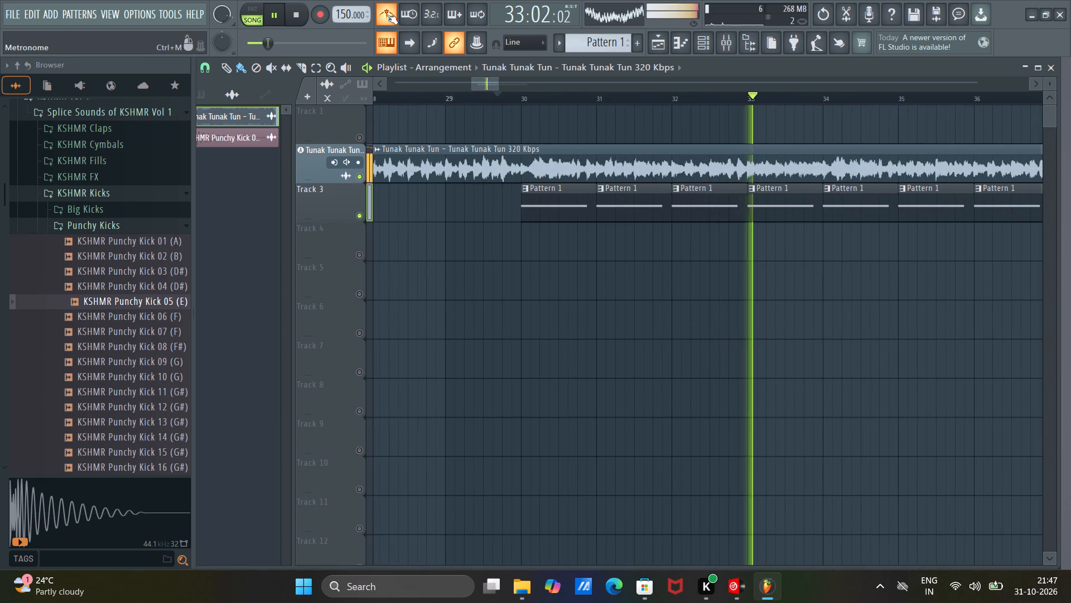
click(387, 15)
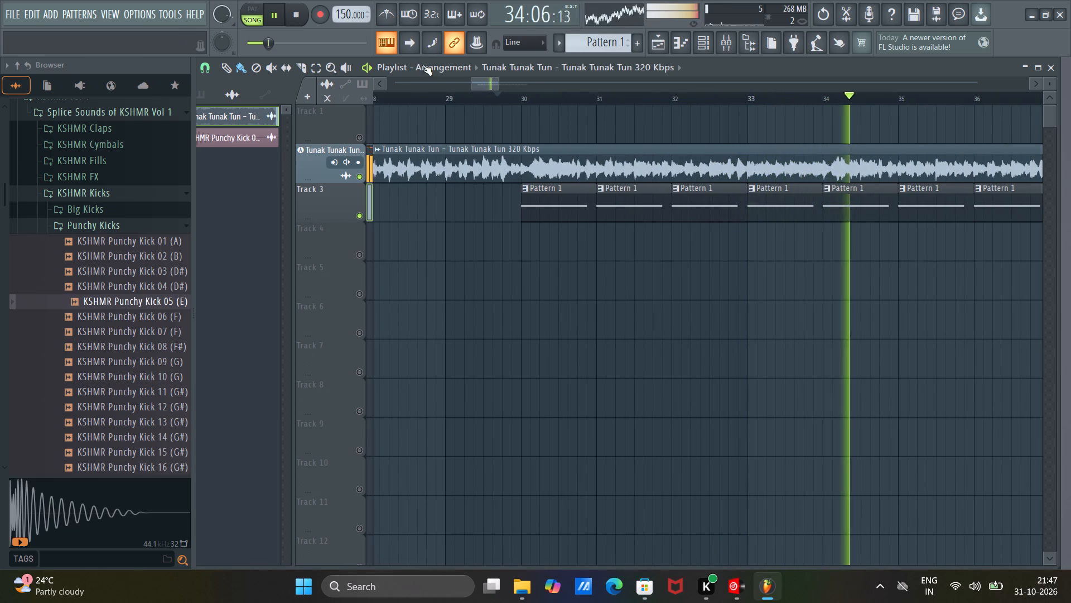
drag(488, 79, 501, 87)
drag(501, 87, 506, 88)
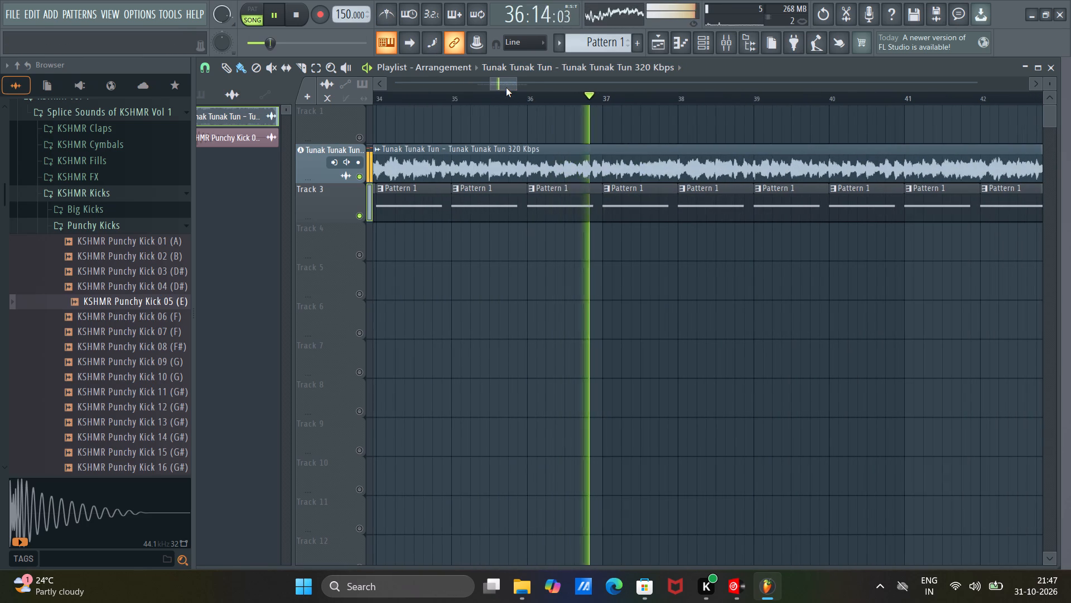
drag(506, 88, 512, 88)
drag(512, 85, 515, 85)
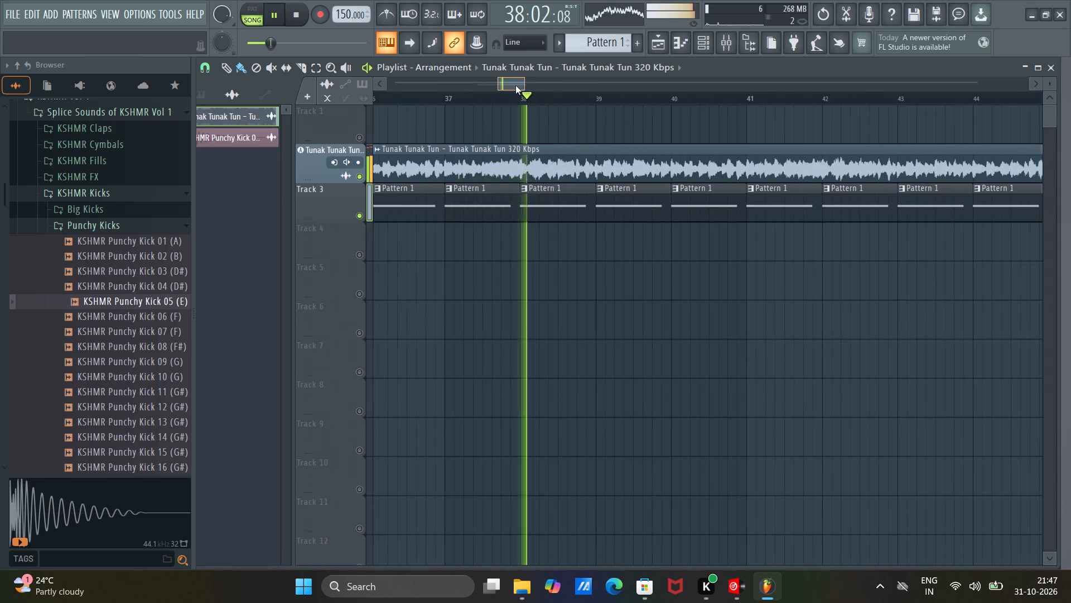
drag(515, 85, 518, 86)
click(517, 84)
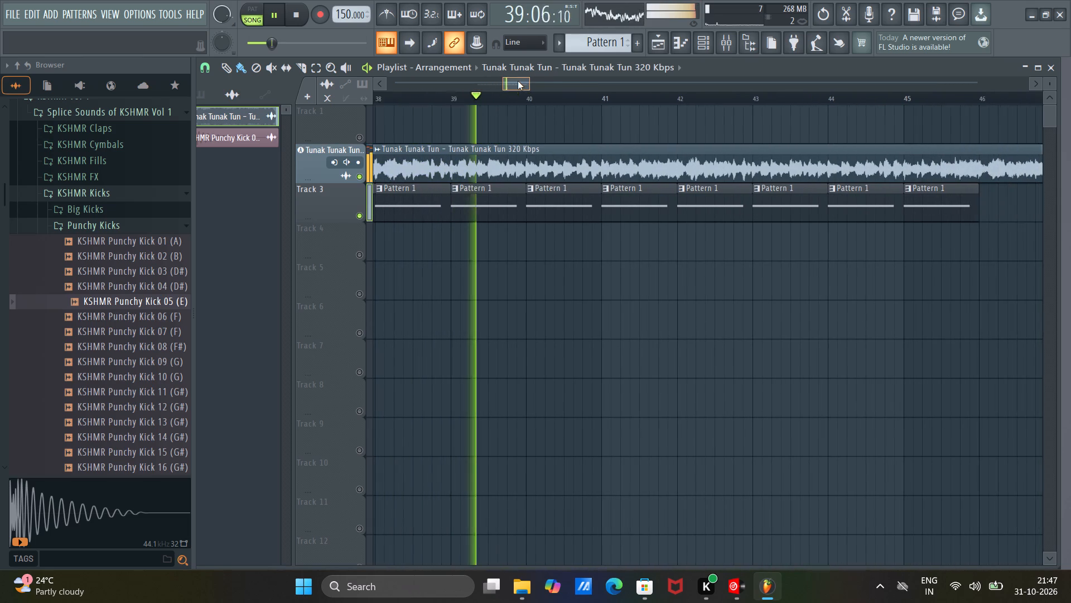
click(519, 80)
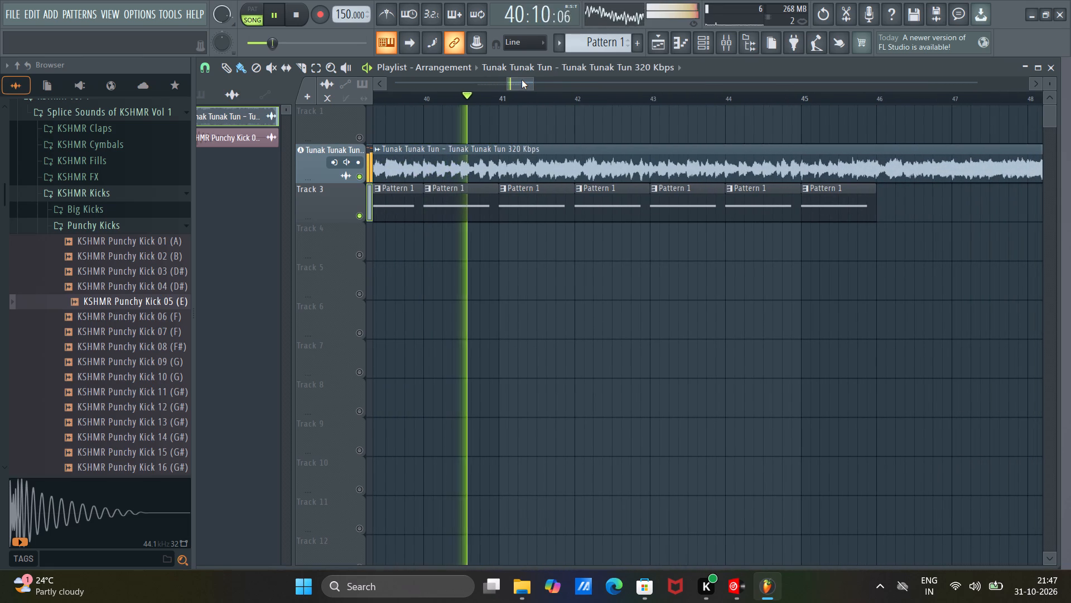
drag(522, 80, 529, 80)
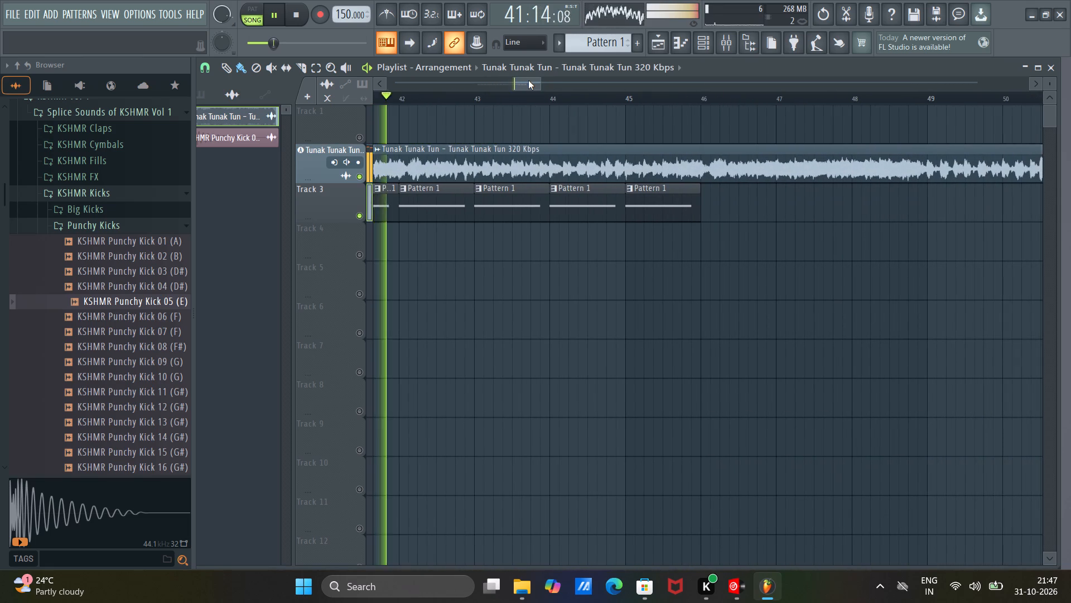
click(528, 80)
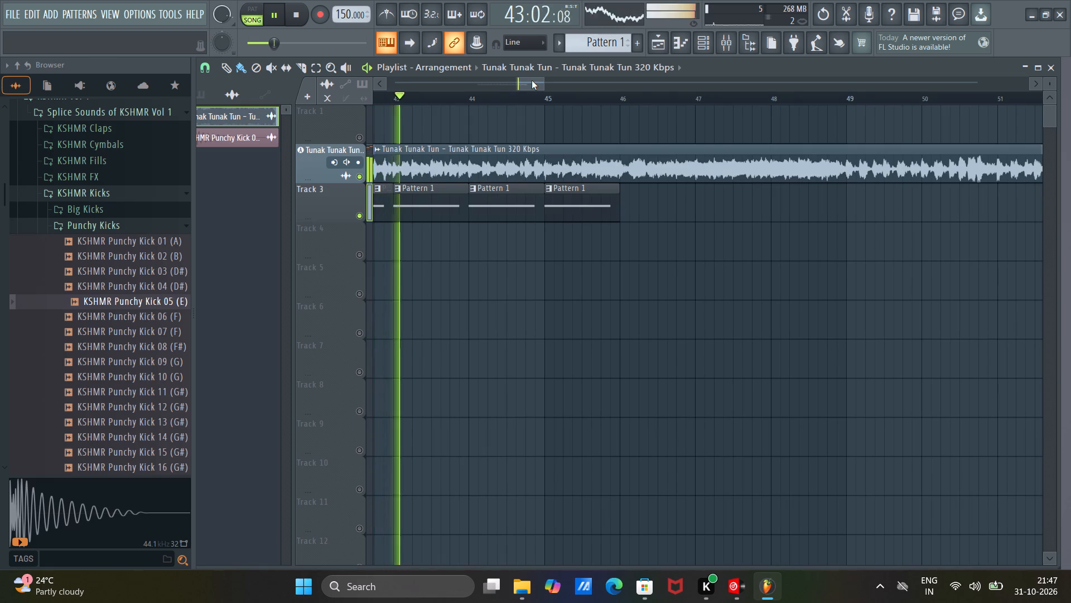
Duplicate the bar 45 Pattern 1 clip repeatedly along Track 3, filling bars 46 through 57.
click(596, 204)
key(ctrl+b)
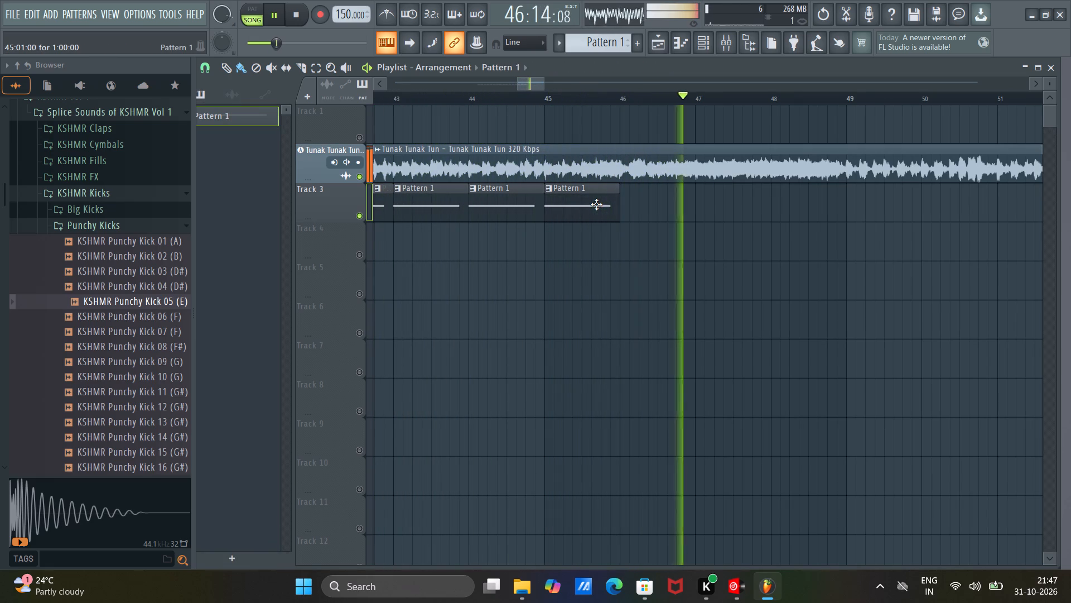
key(ctrl+b)
key(ctrl+b)
key(ctrl+b)
key(ctrl+b)
key(ctrl+b)
key(ctrl+b)
key(ctrl+b)
key(ctrl+b)
key(ctrl+b)
key(ctrl+b)
key(ctrl+b)
key(ctrl+b)
key(ctrl+b)
key(ctrl+b)
key(ctrl+b)
ctrl+click(596, 204)
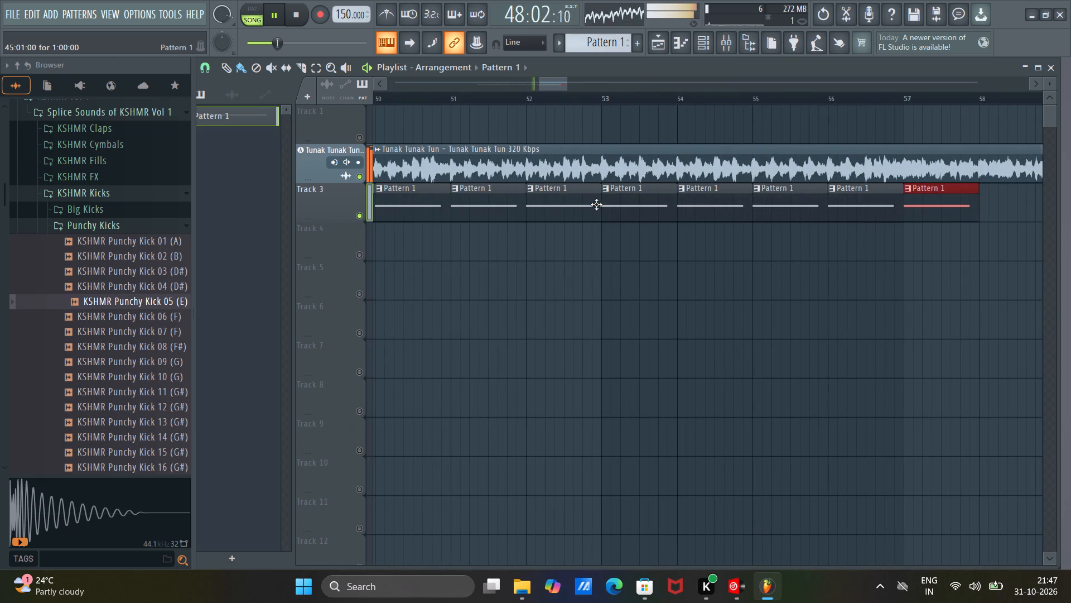
Undo the surplus Pattern 1 duplicates so that the Track 3 clips end with bar 48.
key(ctrl+z)
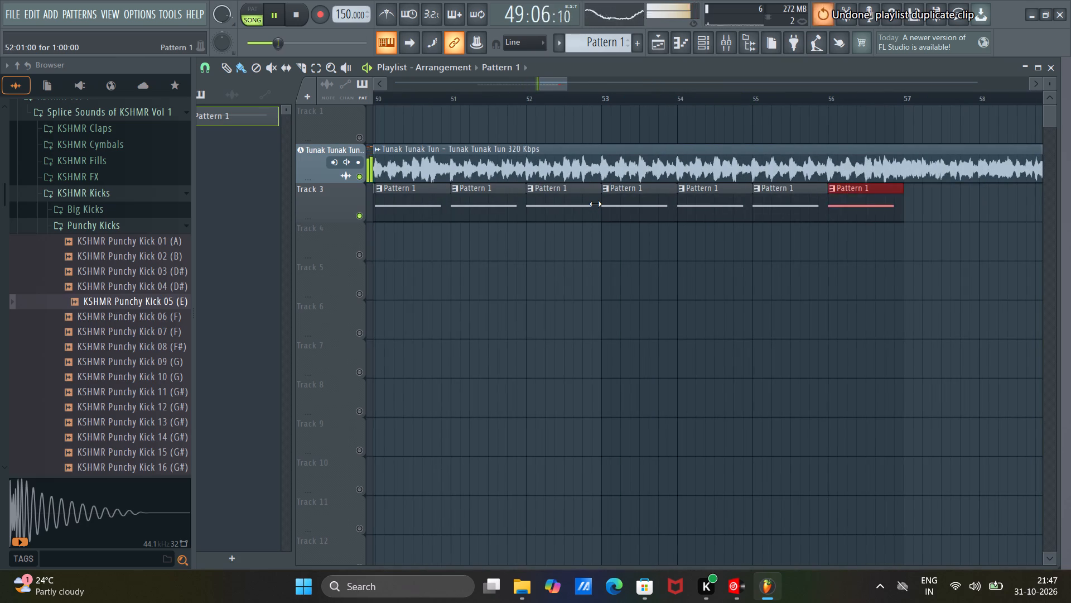
key(ctrl+z)
key(ctrl+z)
key(ctrl+z)
key(ctrl+z)
key(ctrl+z)
key(ctrl+z)
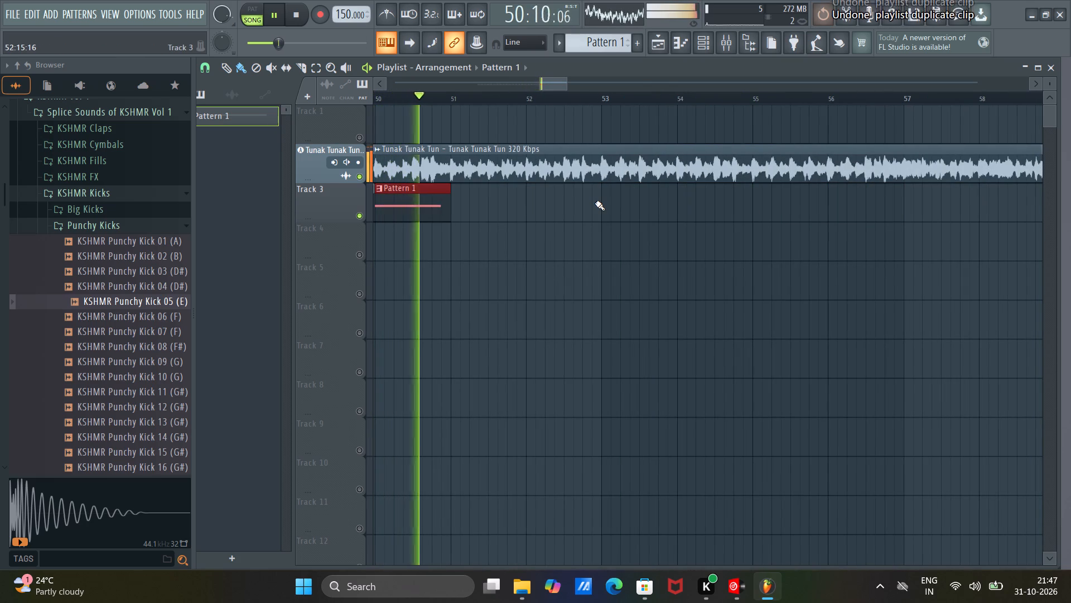
key(Left)
key(Left)
key(Left)
key(Left)
key(Left)
key(Left)
key(Left)
key(Left)
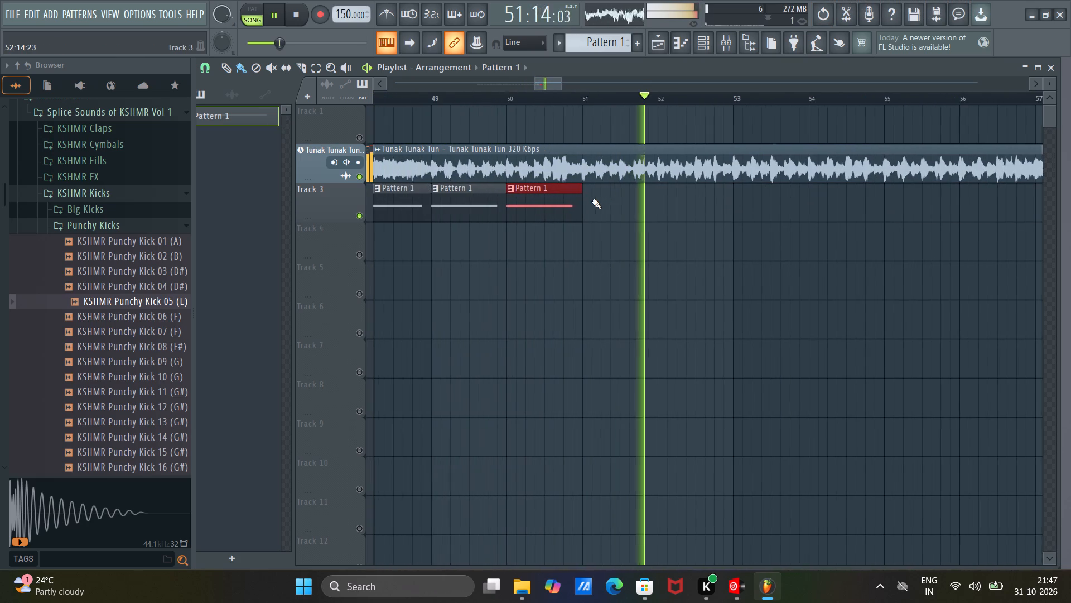
key(Left)
key(Left)
key(Left)
key(ctrl+z)
key(ctrl+z)
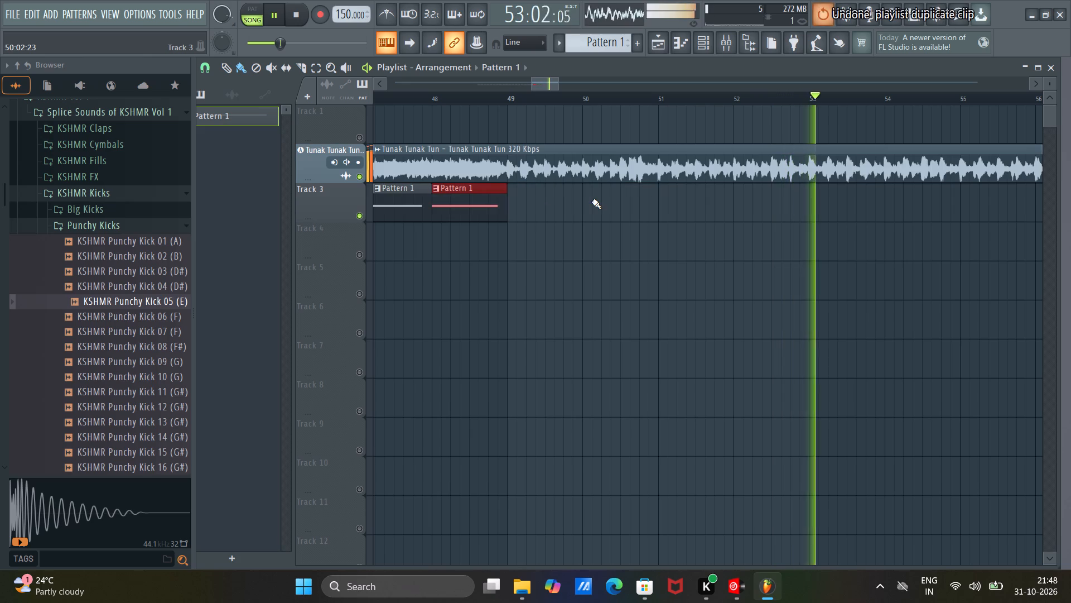
Replay the extended section, restarting from about bar 45, and examine the song around bar 49 where the Pattern 1 clips end.
key(space)
key(space)
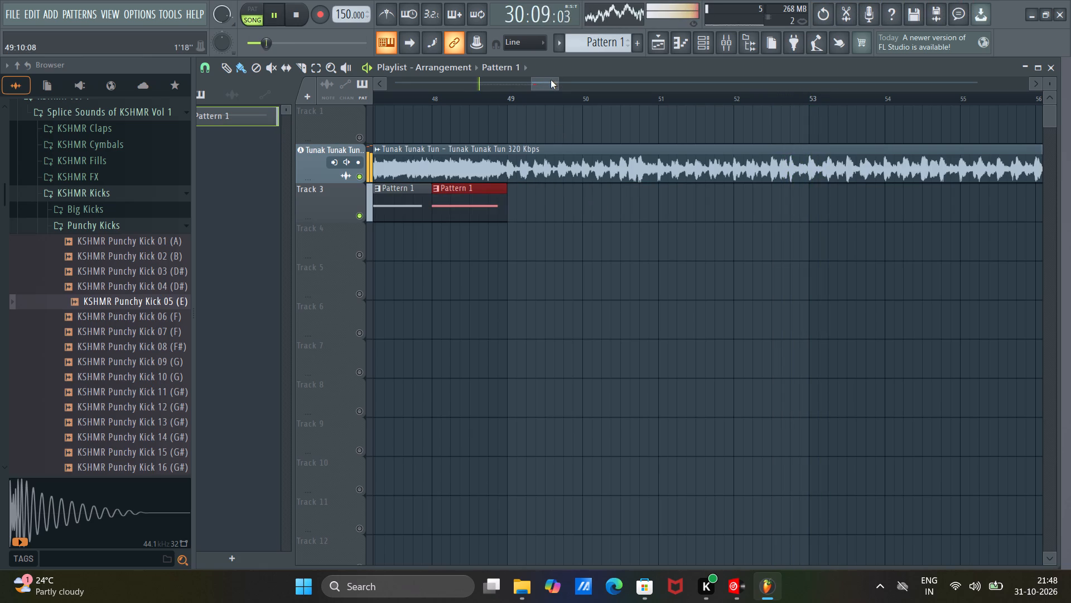
drag(549, 82, 538, 83)
click(538, 80)
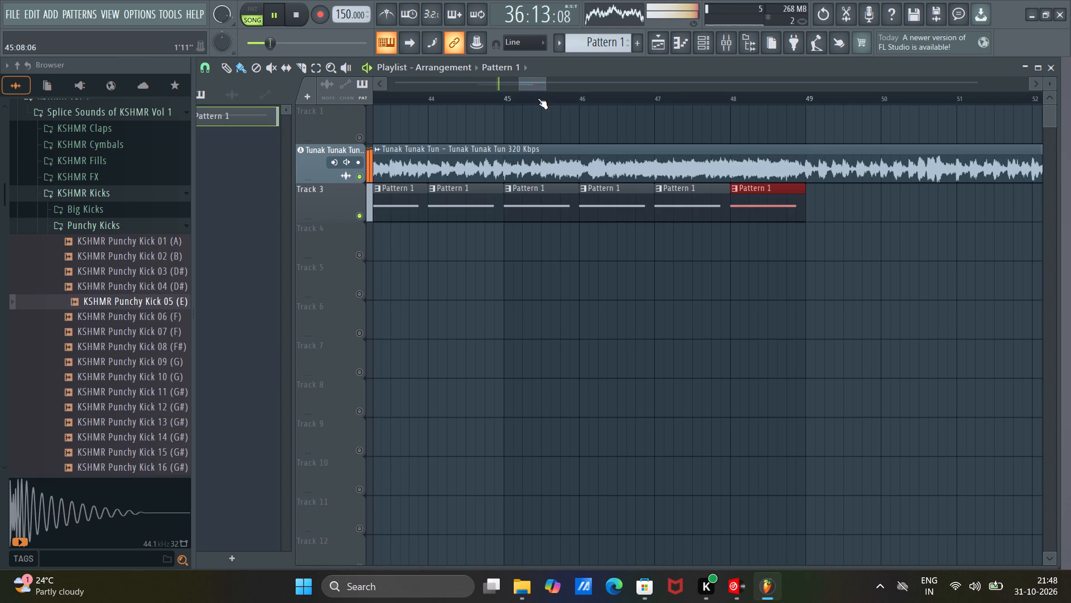
click(537, 99)
click(536, 83)
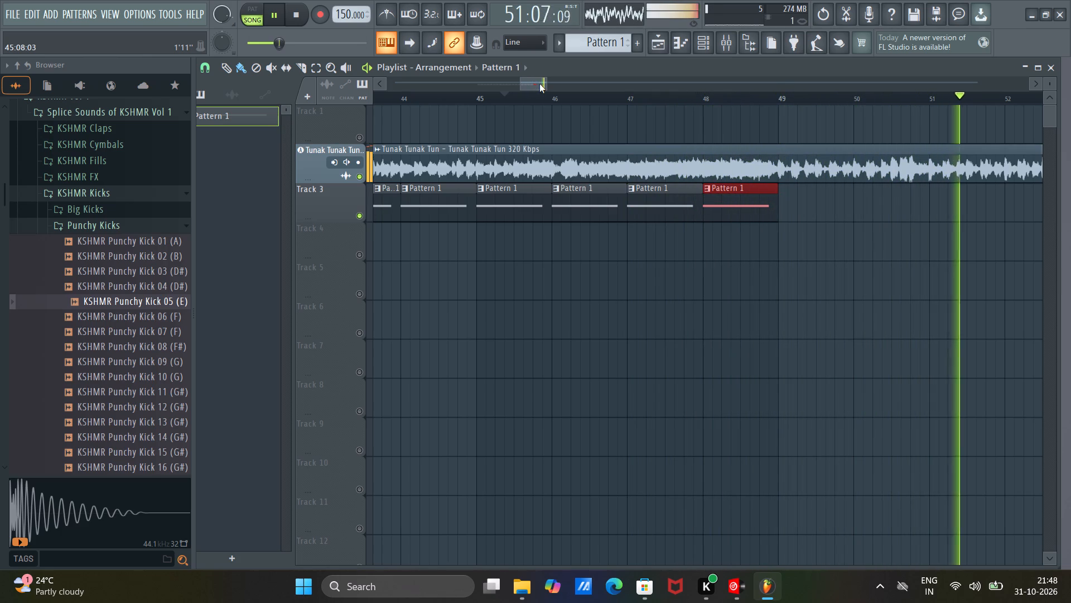
key(space)
drag(538, 83, 547, 85)
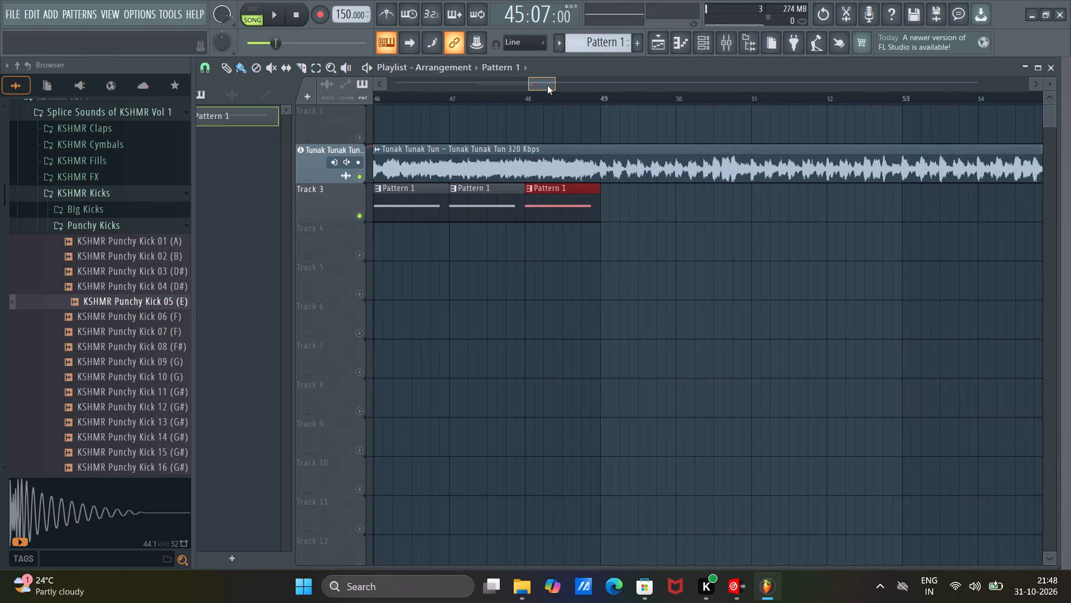
drag(547, 85, 550, 85)
scroll(501, 97, up, 7)
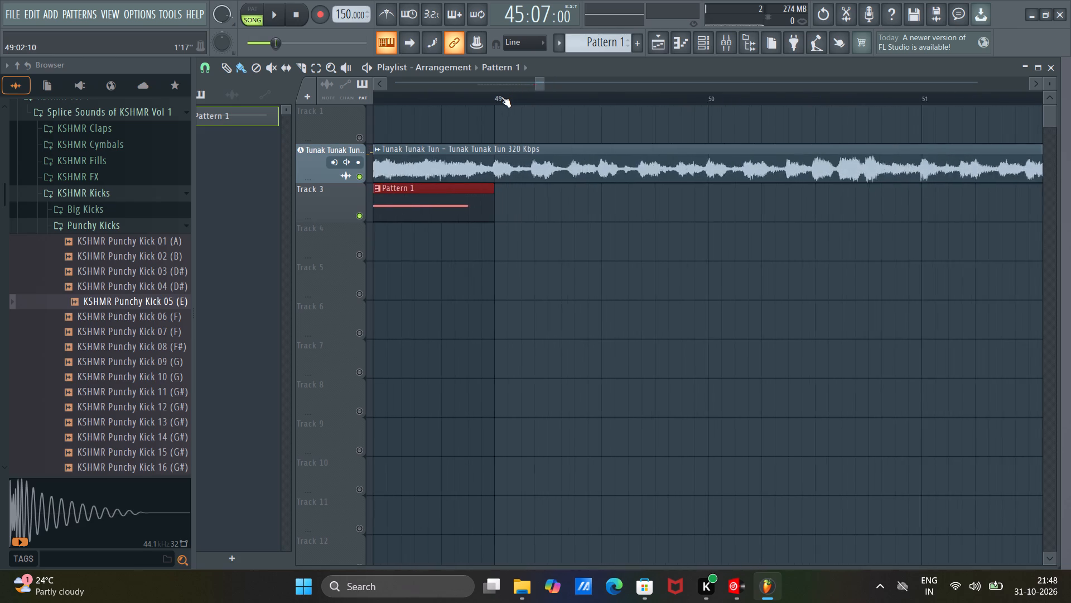
Duplicate the bar 48 Pattern 1 clip into bar 49 on Track 3 and shorten the copy to two steps.
scroll(501, 97, up, 3)
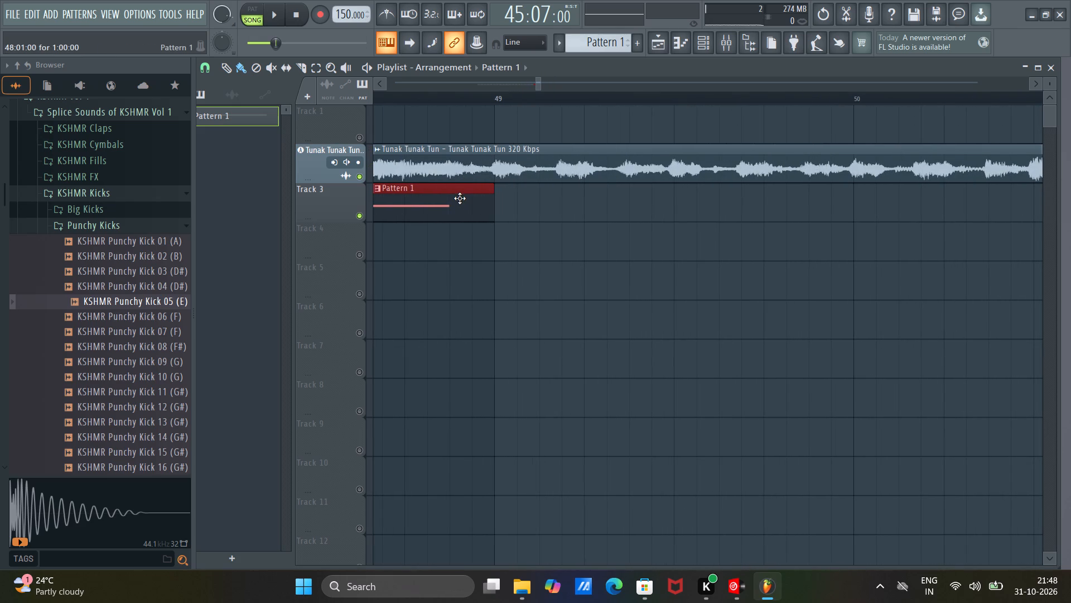
key(ctrl+b)
drag(852, 190, 637, 194)
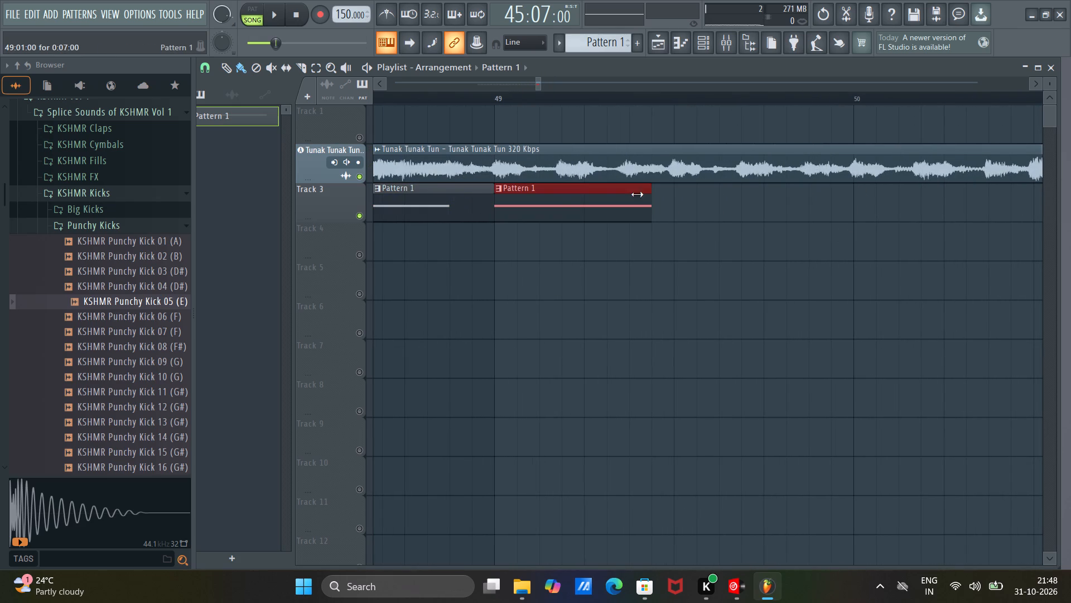
drag(637, 194, 544, 183)
With the song playing, place five more two-step Pattern 1 clips across bar 49, starting at steps 4, 7, 9, 12 and 15.
key(space)
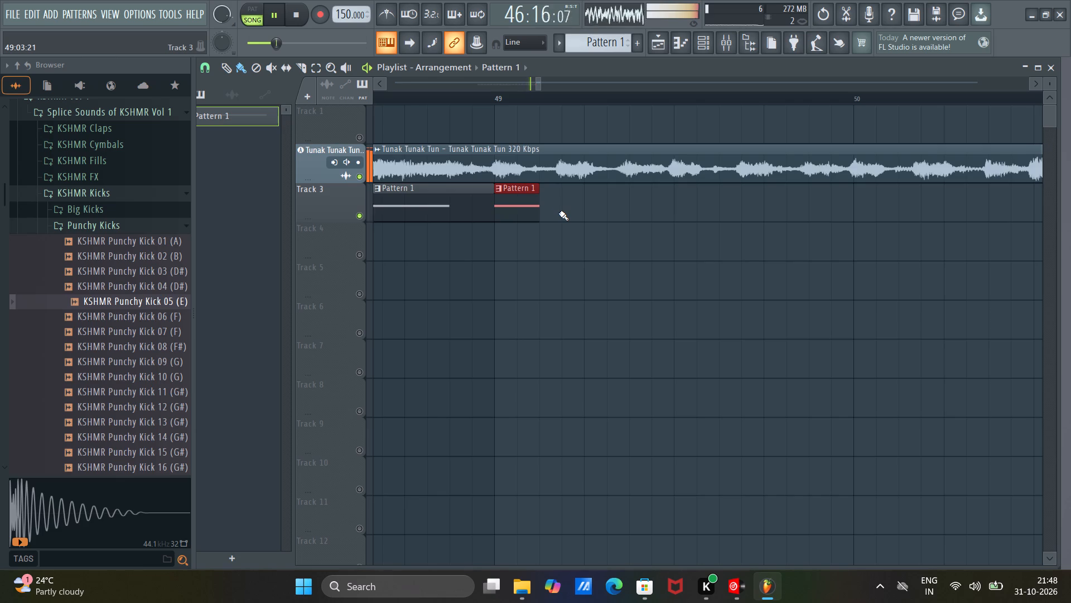
click(559, 204)
drag(549, 204, 567, 210)
click(629, 211)
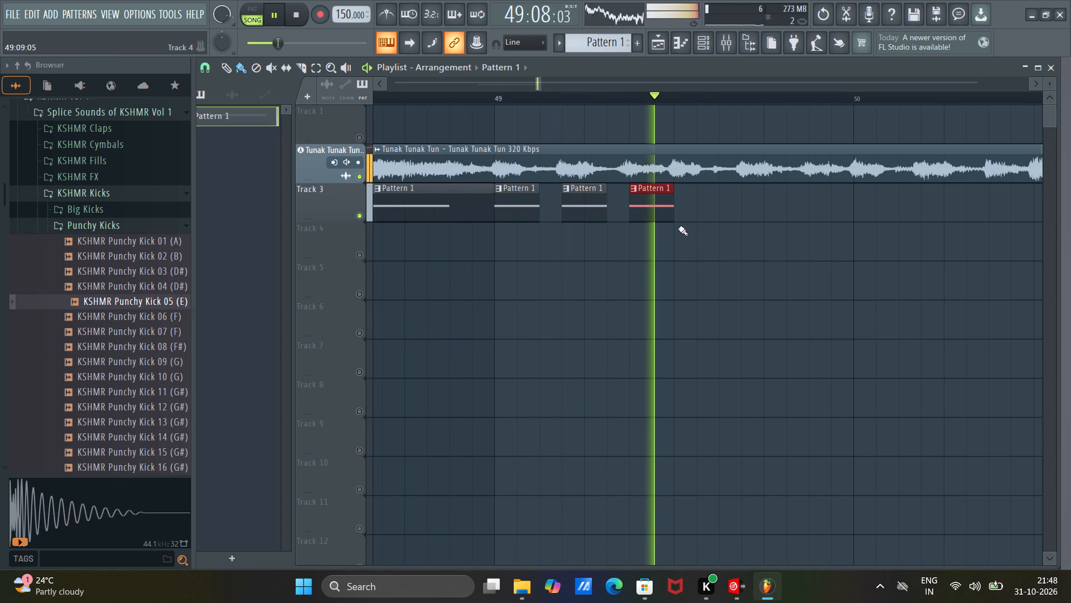
click(679, 208)
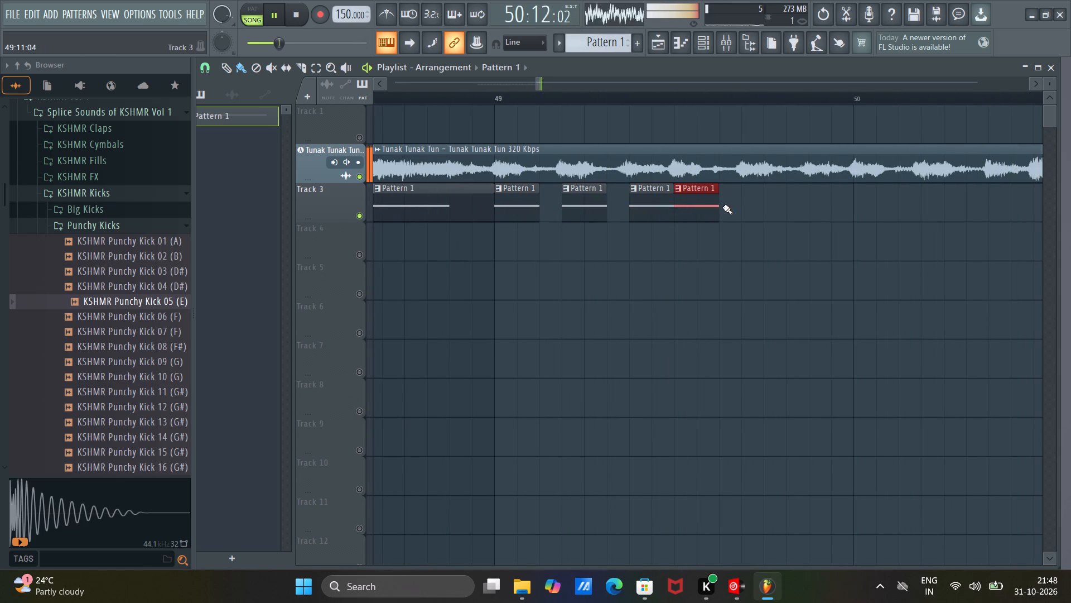
click(739, 206)
drag(747, 204, 763, 208)
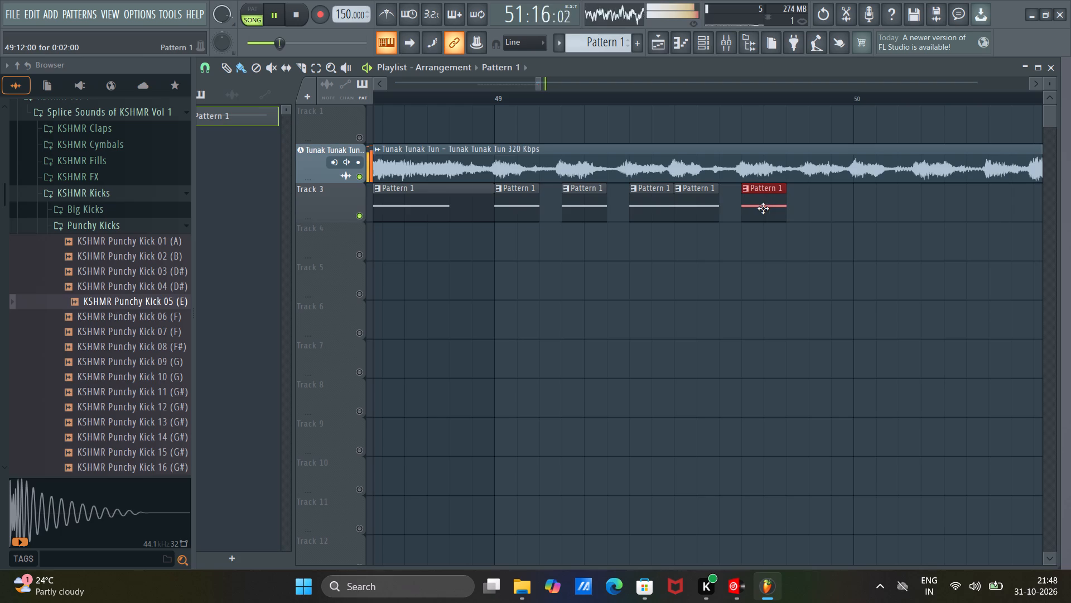
drag(763, 208, 764, 208)
click(809, 203)
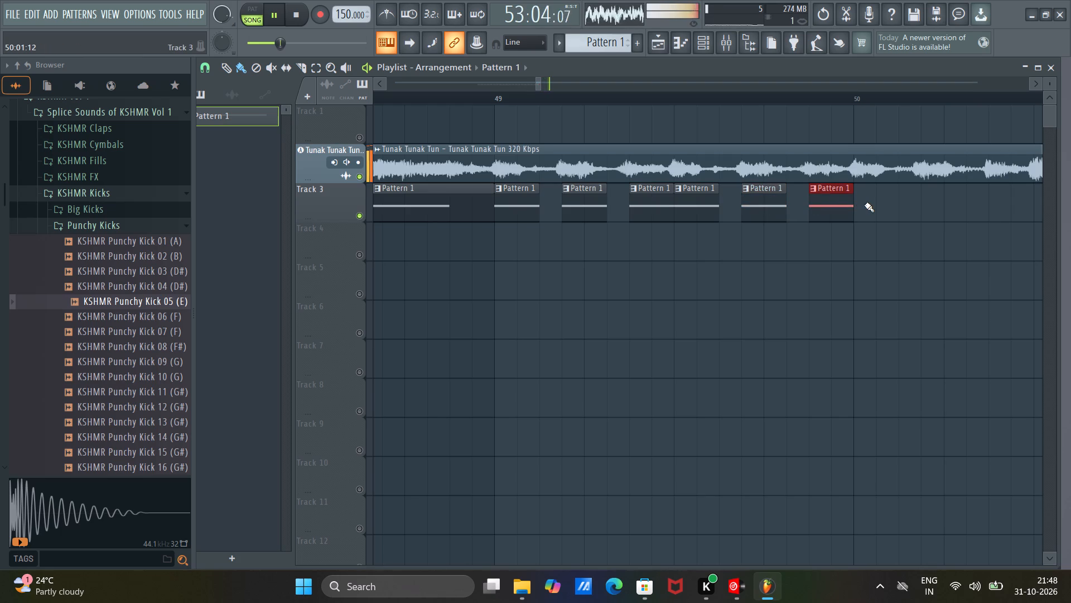
Replay the transition into the bar 49 short clips, restarting late in bar 48.
key(space)
key(space)
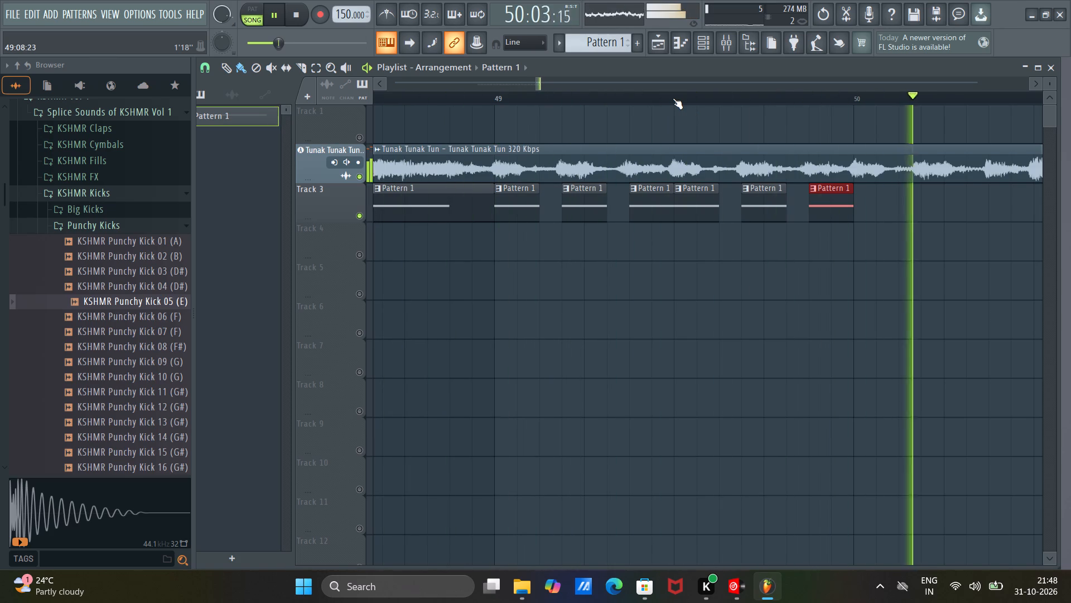
scroll(673, 98, down, 7)
click(585, 99)
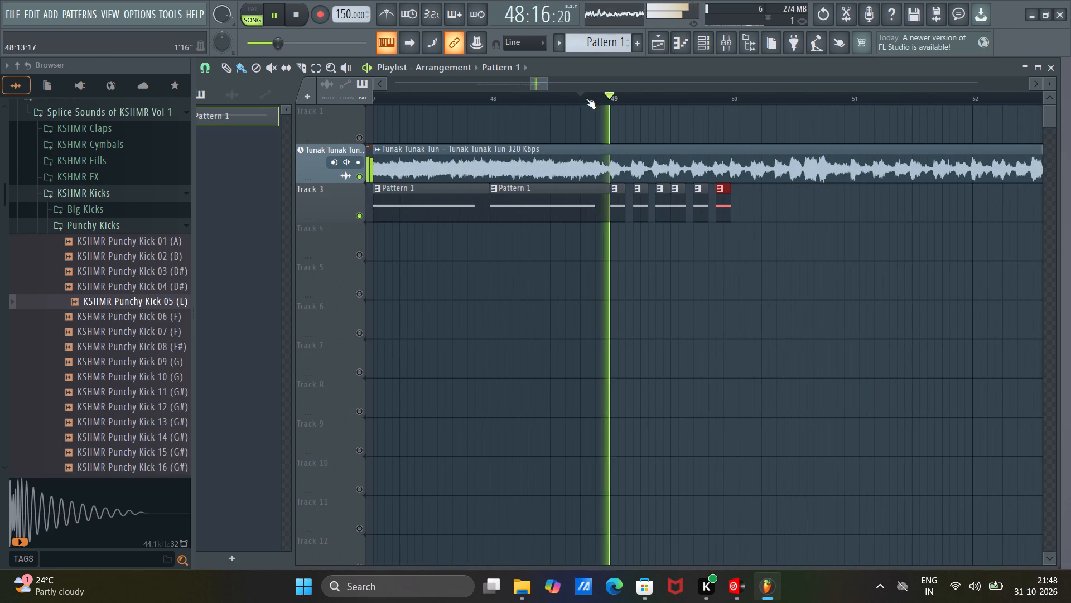
Solo Track 3 and replay the short Pattern 1 clips in bar 49 without the song.
right_click(364, 218)
key(space)
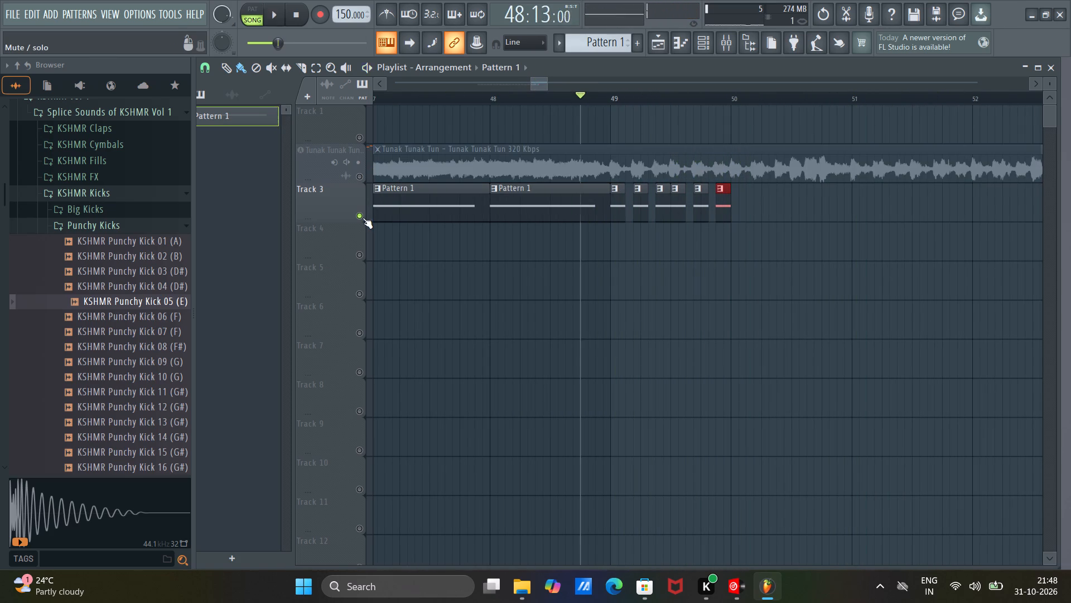
key(space)
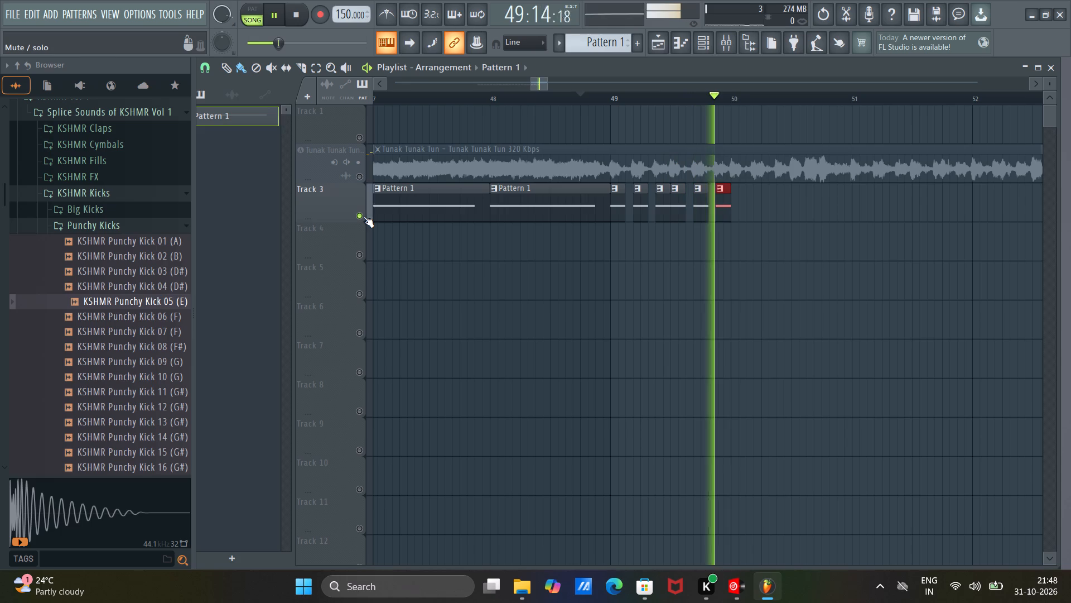
key(space)
key(space)
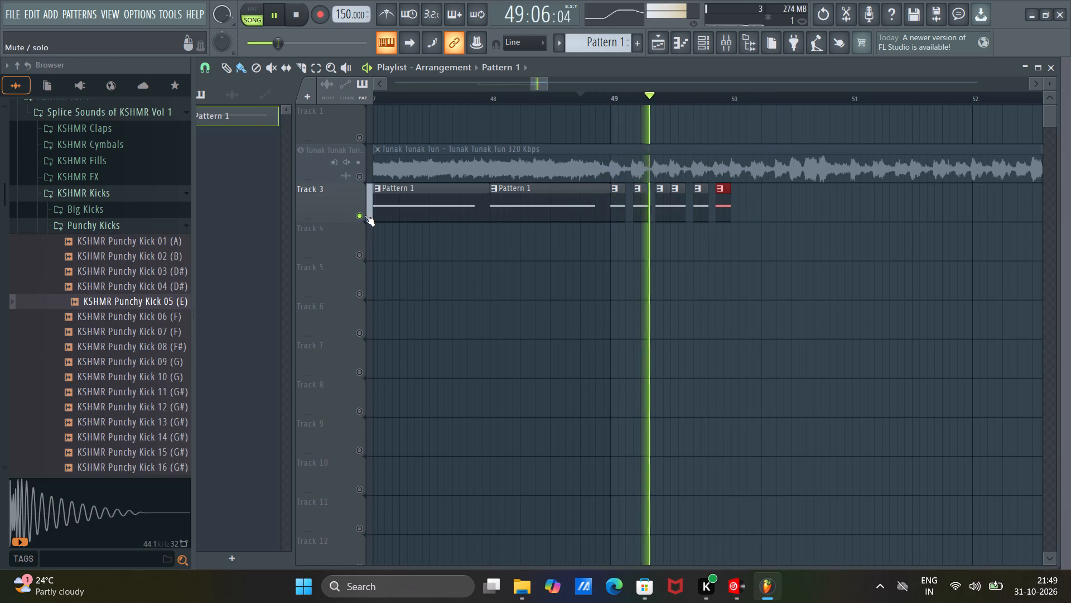
Play the soloed Track 3 from bar 29 to check the first Pattern 1 clips, undoing any stray clip painted on Track 1.
scroll(520, 101, down, 5)
drag(546, 84, 507, 85)
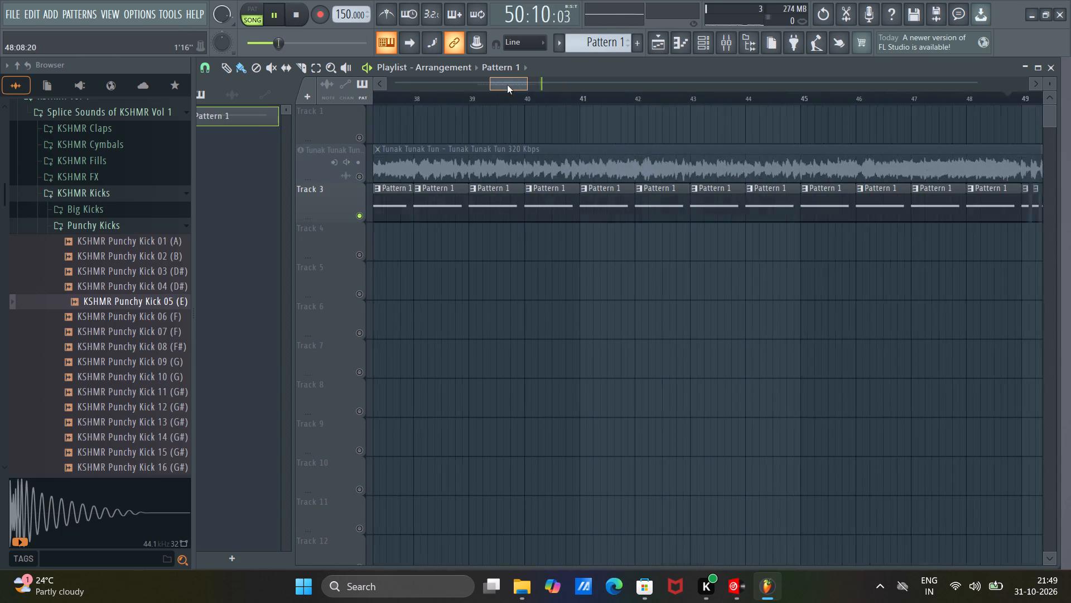
drag(507, 85, 499, 85)
drag(498, 83, 468, 82)
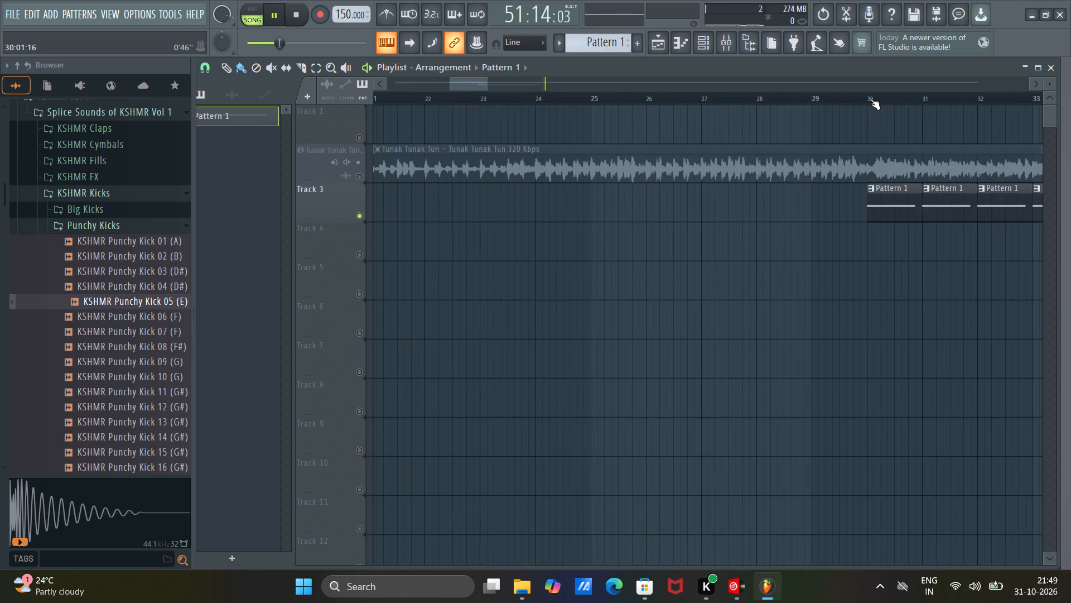
click(850, 95)
key(space)
key(space)
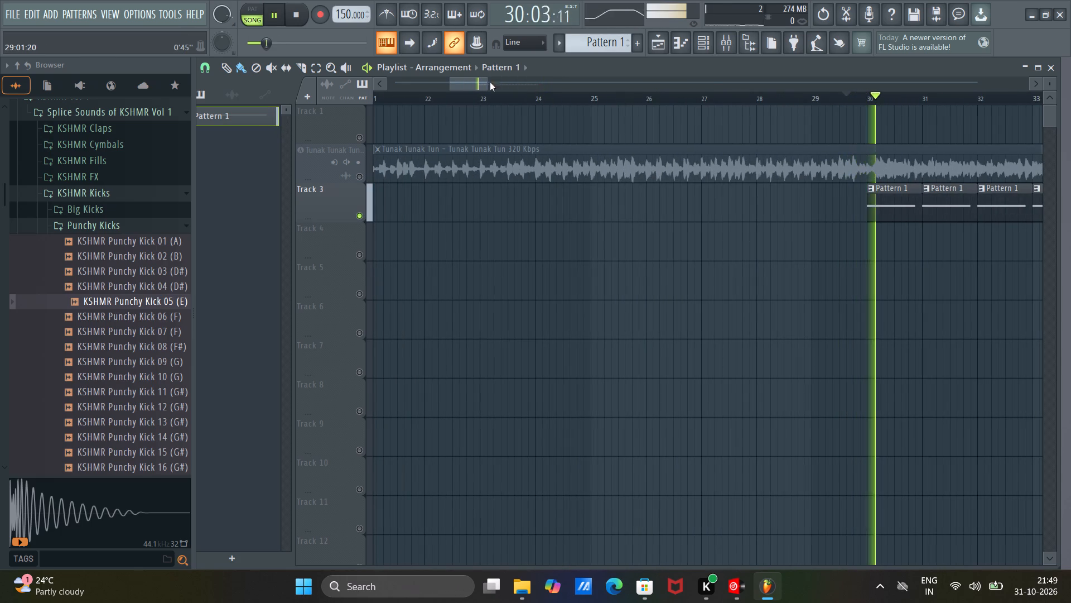
drag(472, 84, 494, 90)
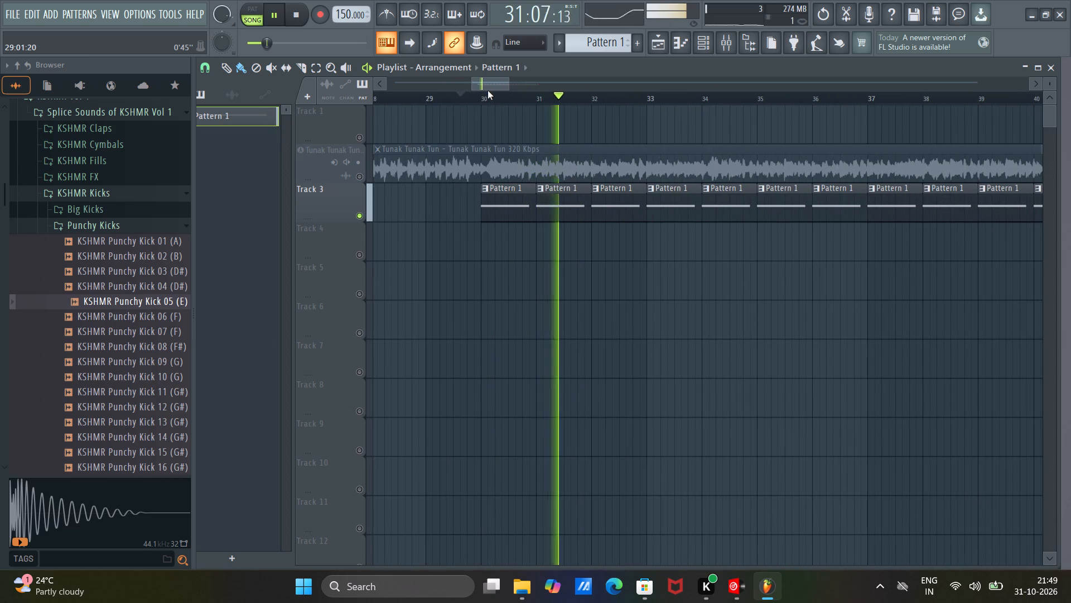
click(456, 105)
key(ctrl+z)
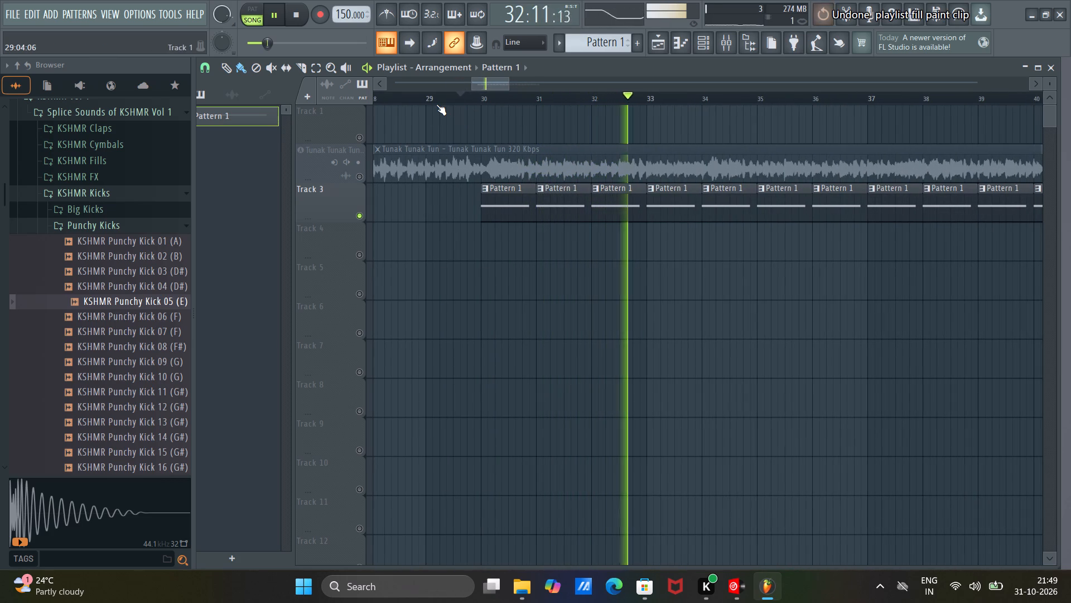
click(436, 104)
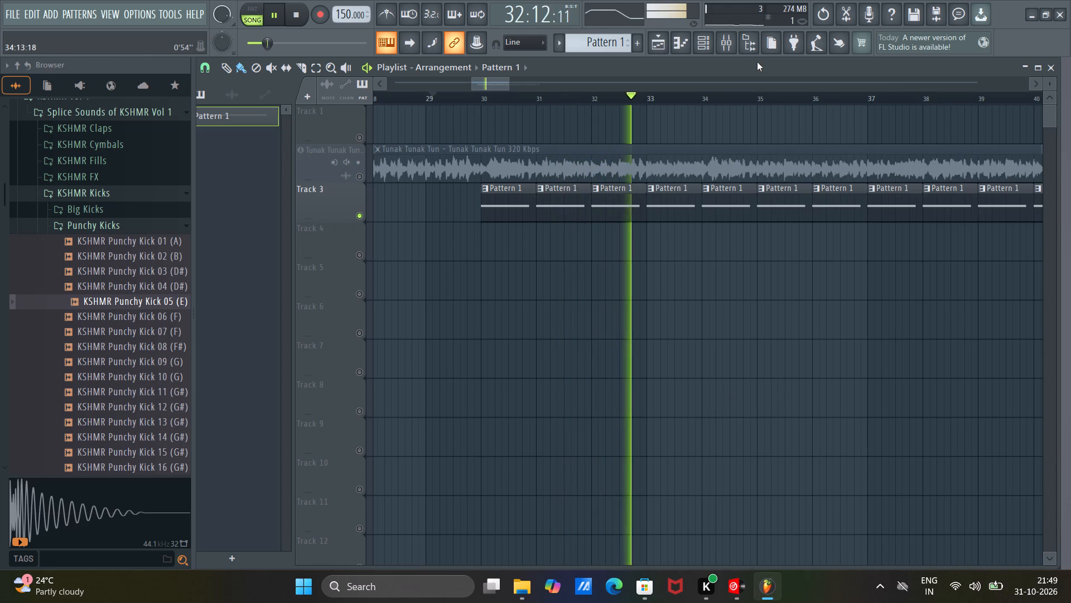
In the mixer, audition the Default track (insert 6) with its 330 2 and 330 effects bypassed.
click(729, 50)
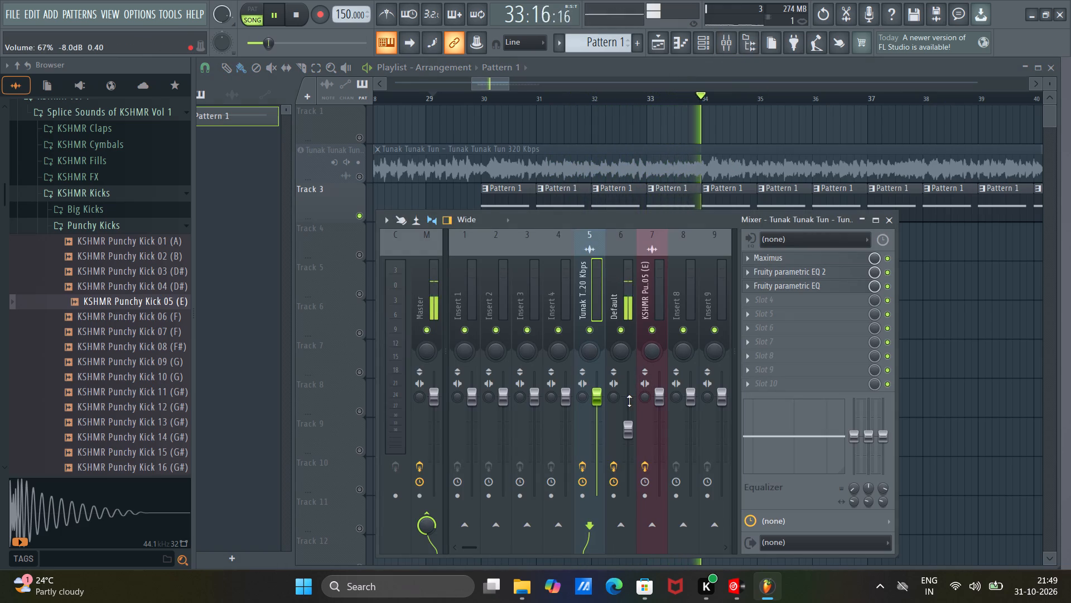
scroll(628, 405, up, 2)
scroll(628, 405, down, 2)
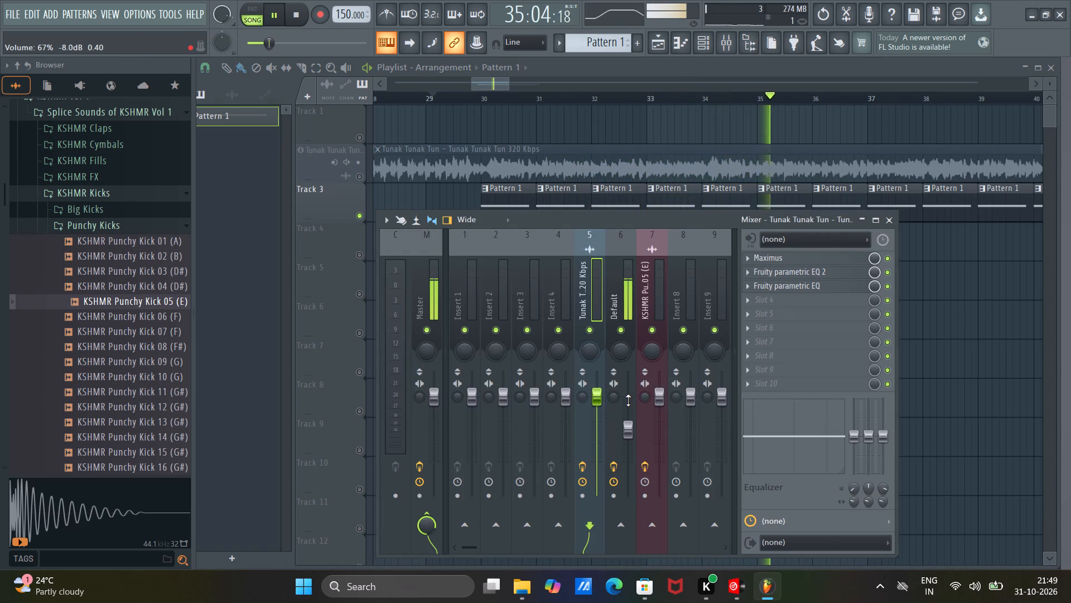
click(626, 237)
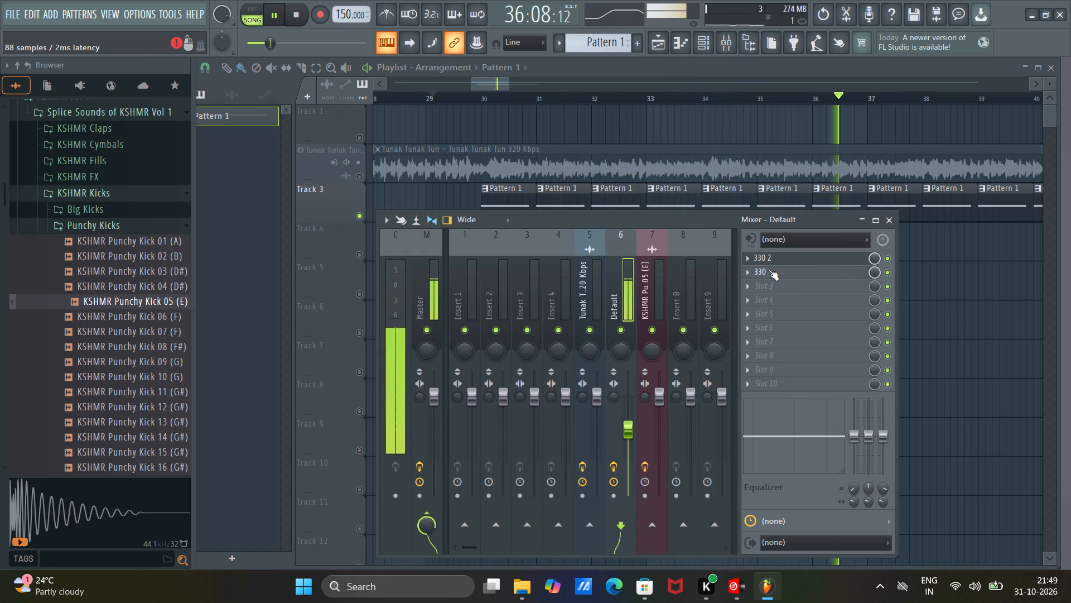
click(890, 257)
click(885, 274)
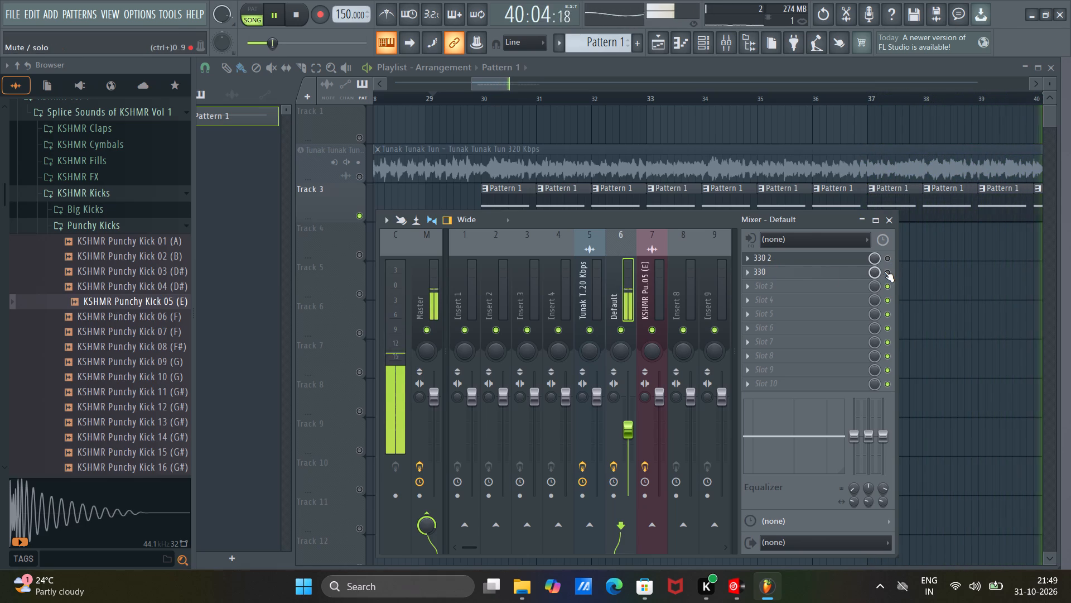
click(885, 271)
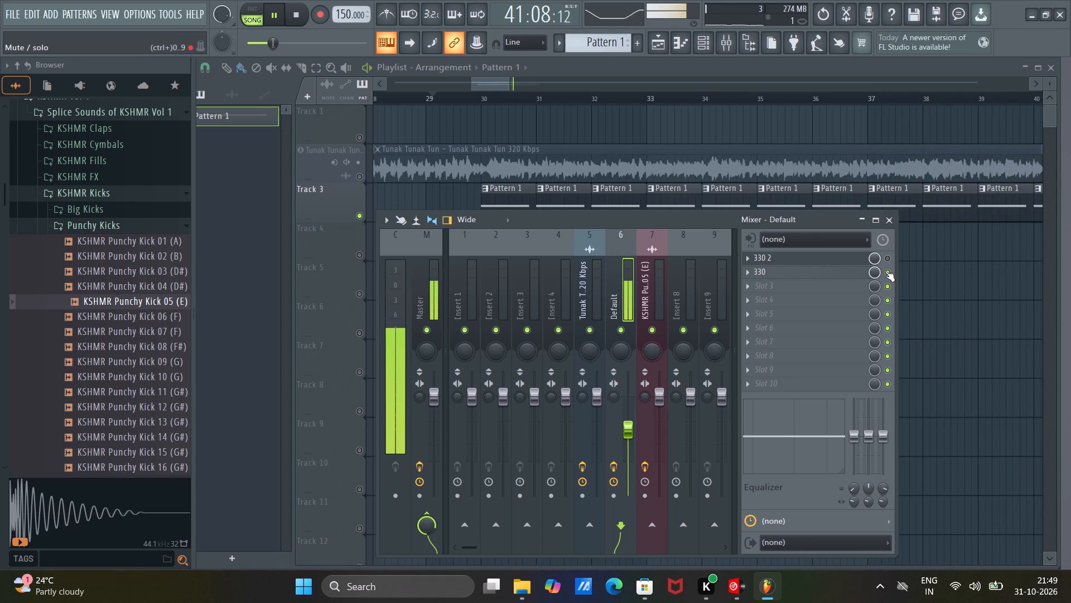
click(885, 271)
Delete the 330 2 and 330 effects from the Default mixer track and re-enable slots 1 and 2.
click(747, 258)
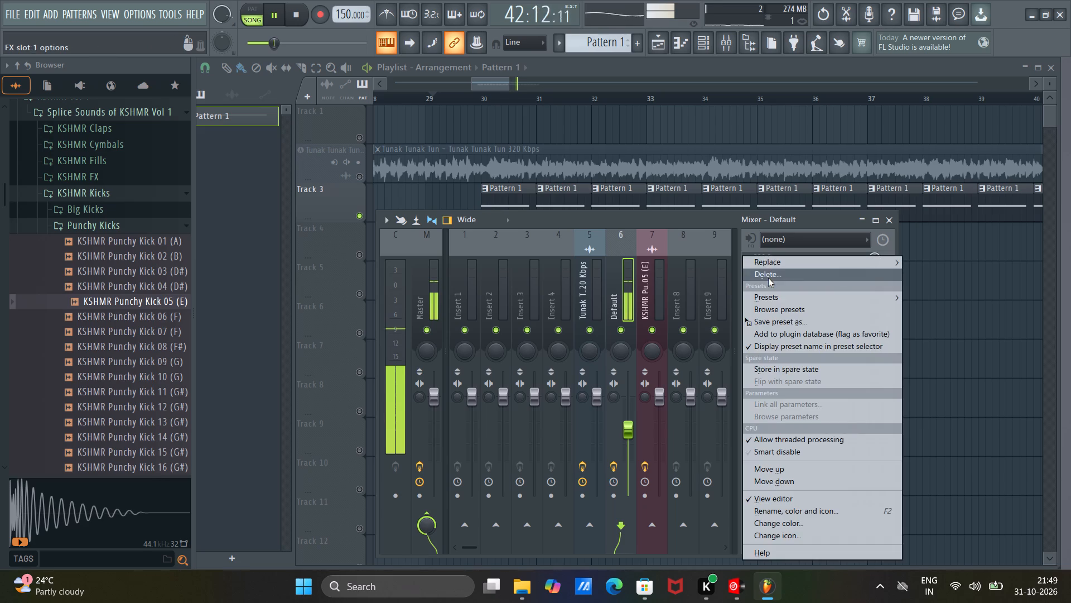
click(768, 279)
click(746, 272)
click(747, 272)
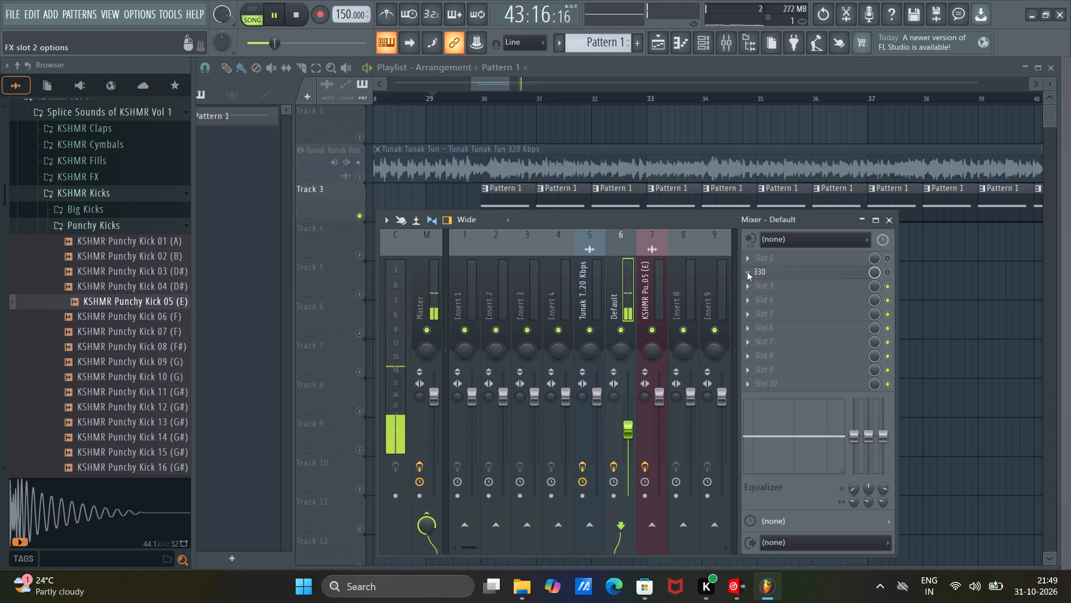
click(783, 276)
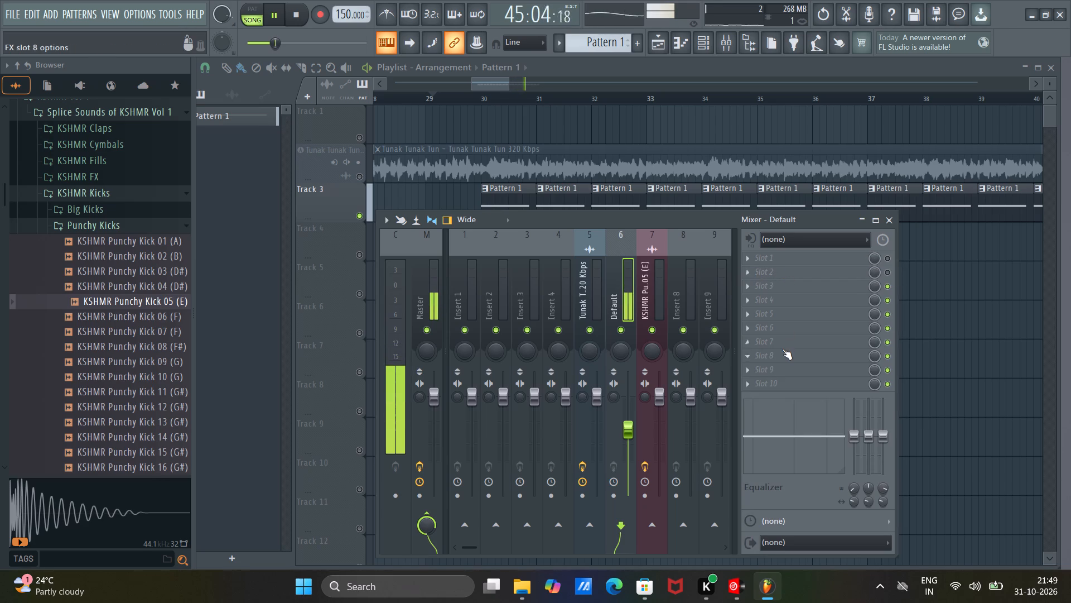
click(888, 257)
click(888, 270)
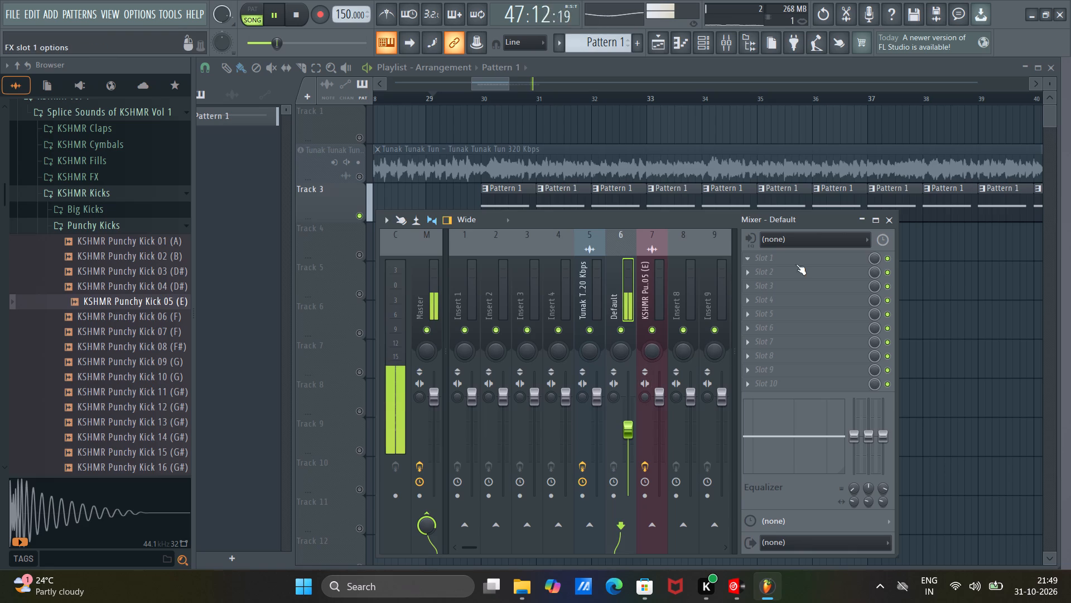
Add Soundgoodizer to effect slot 1 of the Default mixer track.
click(780, 257)
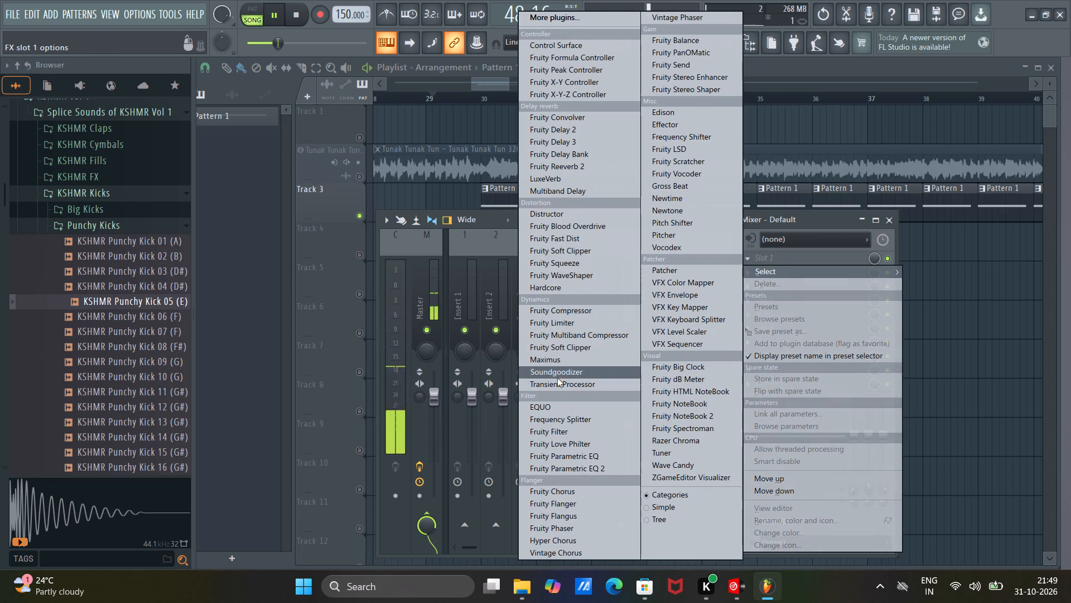
click(554, 372)
Audition Soundgoodizer modes B, C and D on the bass during playback and set the mode to C.
click(360, 367)
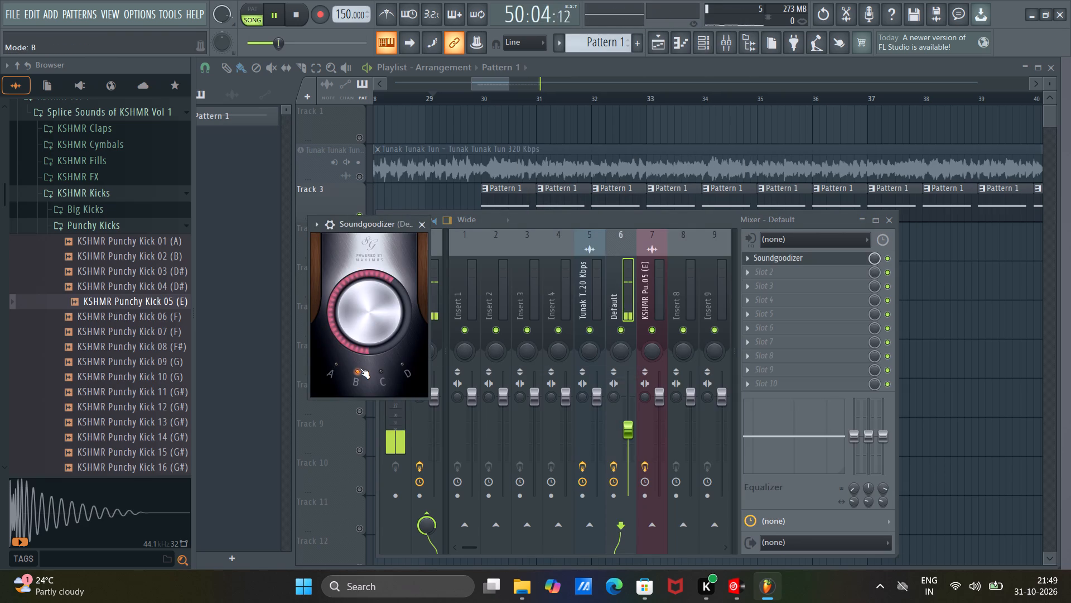
key(space)
key(space)
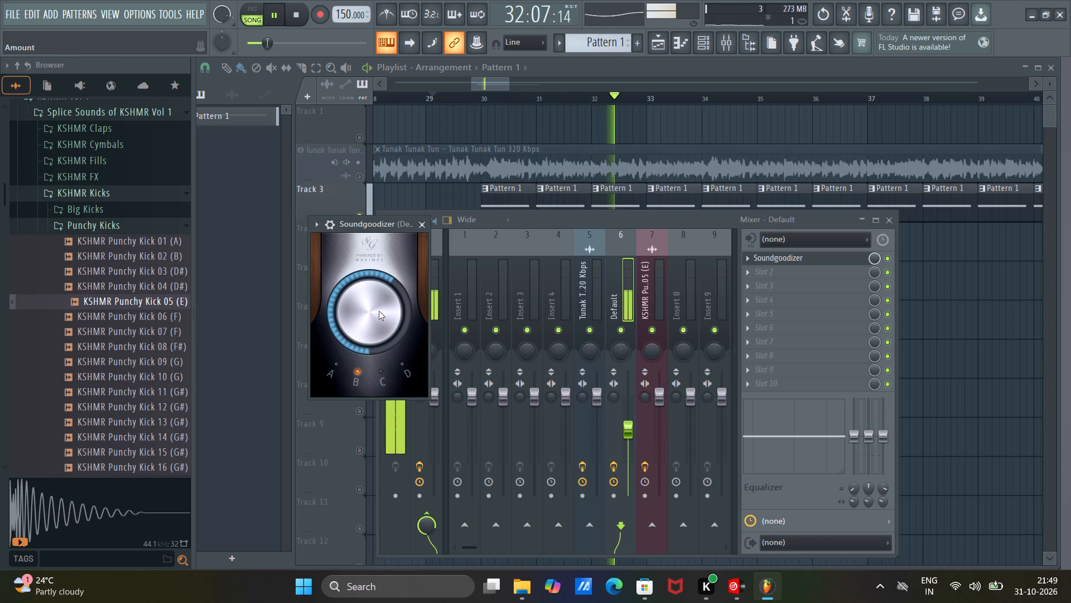
click(384, 375)
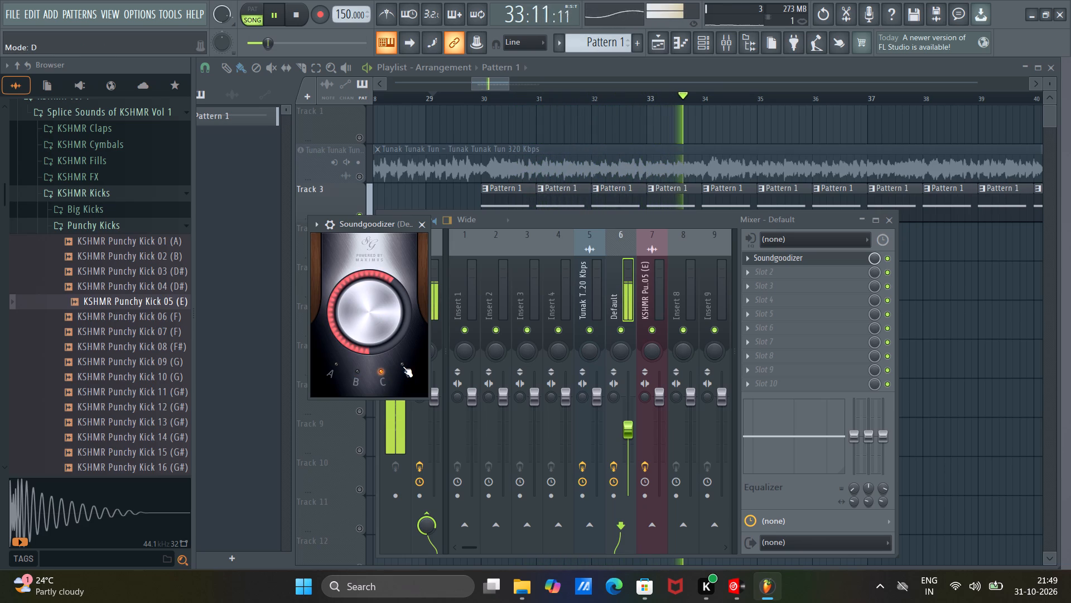
click(402, 365)
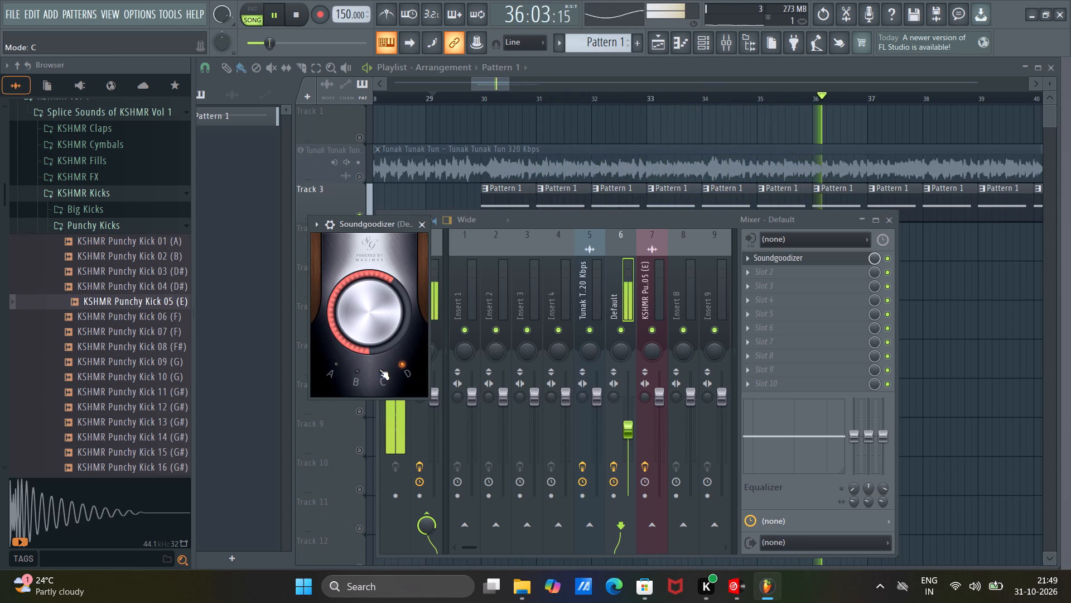
click(379, 369)
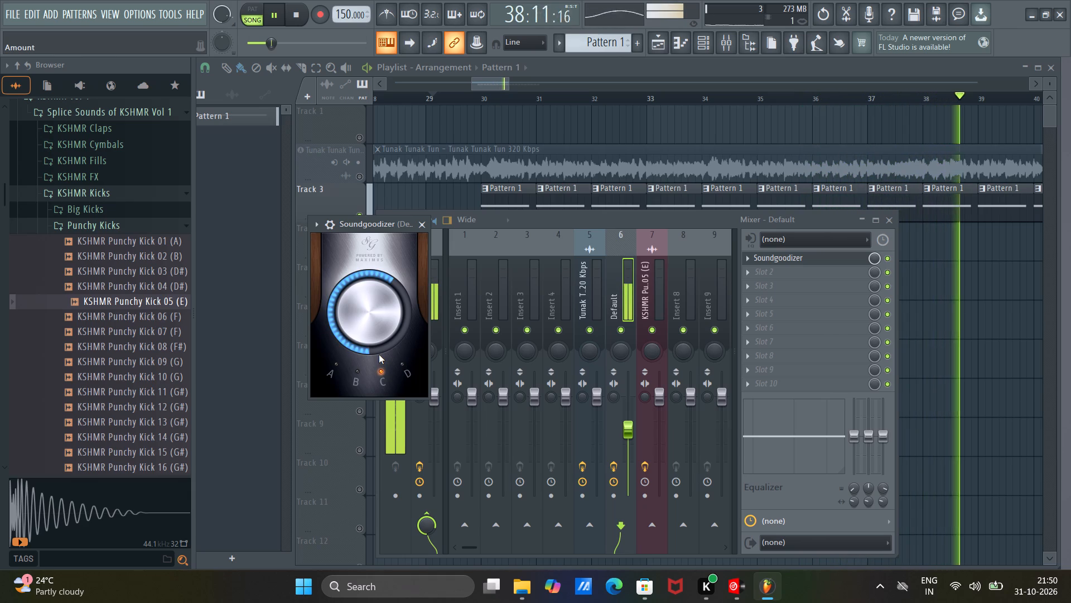
Raise the Default mixer track's volume to 83% (-3.9 dB).
scroll(635, 408, up, 2)
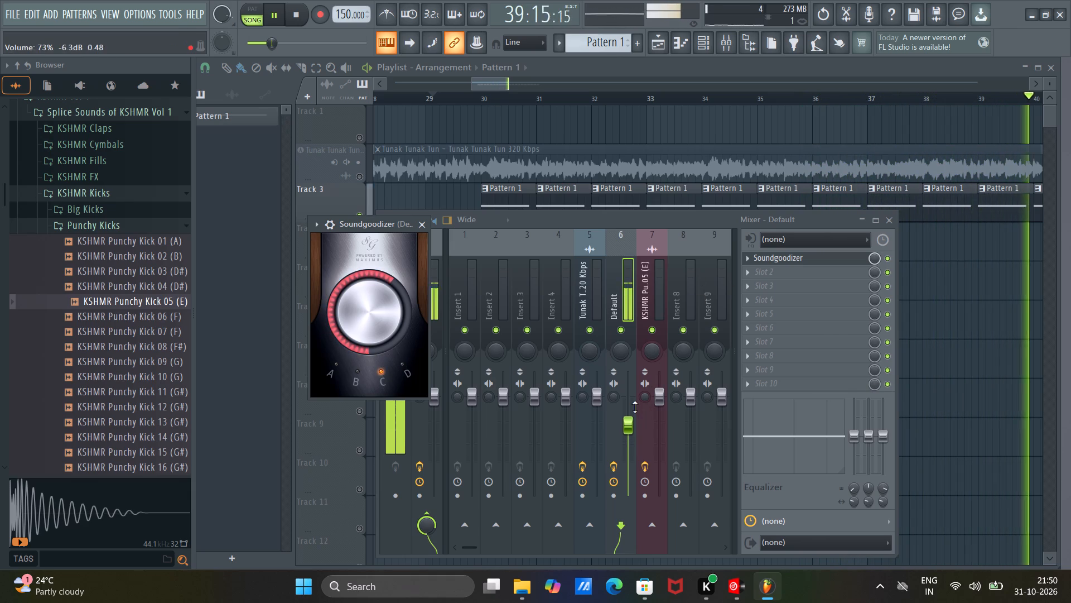
scroll(635, 407, up, 3)
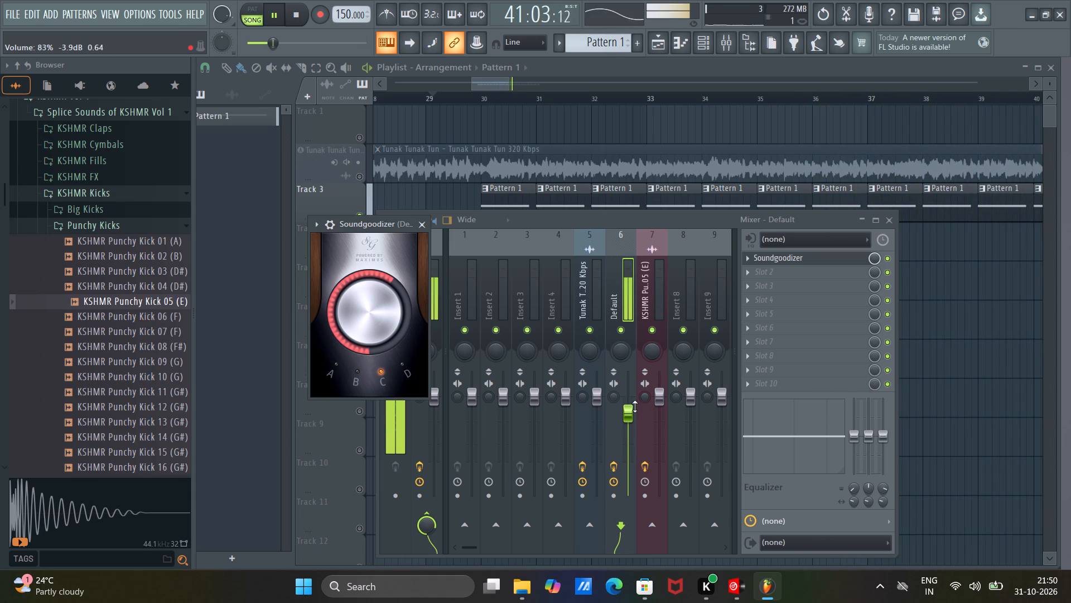
Lower the Default mixer track's volume slightly and close the mixer.
scroll(635, 406, down, 1)
click(887, 218)
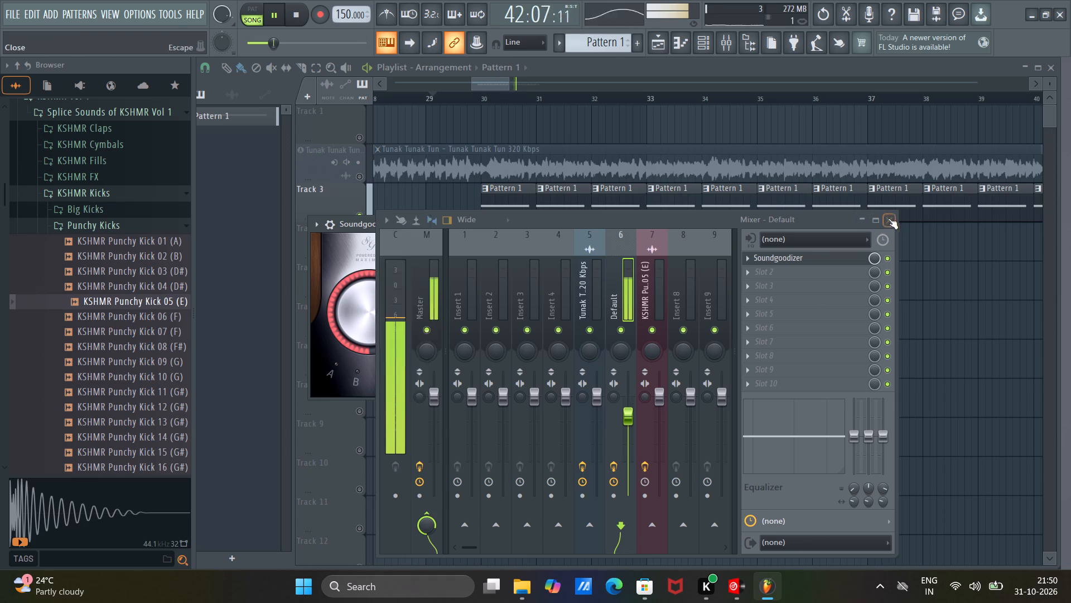
Enable the Tunak Tunak Tun audio track together with Track 3's bass clips, playing the song from just before bar 28.
triple_click(495, 81)
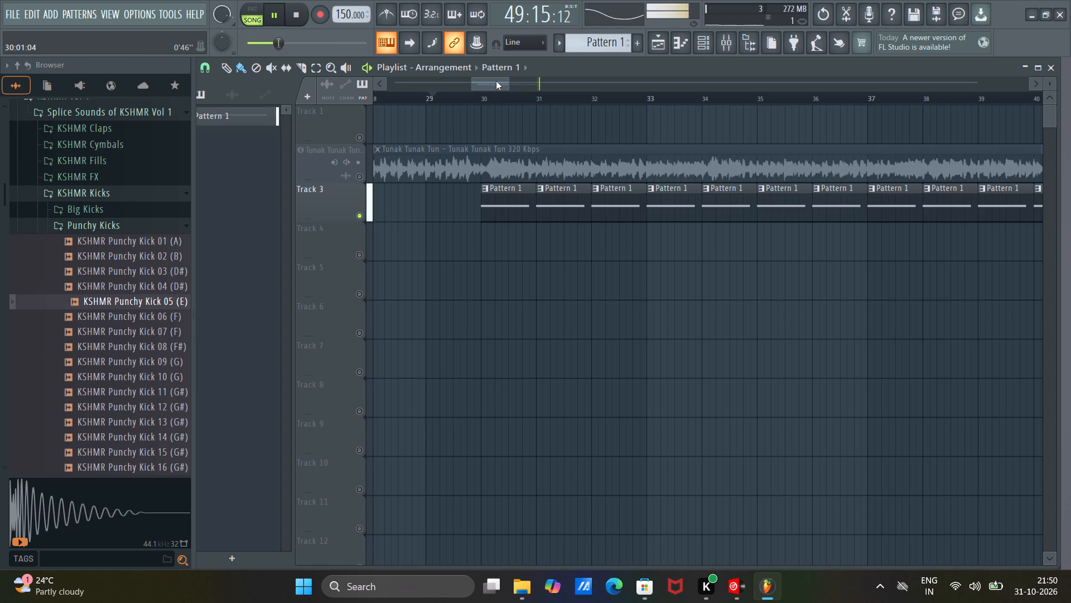
drag(490, 81, 469, 75)
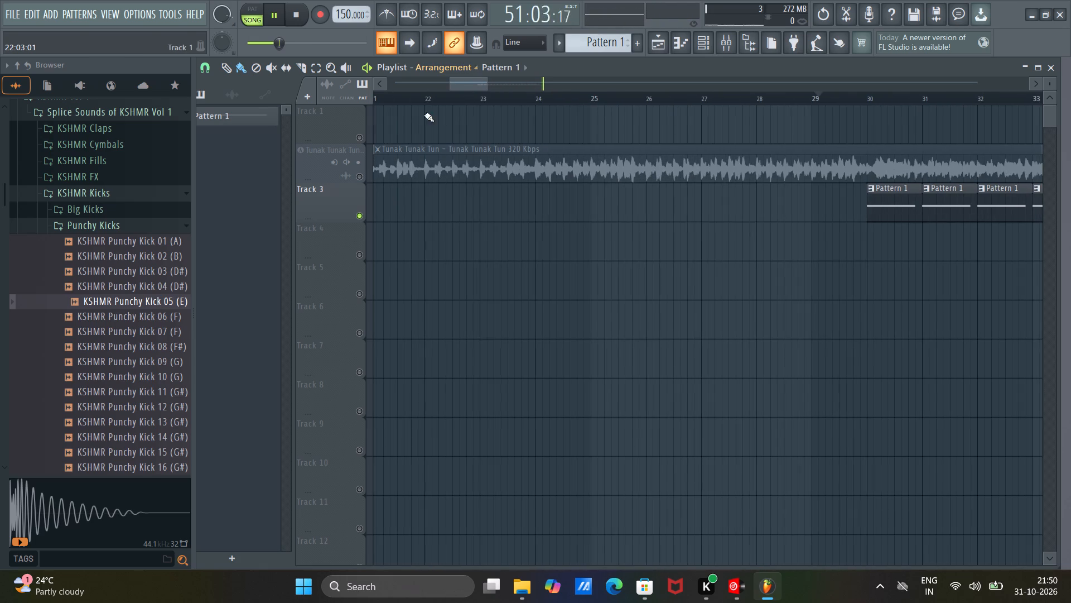
right_click(361, 177)
click(462, 99)
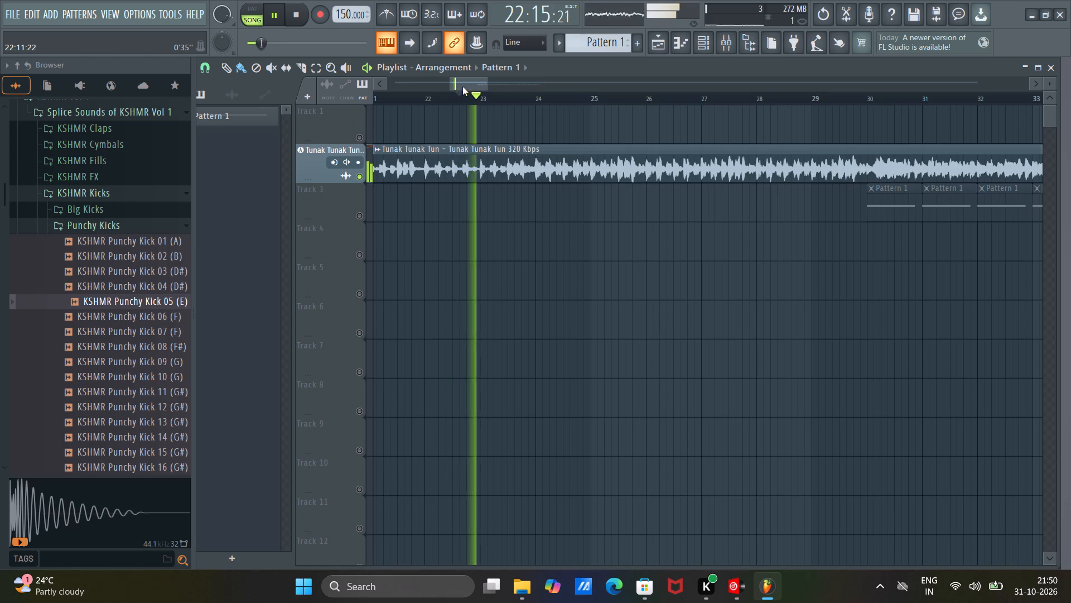
drag(462, 84, 476, 87)
click(504, 97)
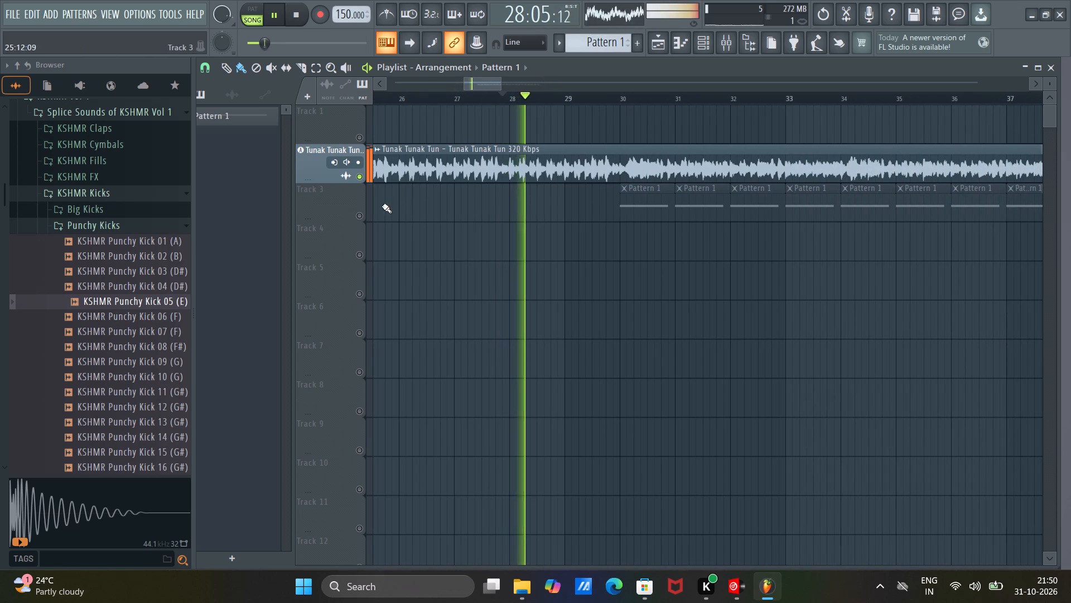
click(358, 213)
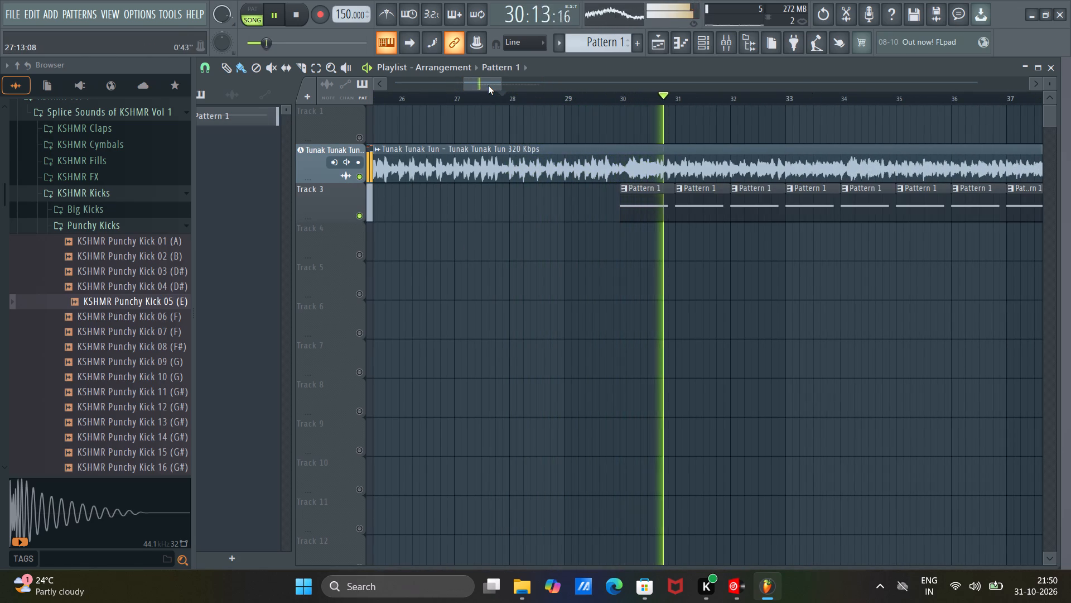
Listen to the bass clips against the song from bar 30 onward, replaying the short Pattern 1 clips in bar 49.
drag(488, 85, 498, 89)
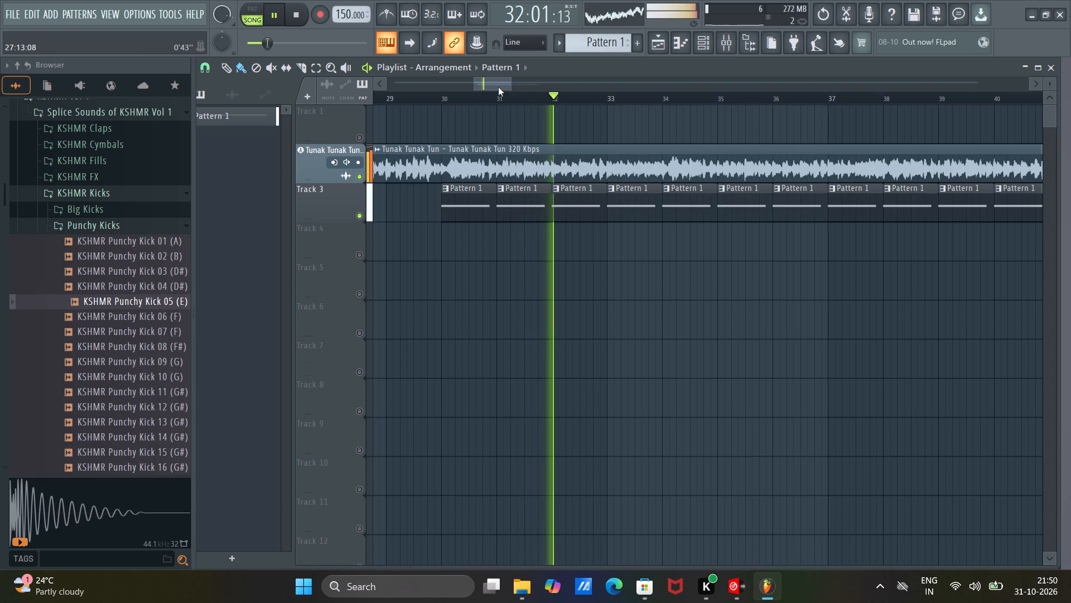
click(498, 87)
drag(498, 80, 505, 82)
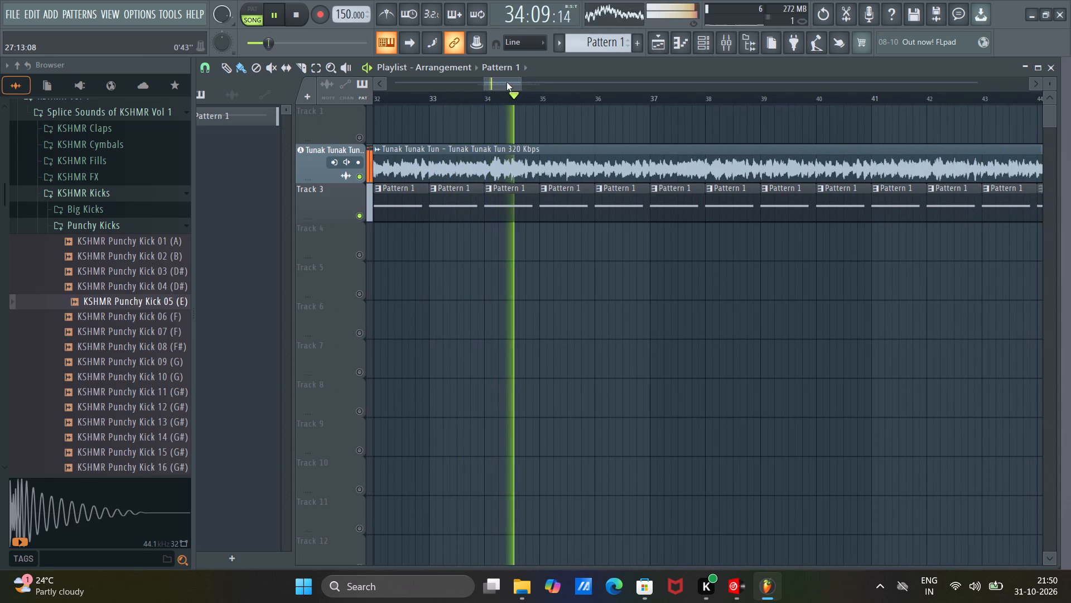
drag(506, 82, 515, 85)
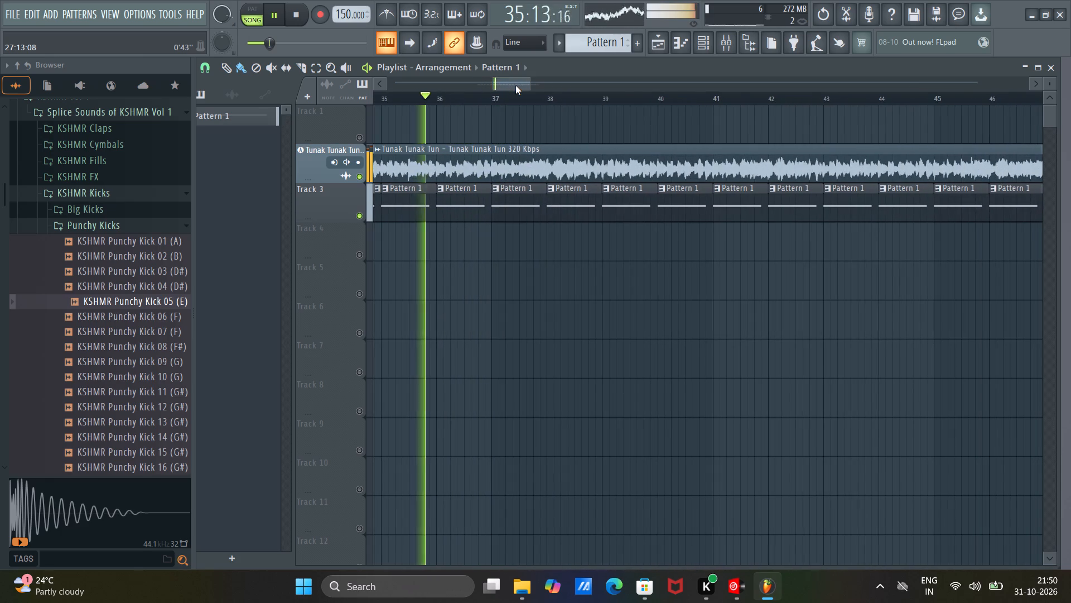
drag(515, 85, 541, 90)
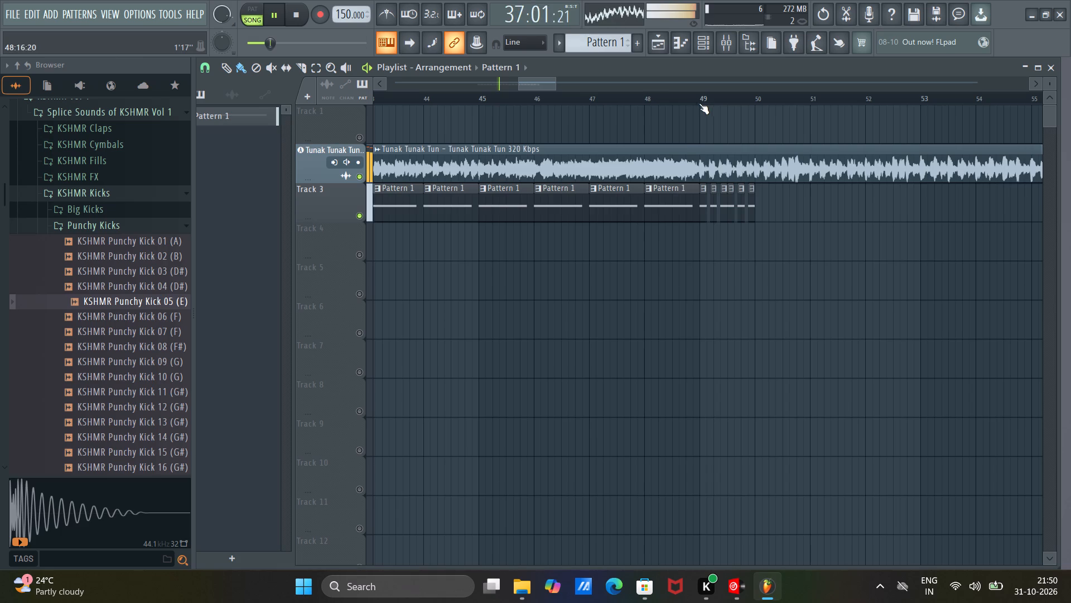
click(688, 99)
drag(534, 83, 543, 87)
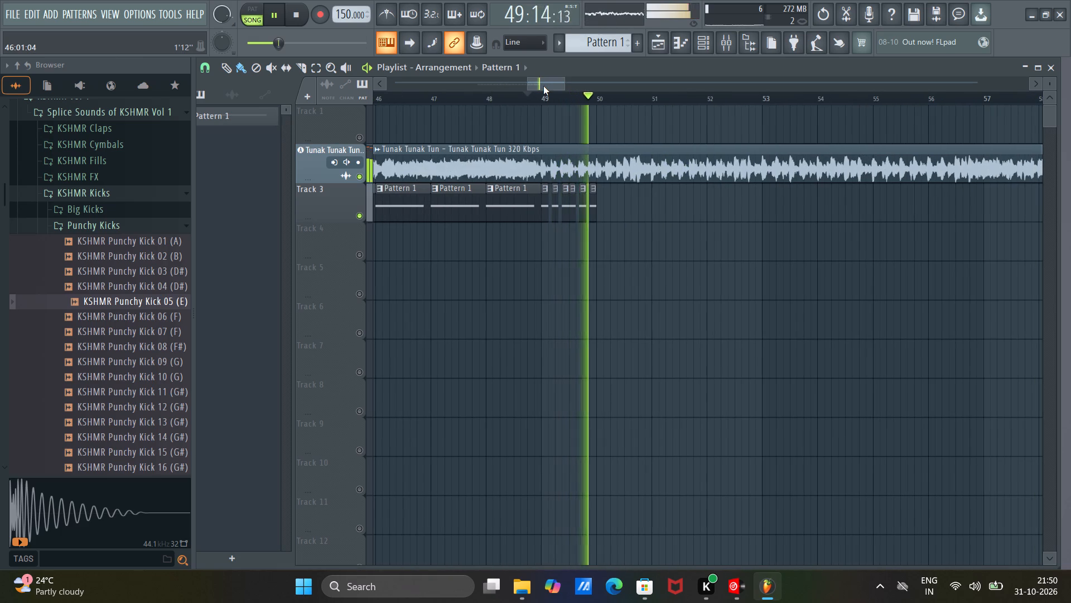
scroll(553, 97, up, 5)
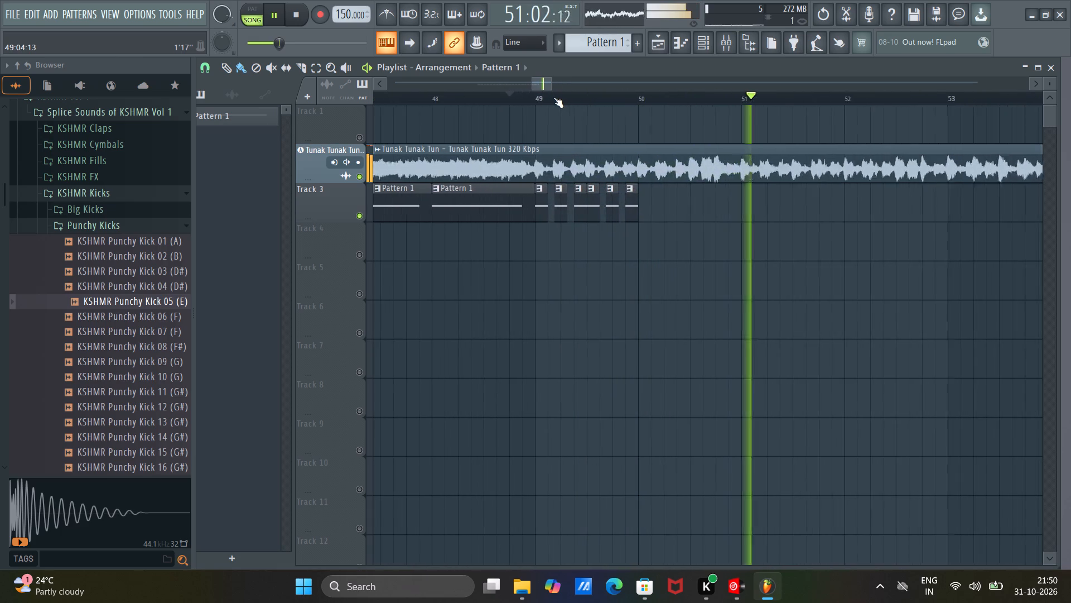
scroll(553, 97, up, 1)
click(522, 97)
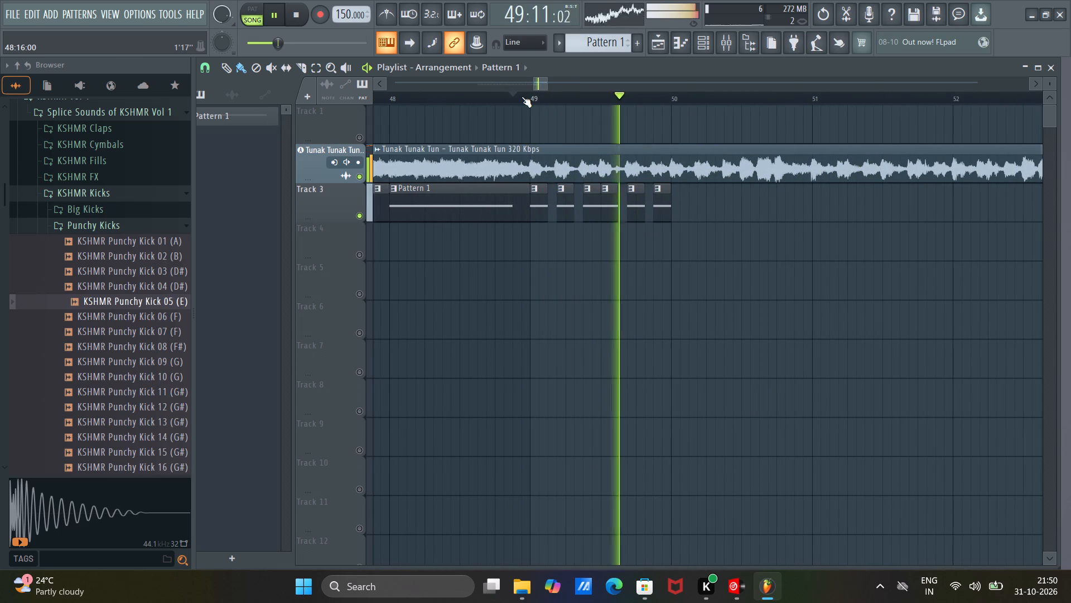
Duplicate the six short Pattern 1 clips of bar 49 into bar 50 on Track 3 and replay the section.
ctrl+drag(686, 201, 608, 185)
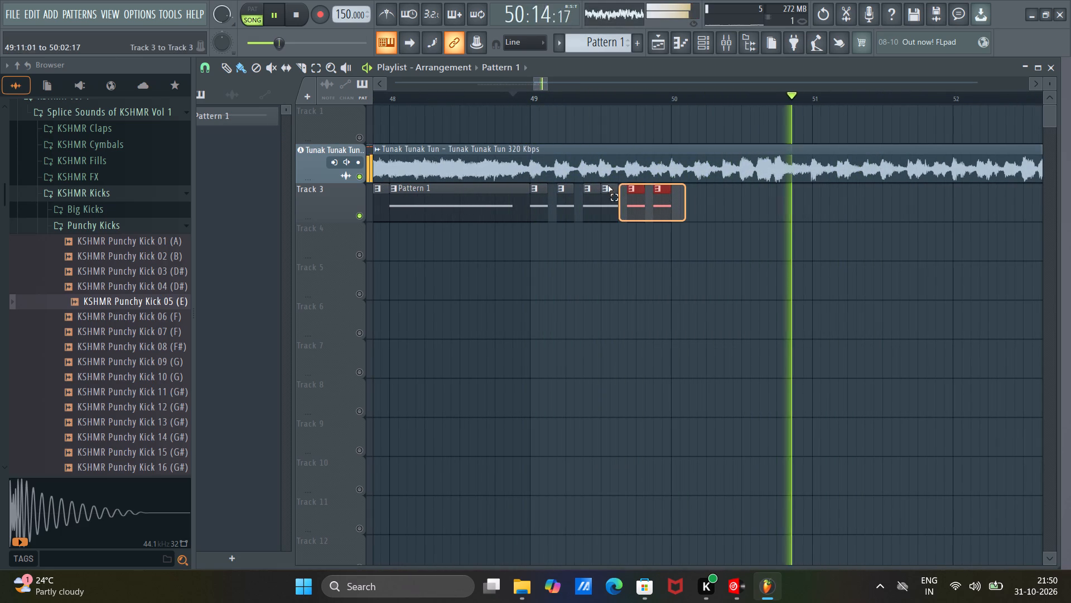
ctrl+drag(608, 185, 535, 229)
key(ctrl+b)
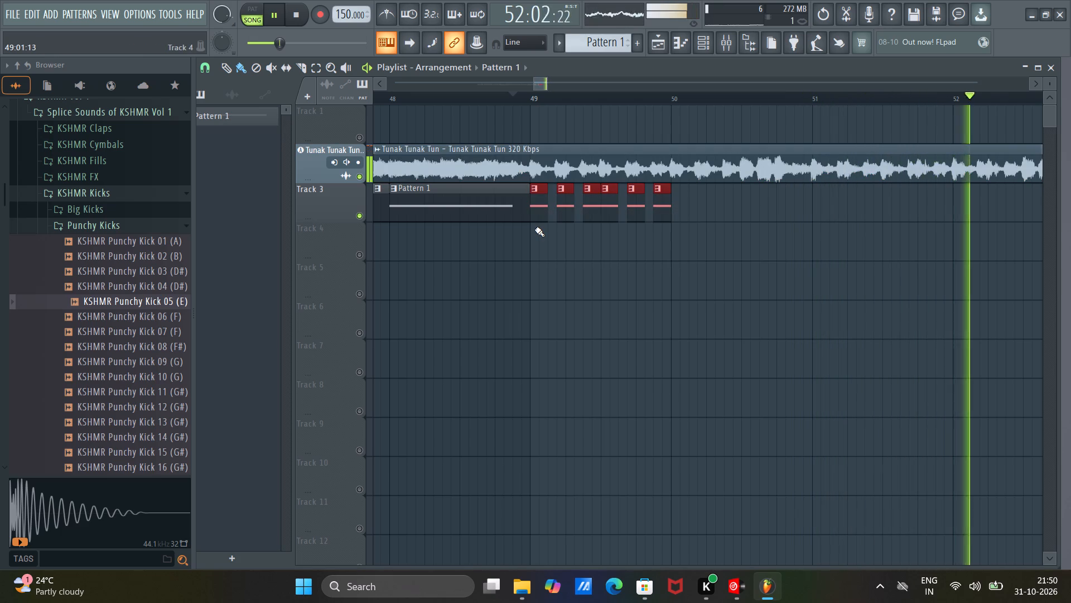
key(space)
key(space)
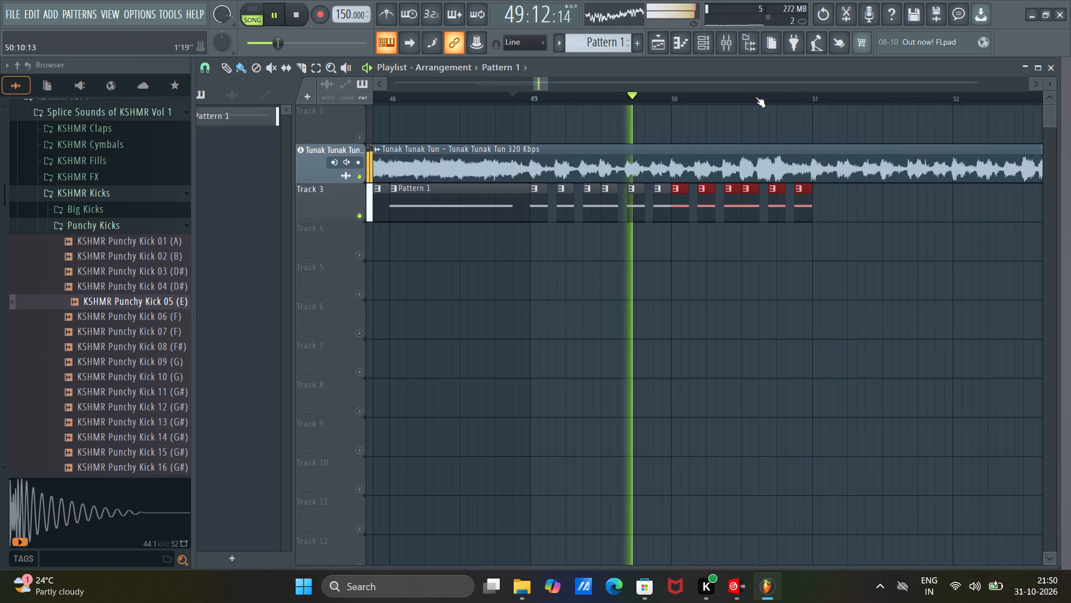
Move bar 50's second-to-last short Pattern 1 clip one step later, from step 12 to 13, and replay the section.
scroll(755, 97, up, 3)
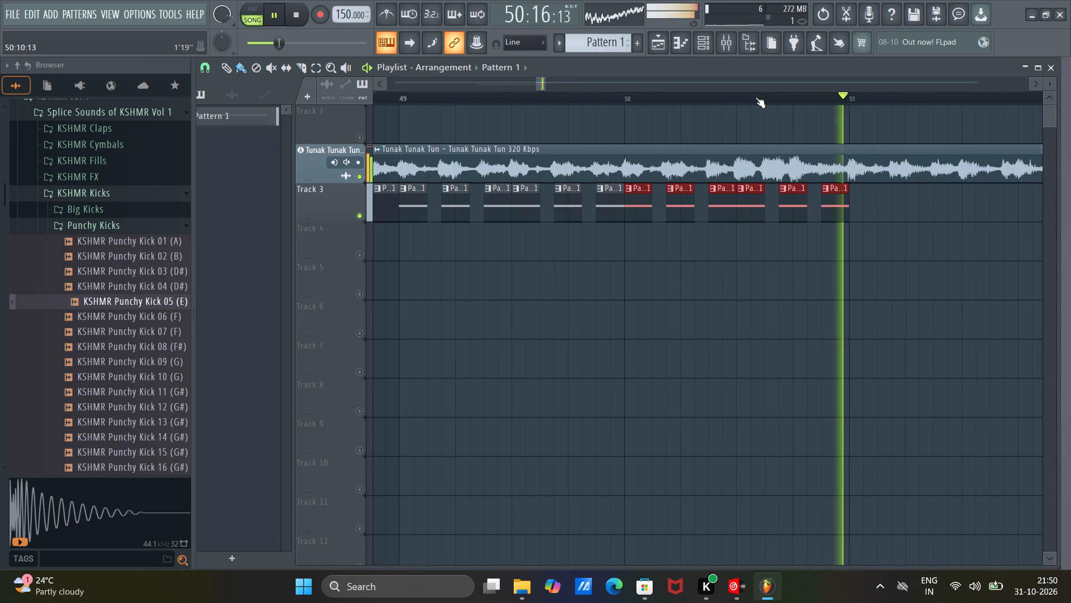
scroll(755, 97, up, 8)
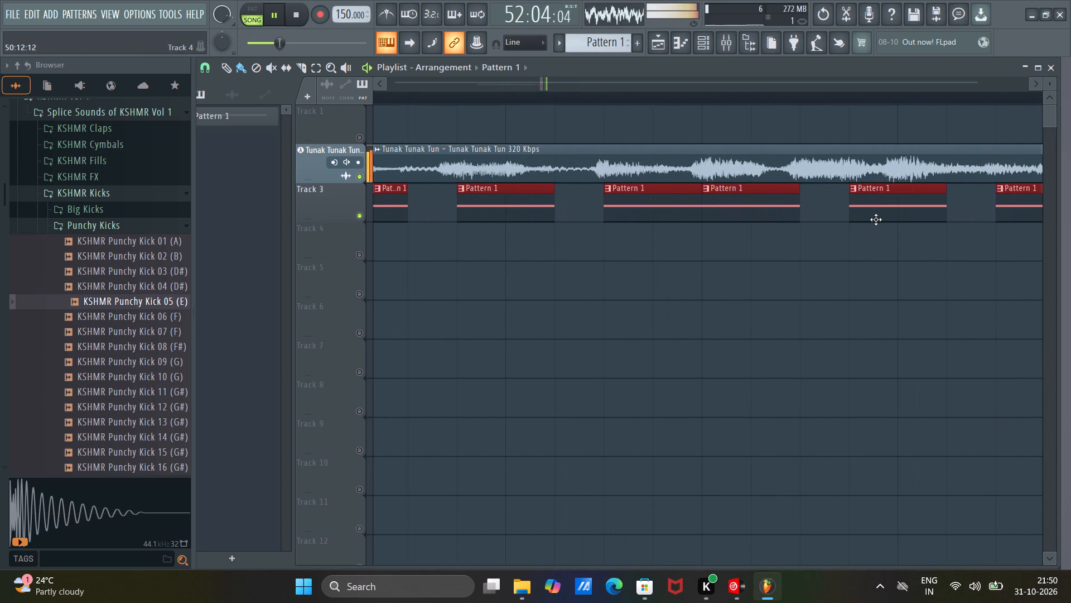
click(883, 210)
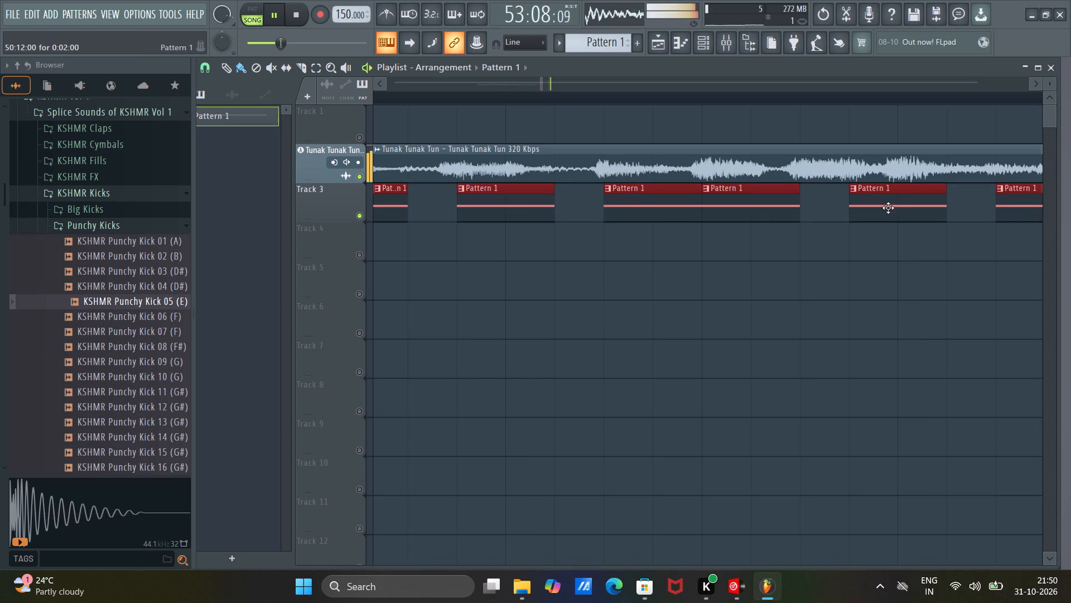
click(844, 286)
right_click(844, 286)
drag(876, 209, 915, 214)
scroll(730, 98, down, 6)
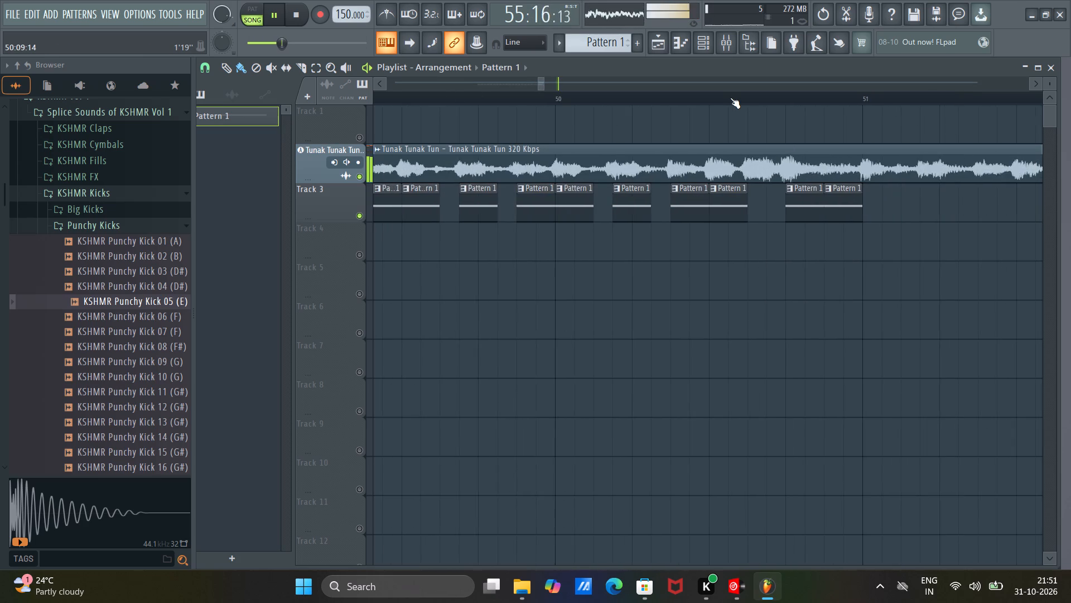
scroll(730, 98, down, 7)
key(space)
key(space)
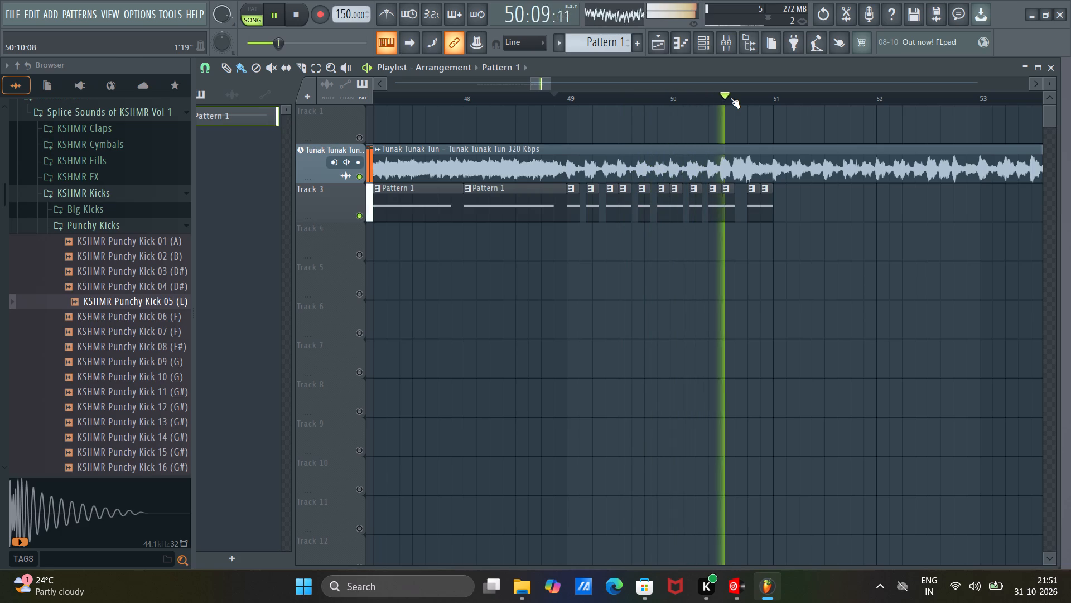
Delete all the short Pattern 1 clips in bars 49 and 50 on Track 3.
scroll(730, 98, down, 3)
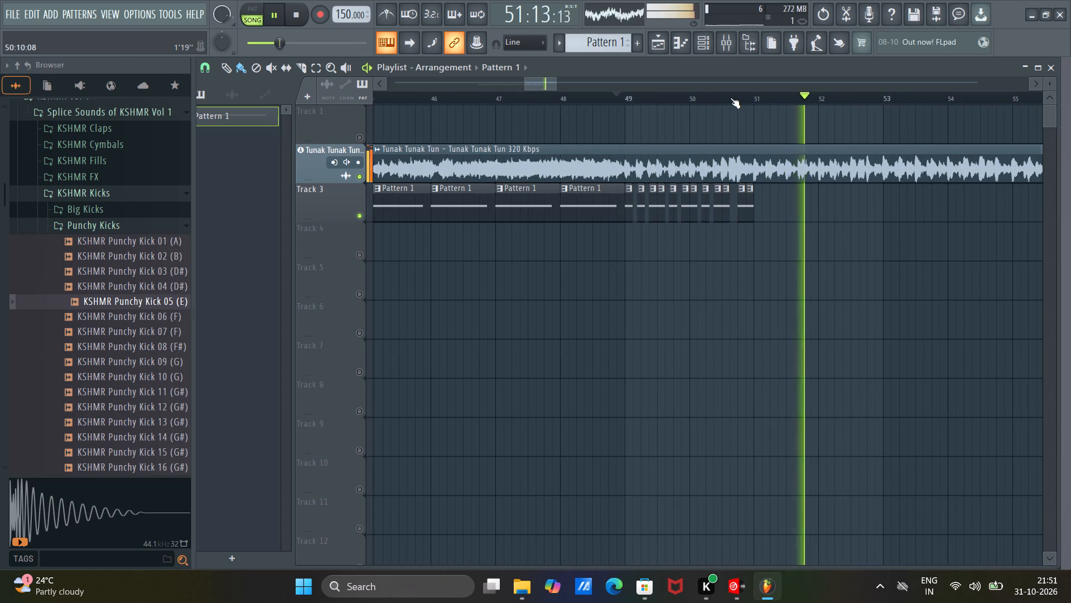
click(576, 95)
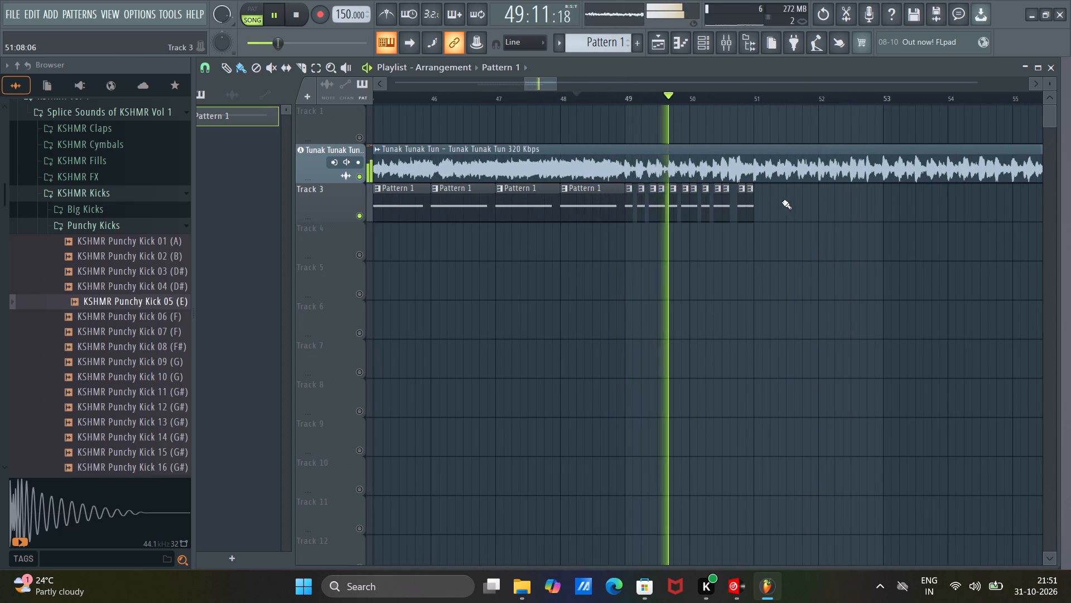
right_drag(779, 202, 629, 205)
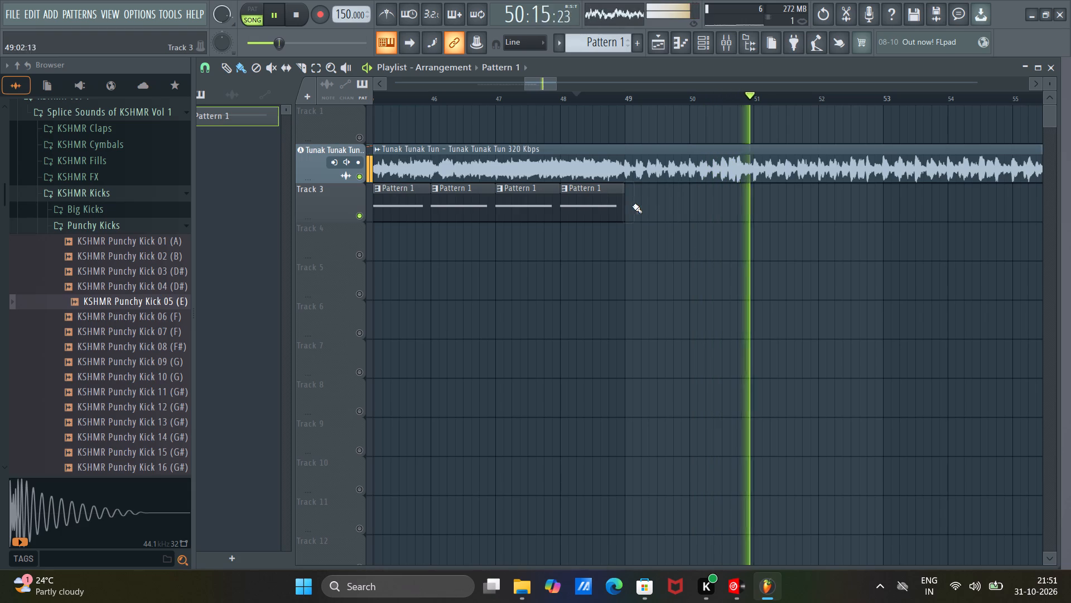
key(space)
key(space)
Create Pattern 2 and place its clip at bar 49 on Track 4.
click(770, 46)
click(389, 262)
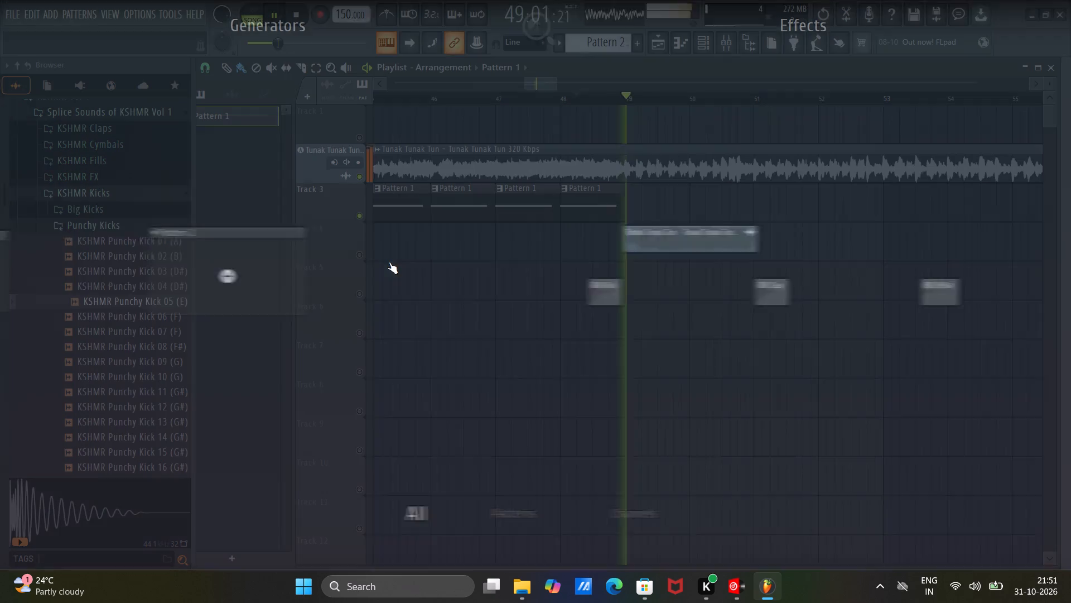
click(629, 240)
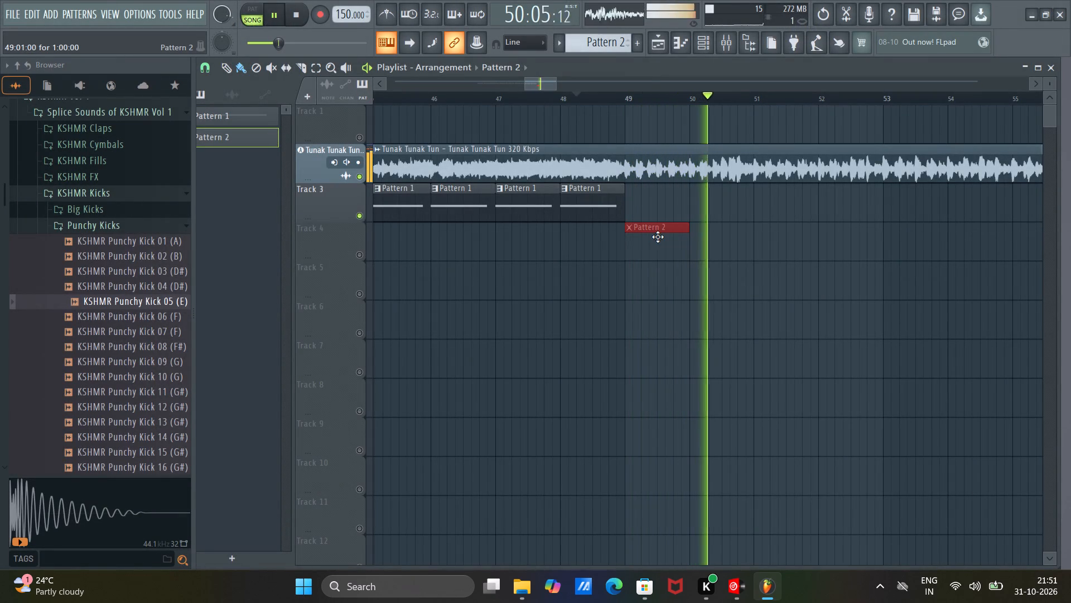
Stop playback and add a Sytrus channel for Pattern 2, loading the Default preset.
double_click(660, 237)
key(space)
click(409, 144)
key(space)
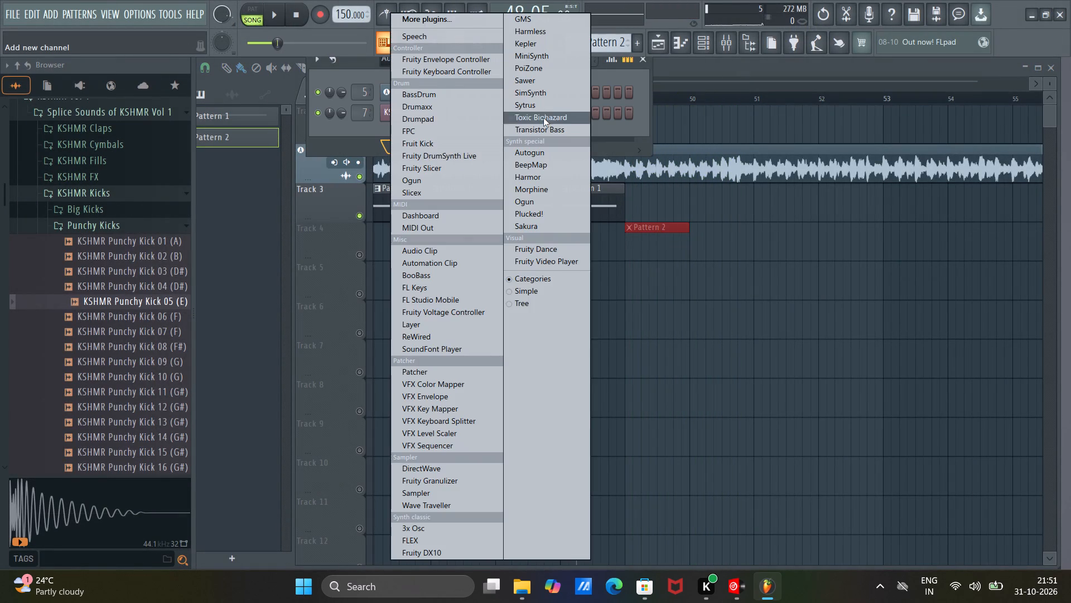
click(525, 105)
right_click(758, 119)
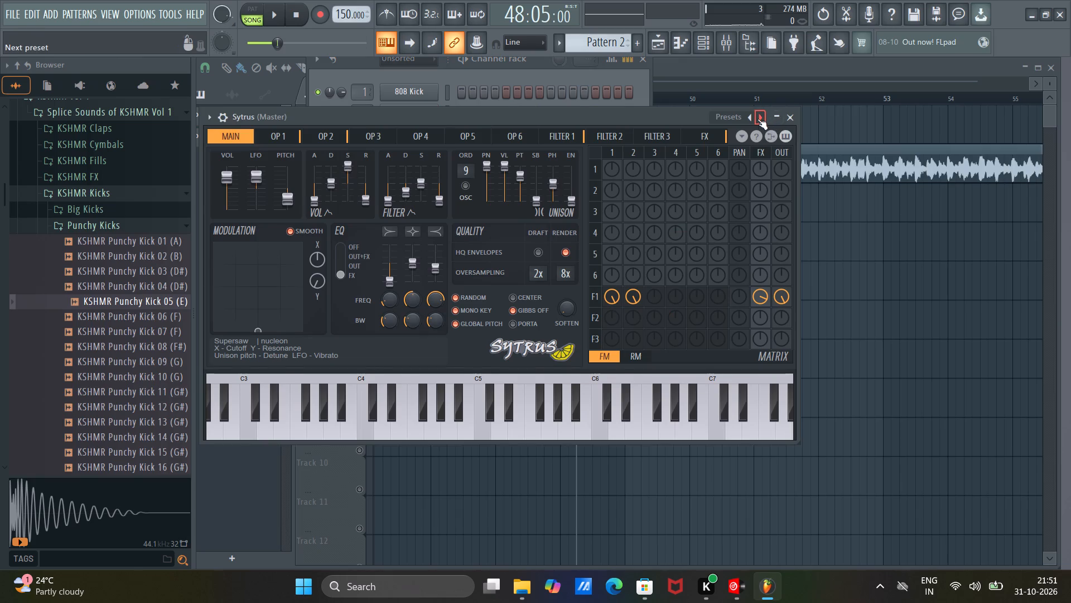
click(39, 4)
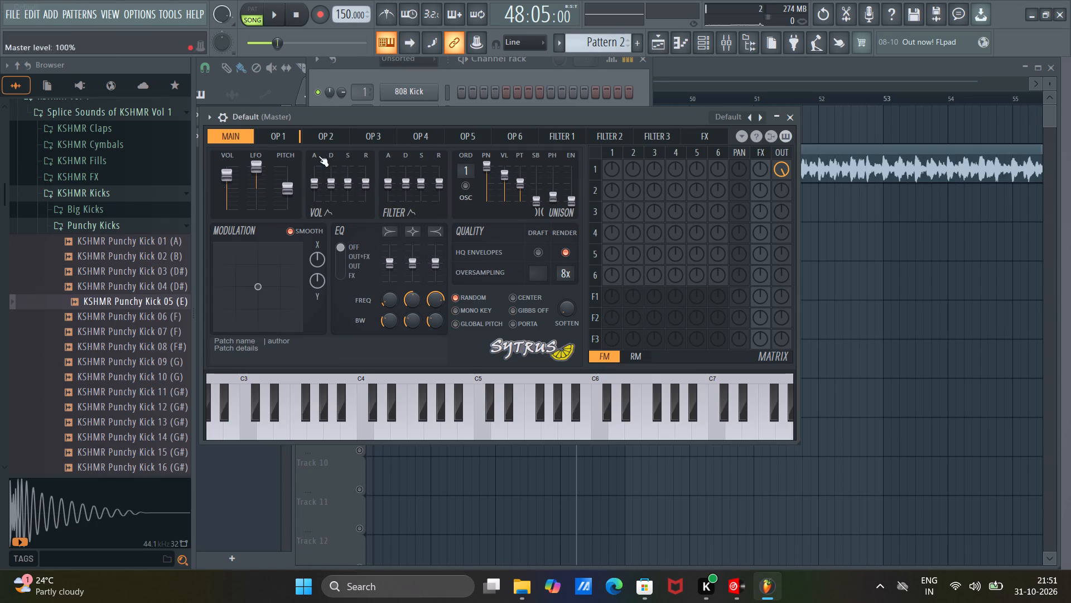
Draw an A#1 note two bars long from bar 1 in the Sytrus channel's piano roll.
click(208, 118)
click(252, 133)
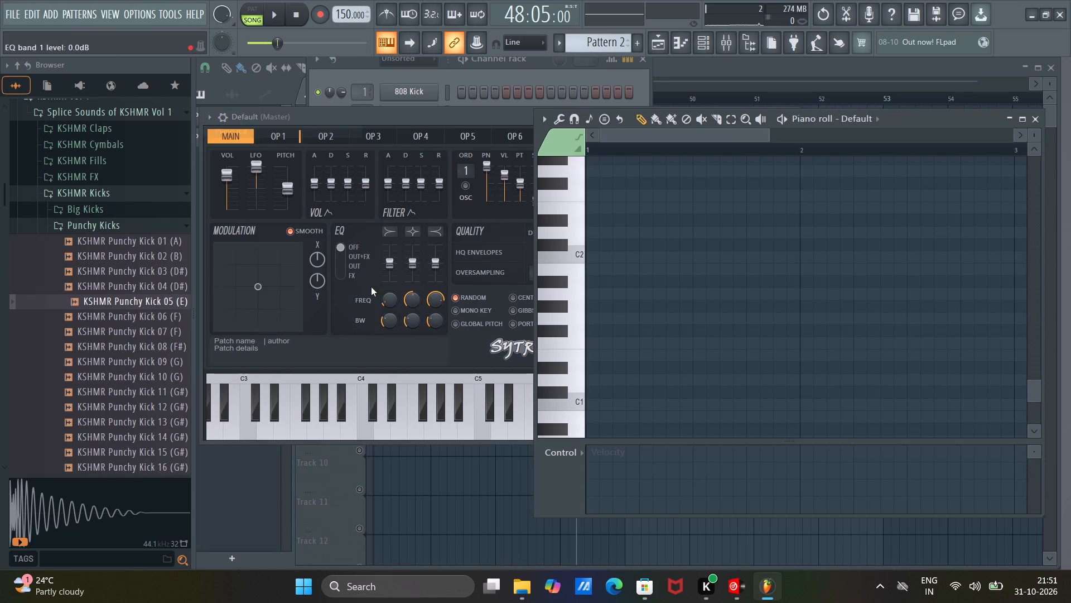
click(596, 305)
drag(630, 307, 597, 277)
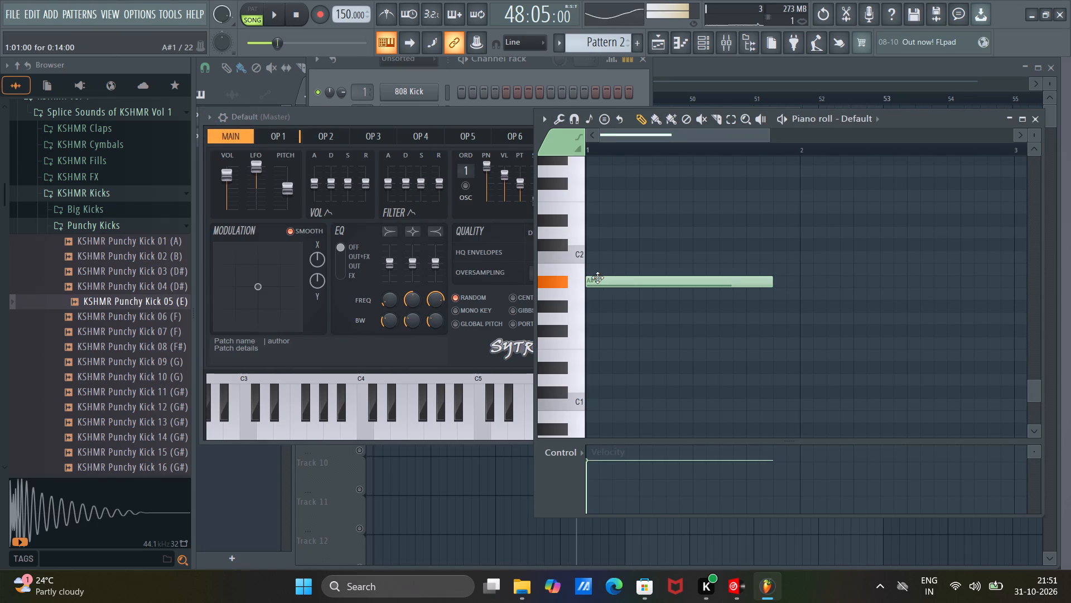
drag(597, 277, 597, 277)
drag(770, 281, 1070, 263)
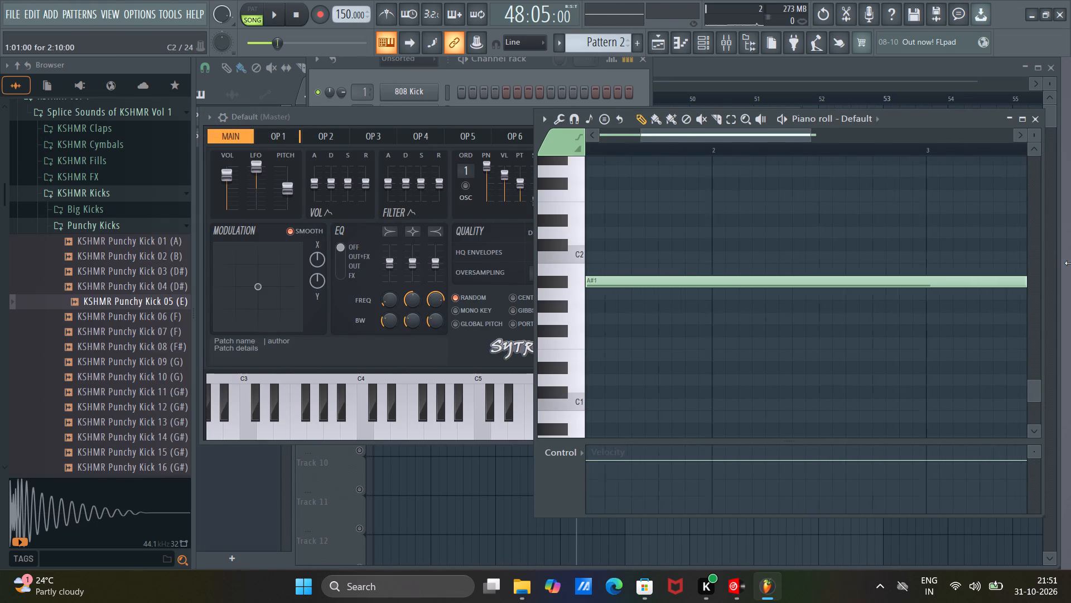
drag(1070, 263, 784, 274)
Draw a two-bar D2 note from bar 1 with slide and portamento enabled, and play the pattern.
drag(789, 131, 682, 154)
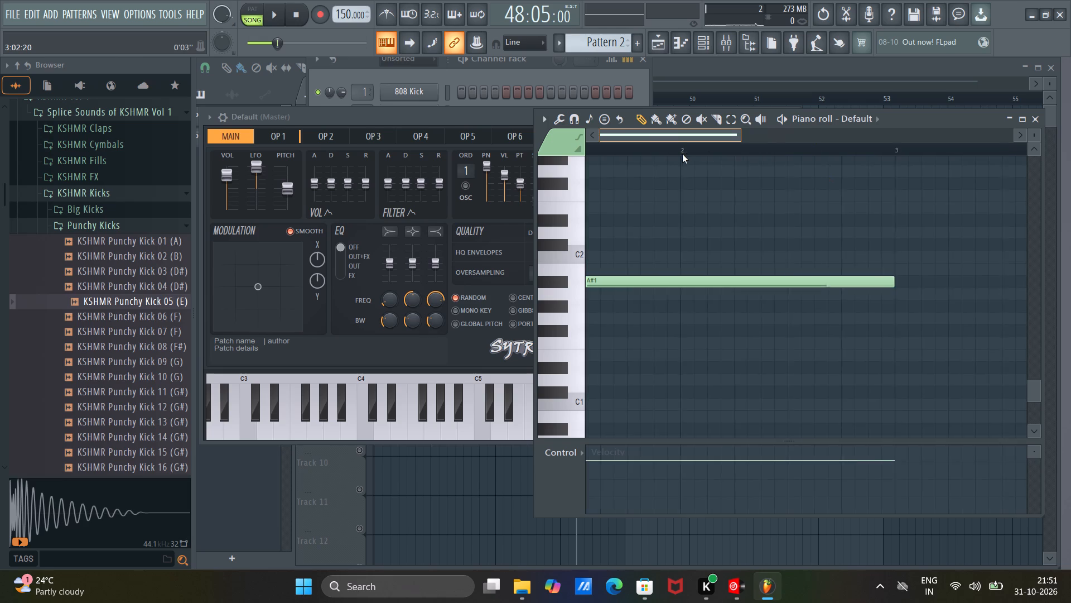
drag(682, 154, 669, 156)
scroll(716, 146, down, 5)
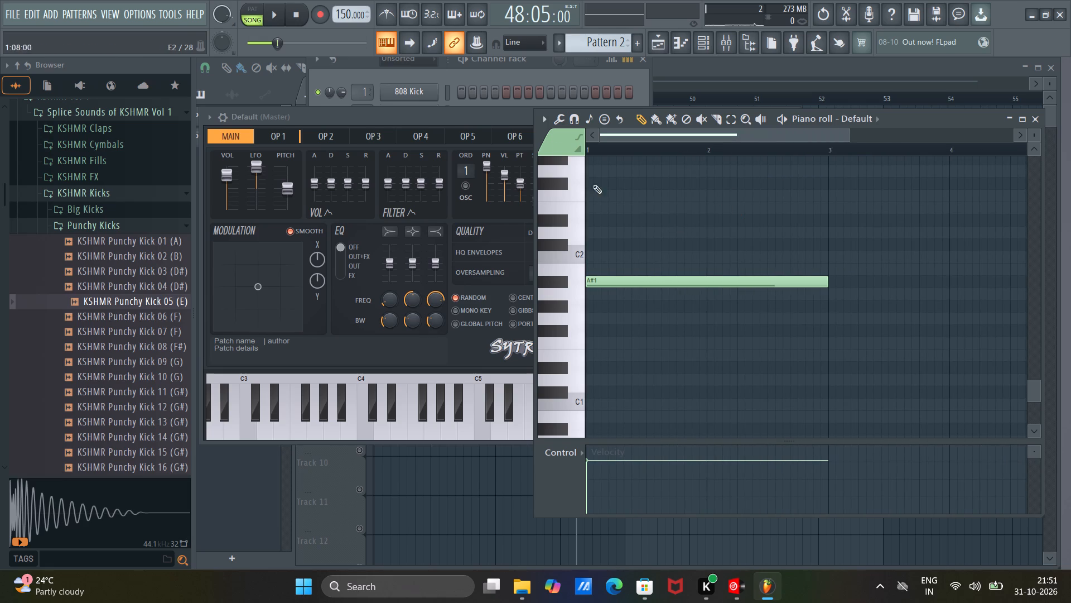
click(575, 148)
click(573, 136)
click(588, 230)
key(space)
key(space)
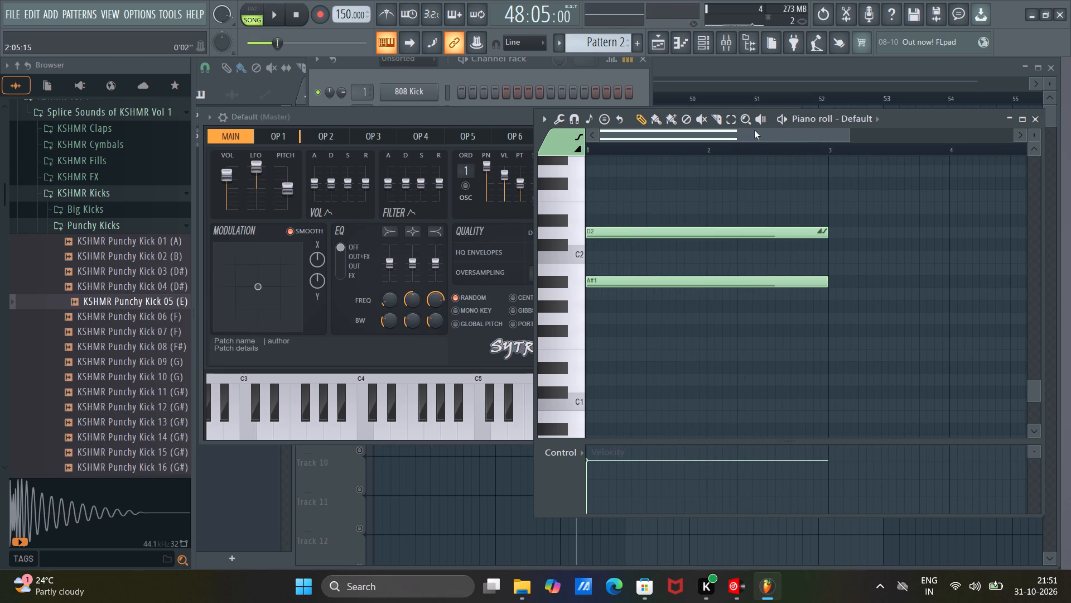
click(788, 120)
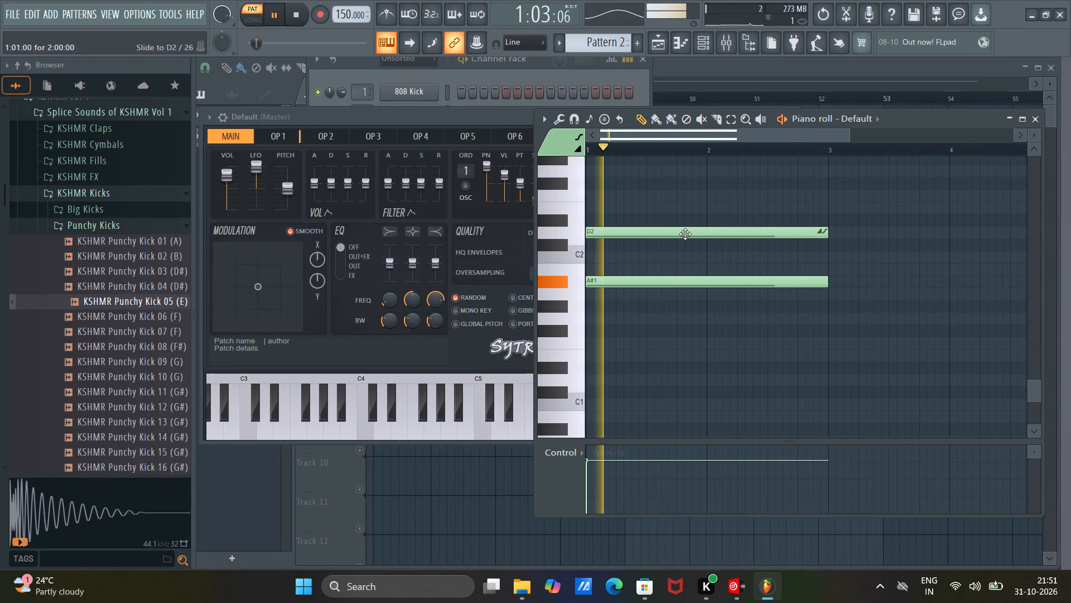
Raise the D2 slide note to F#2, shift its start to bar 2, and replay the pattern.
drag(688, 230, 681, 194)
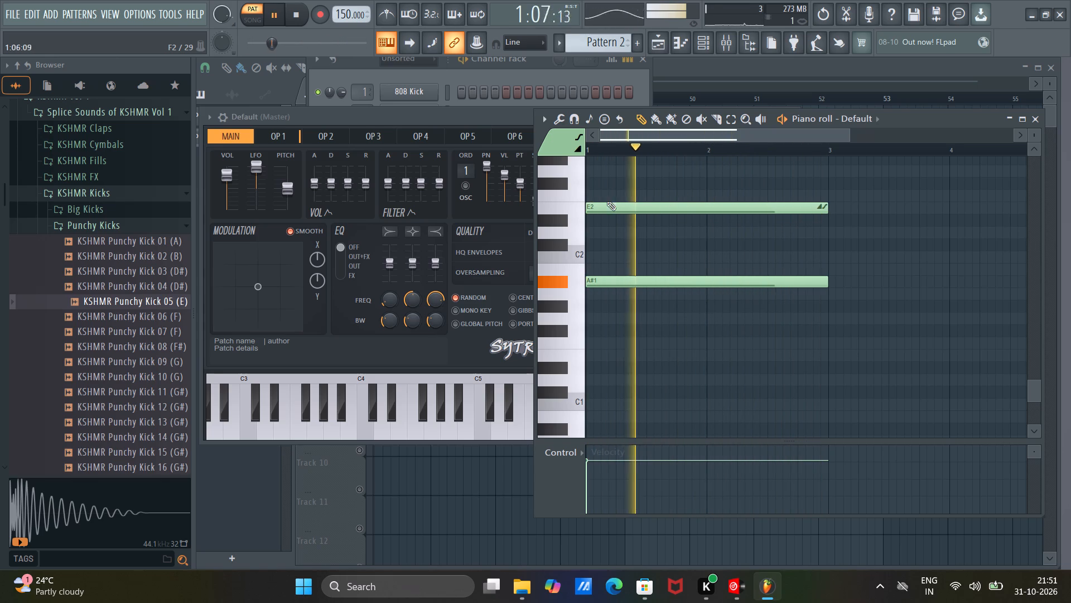
drag(591, 210, 717, 208)
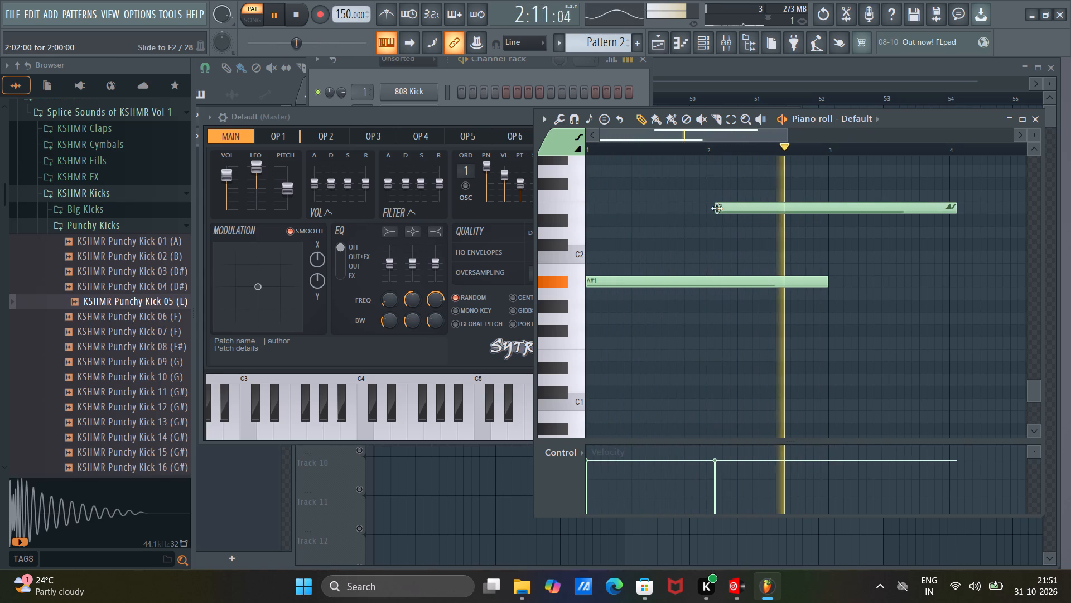
click(717, 208)
drag(734, 205, 728, 203)
drag(732, 204, 723, 176)
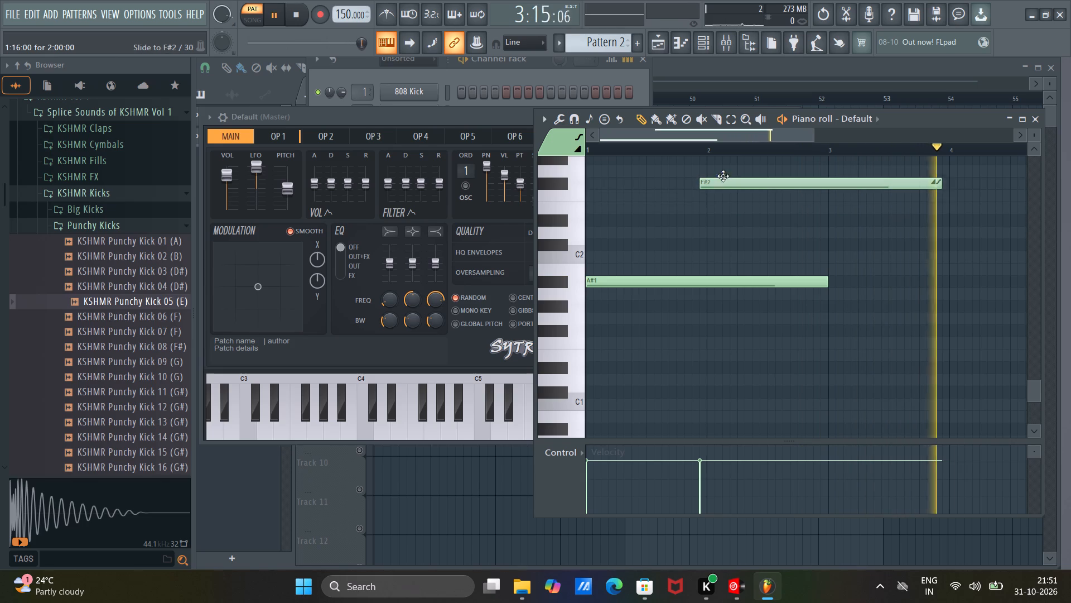
drag(723, 176, 732, 170)
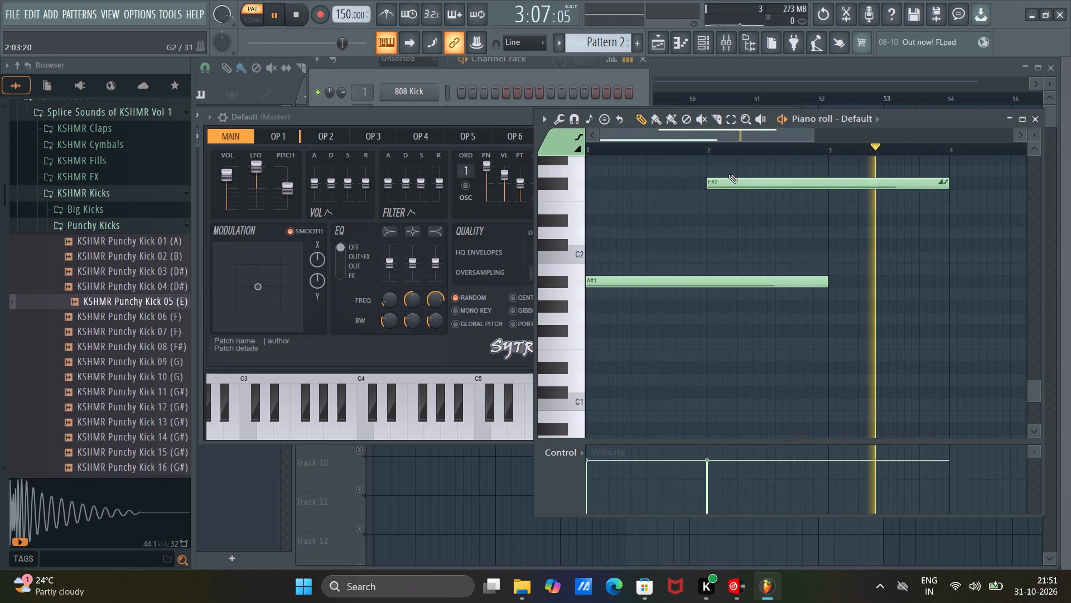
key(space)
key(space)
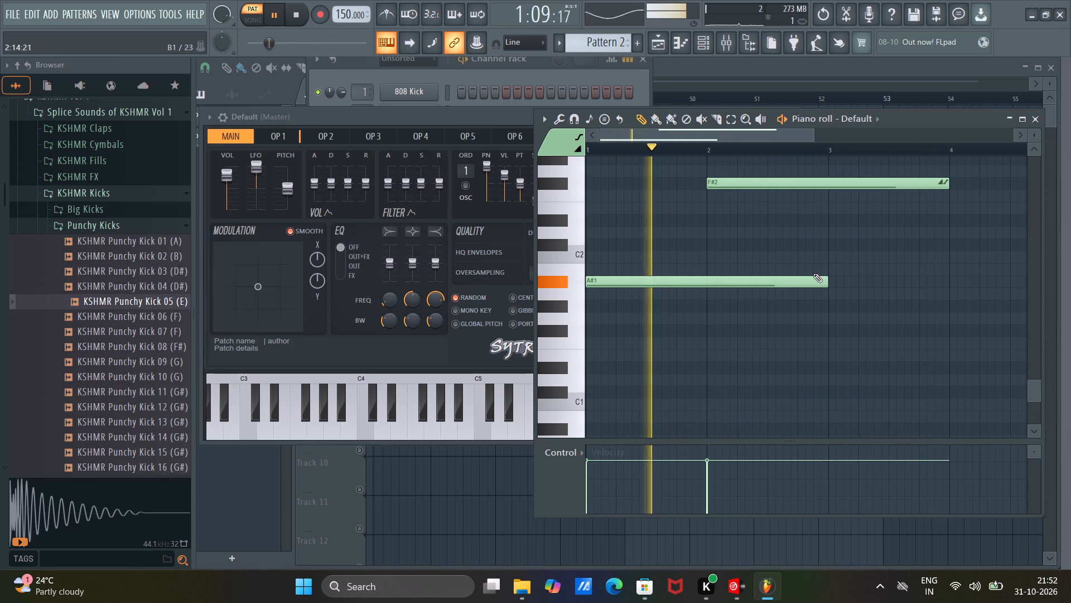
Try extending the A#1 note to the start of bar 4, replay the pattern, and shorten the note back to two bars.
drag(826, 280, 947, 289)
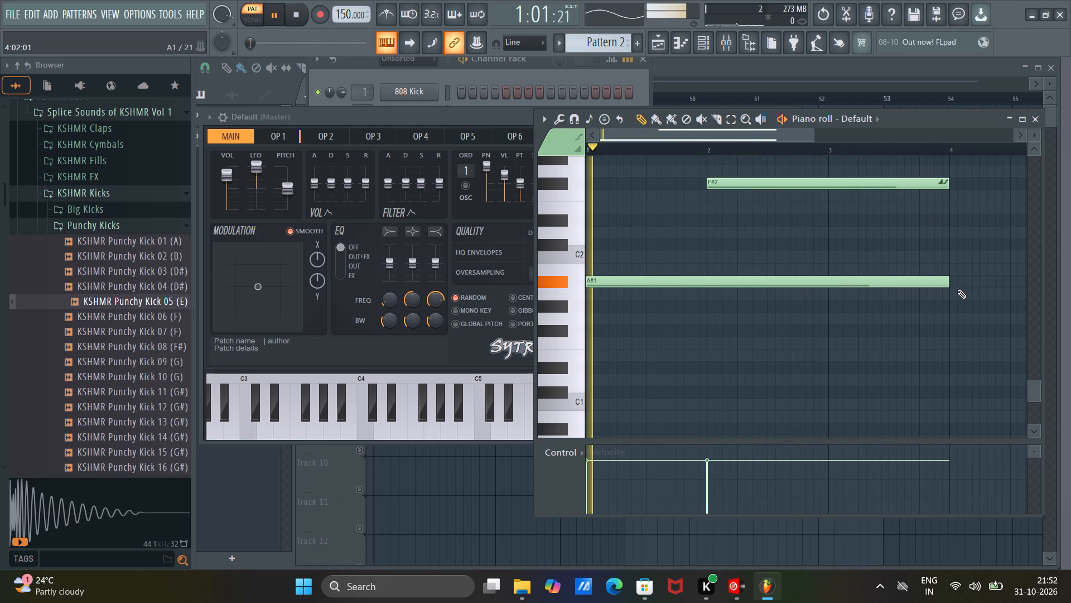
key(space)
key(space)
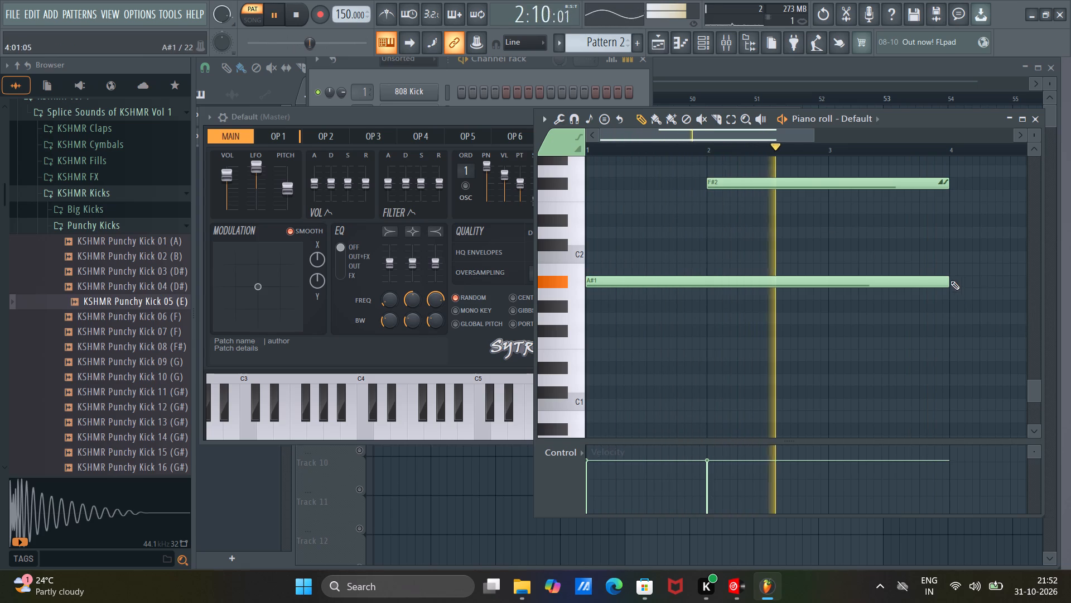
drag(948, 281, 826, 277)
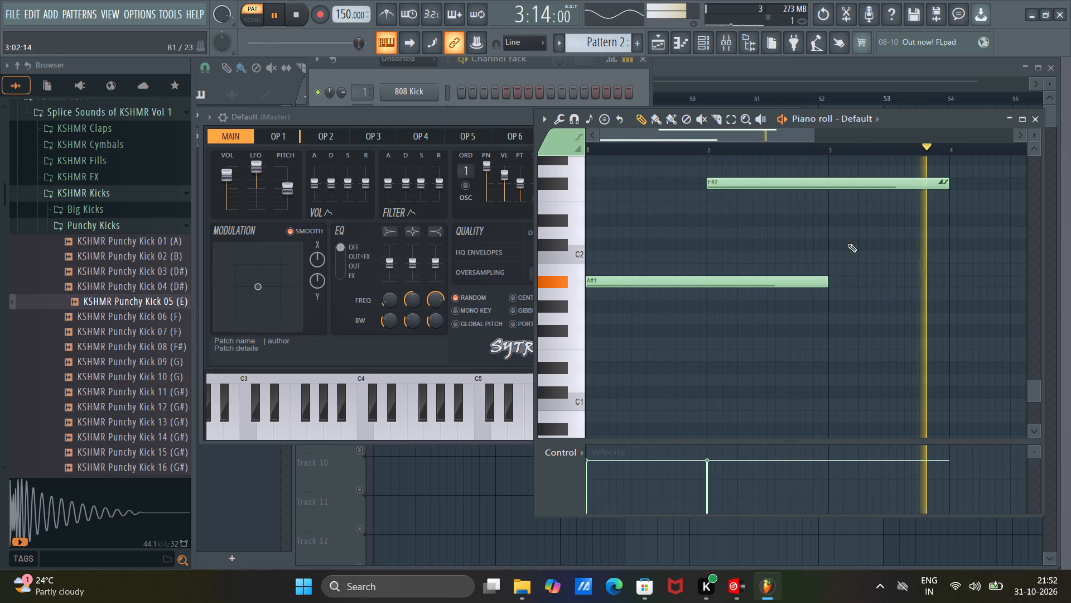
Move the F#2 slide note back to start at bar 1, close the editing windows and stop playback.
drag(860, 181, 705, 191)
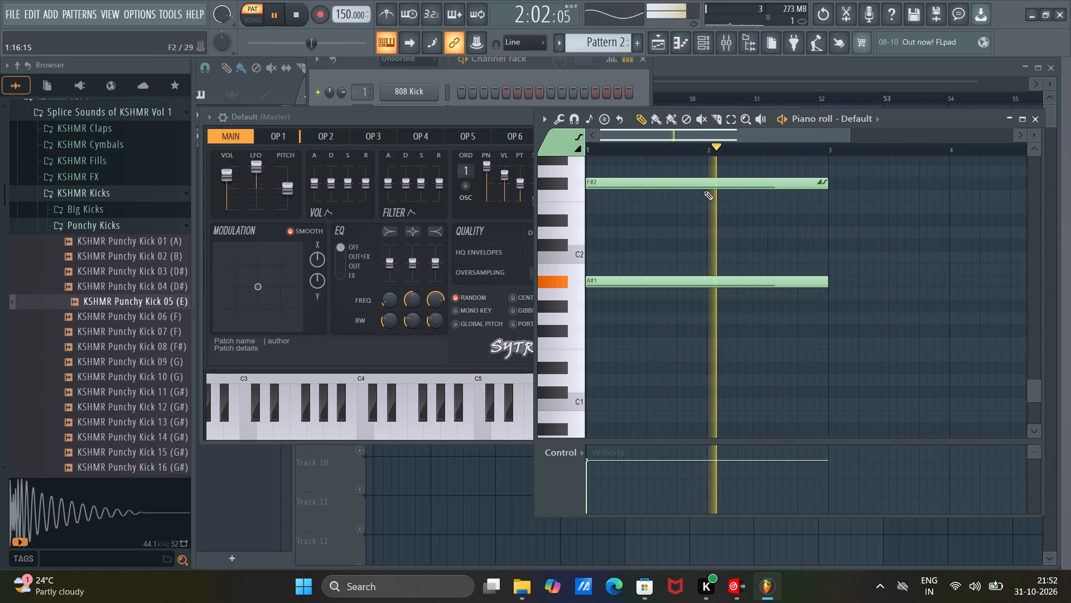
click(1033, 119)
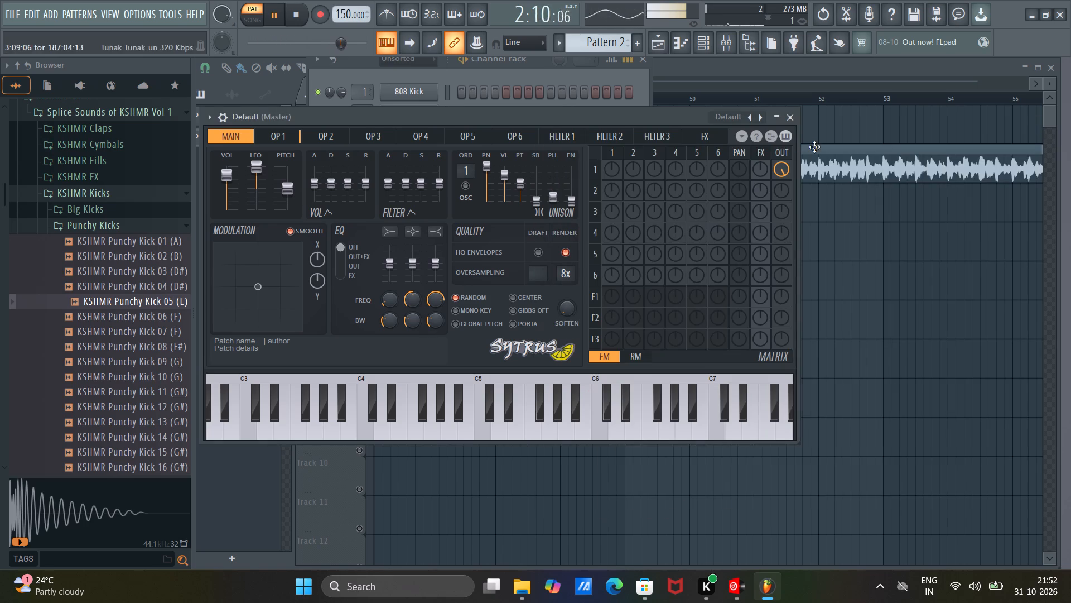
click(790, 122)
click(640, 61)
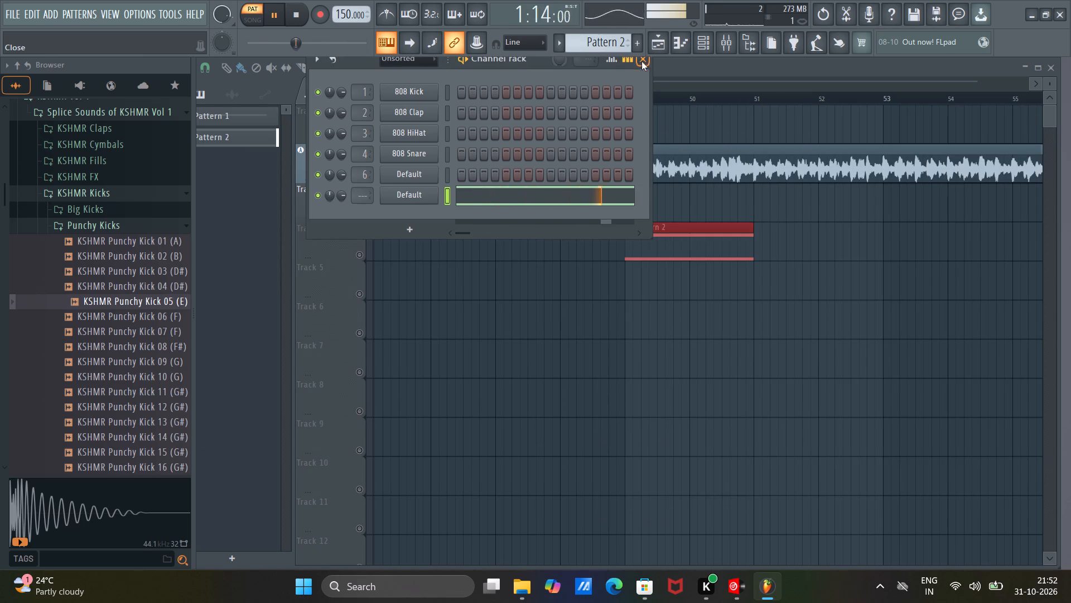
key(space)
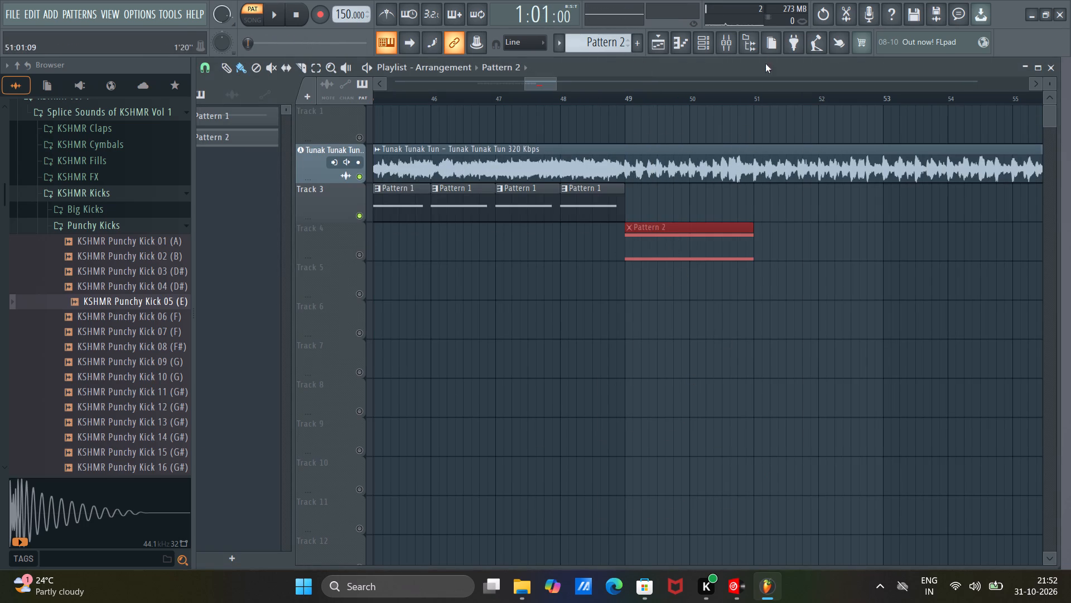
Reopen the Pattern 2 Sytrus channel and route it to a free mixer track.
click(706, 49)
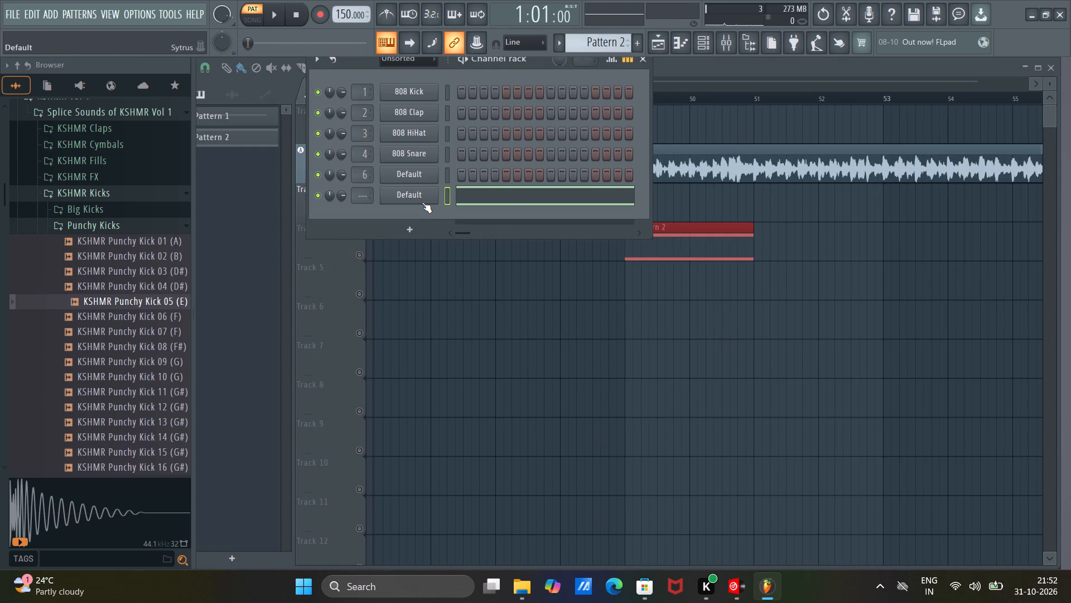
click(421, 200)
click(214, 117)
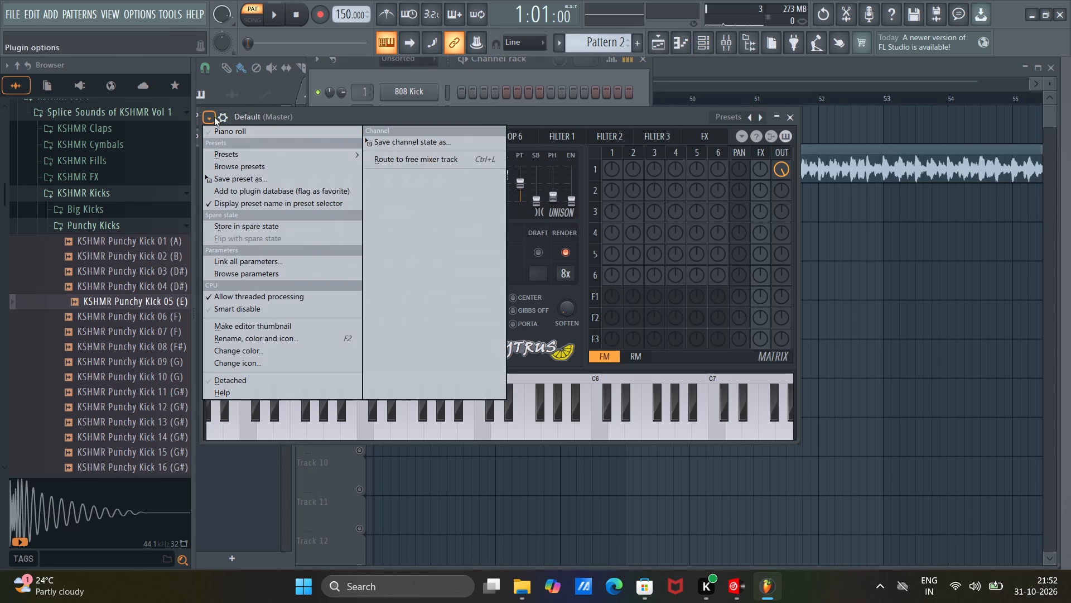
click(425, 156)
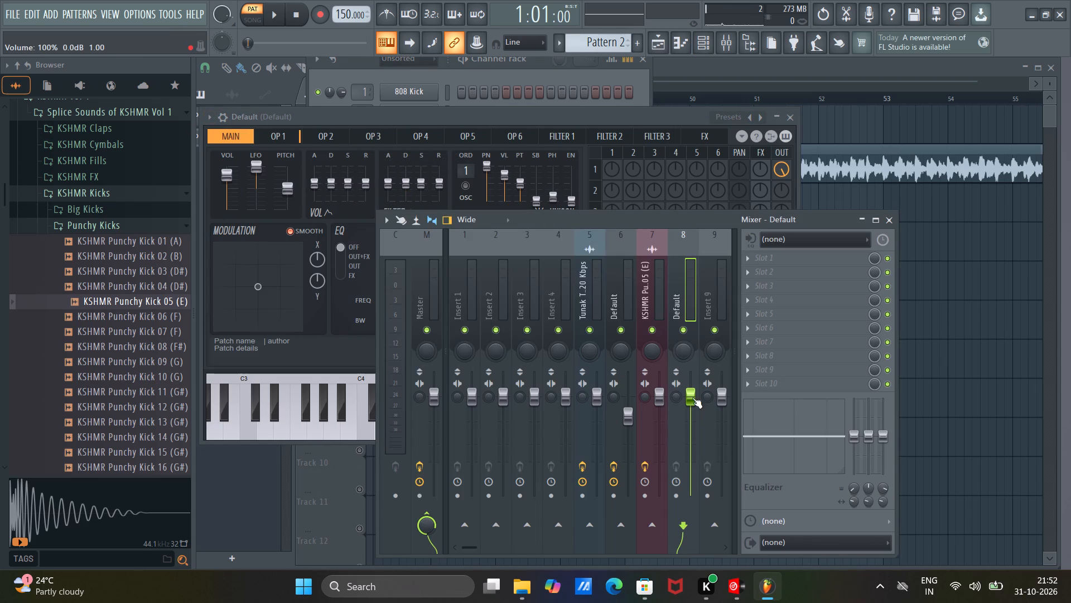
Lower the Sytrus volume on mixer track 8 to 73% (-6.3 dB) and close the mixer.
click(692, 394)
scroll(692, 396, down, 8)
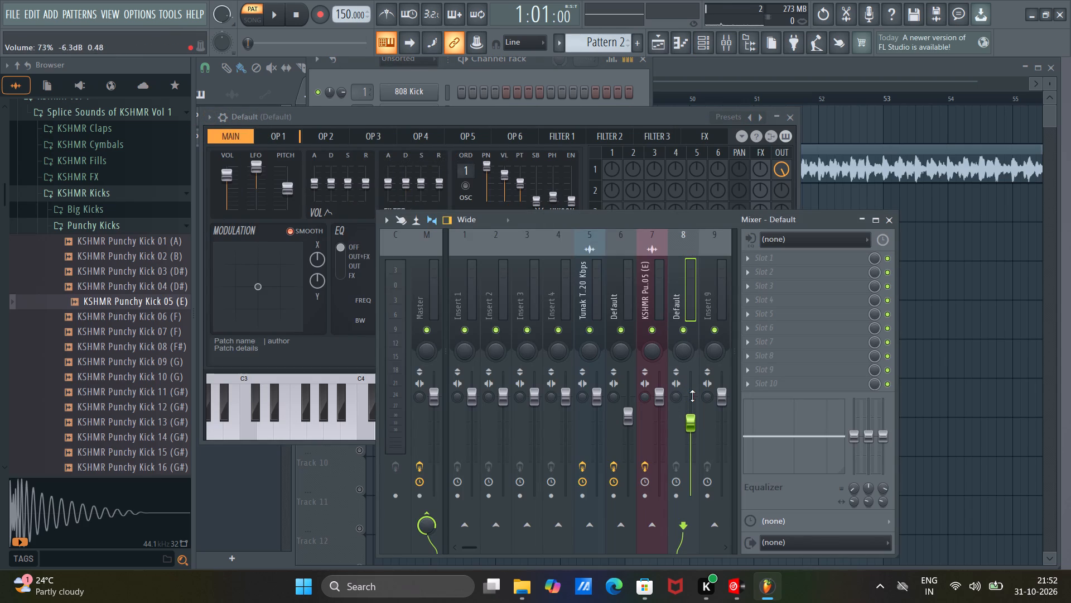
key(space)
click(890, 226)
Unmute Track 4 with all other tracks active, and play the song from bar 46 through the Pattern 2 clip.
click(712, 93)
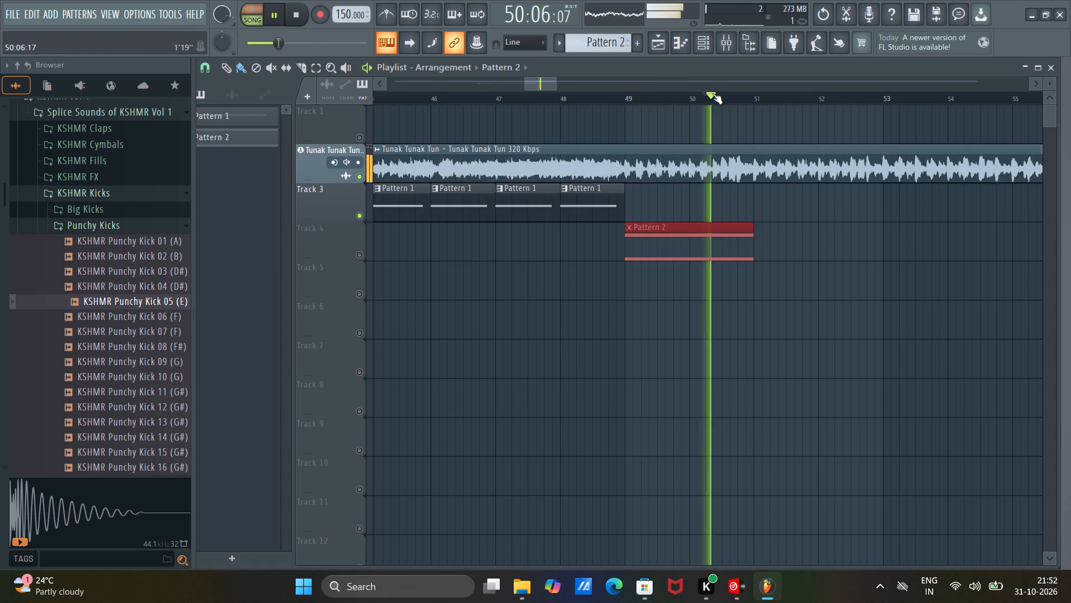
right_click(360, 256)
right_click(360, 256)
right_click(360, 255)
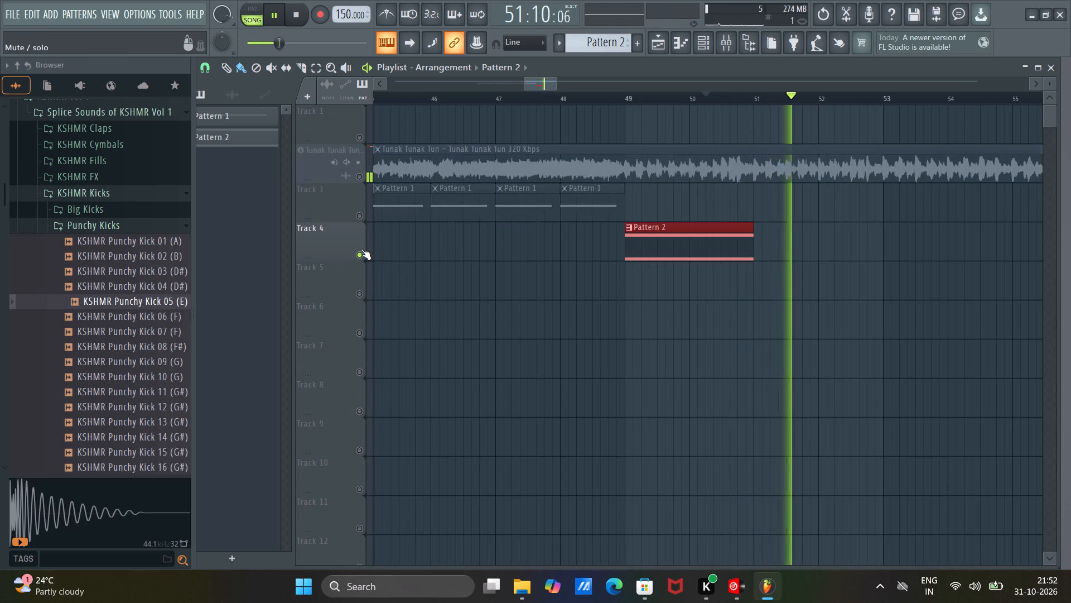
right_click(360, 249)
click(457, 92)
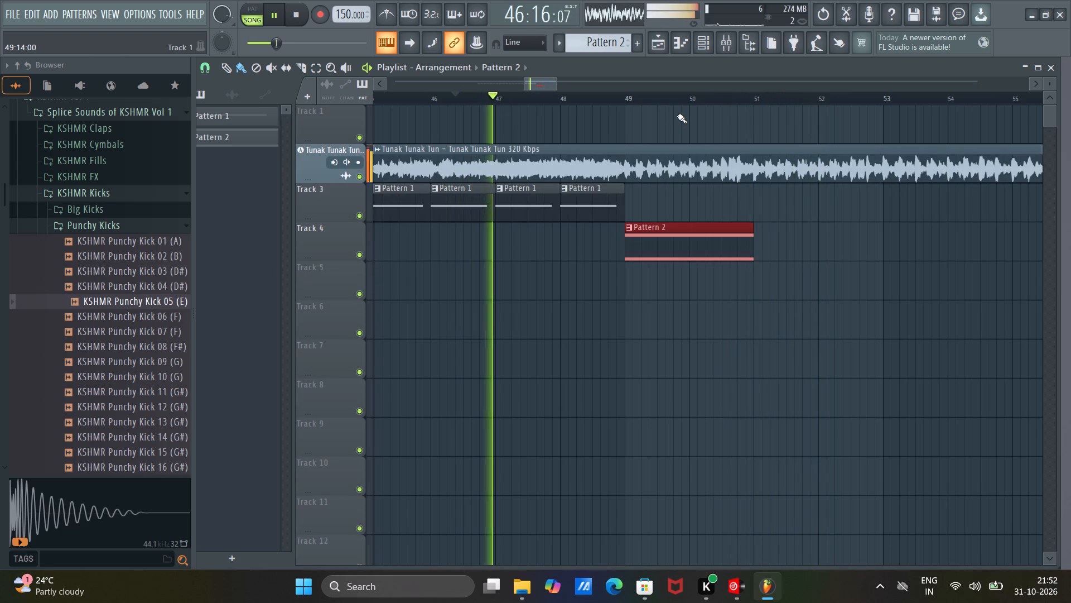
scroll(665, 98, up, 4)
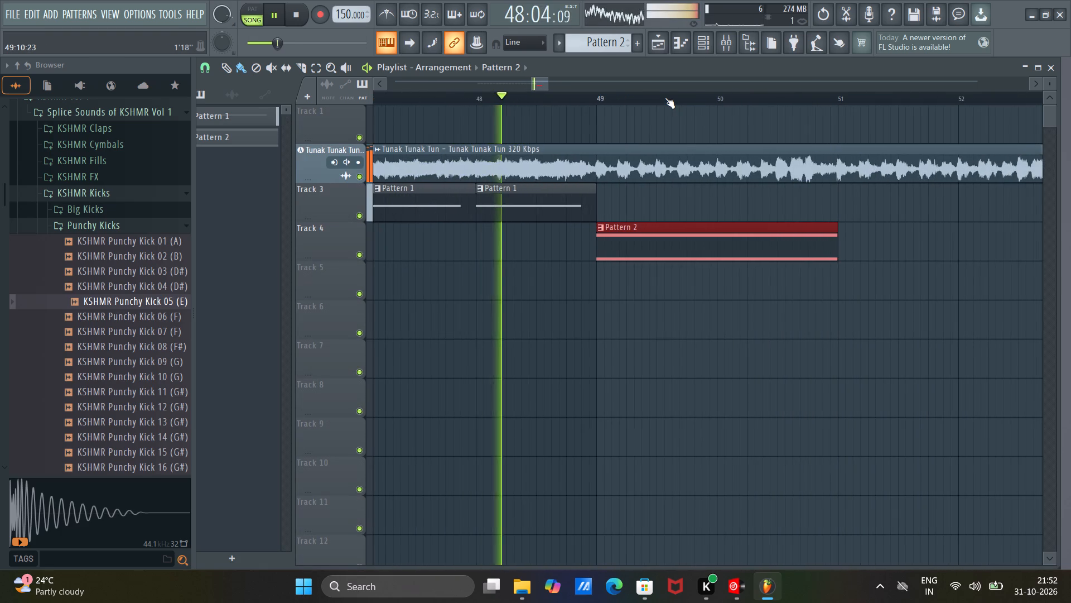
scroll(665, 98, down, 2)
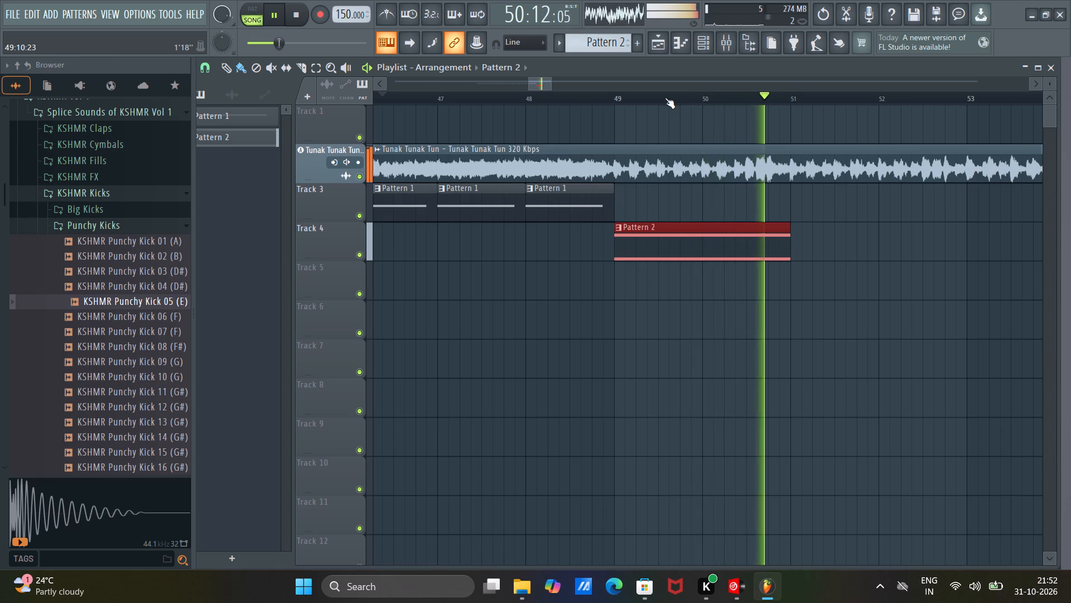
Insert Soundgoodizer in slot 1 of mixer track 8, set it to mode C, and restart playback.
click(731, 48)
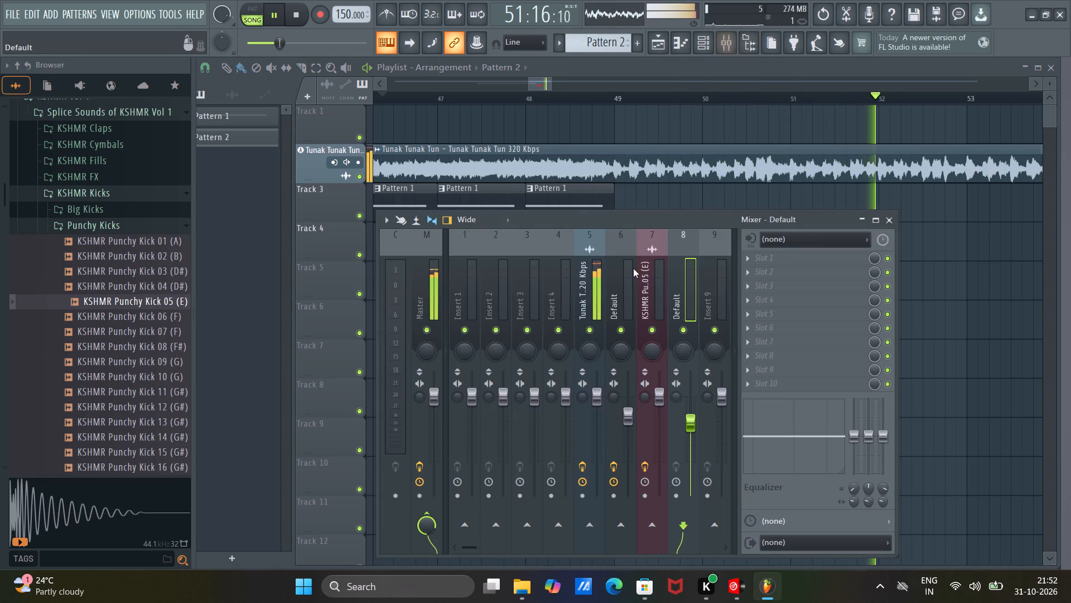
triple_click(687, 244)
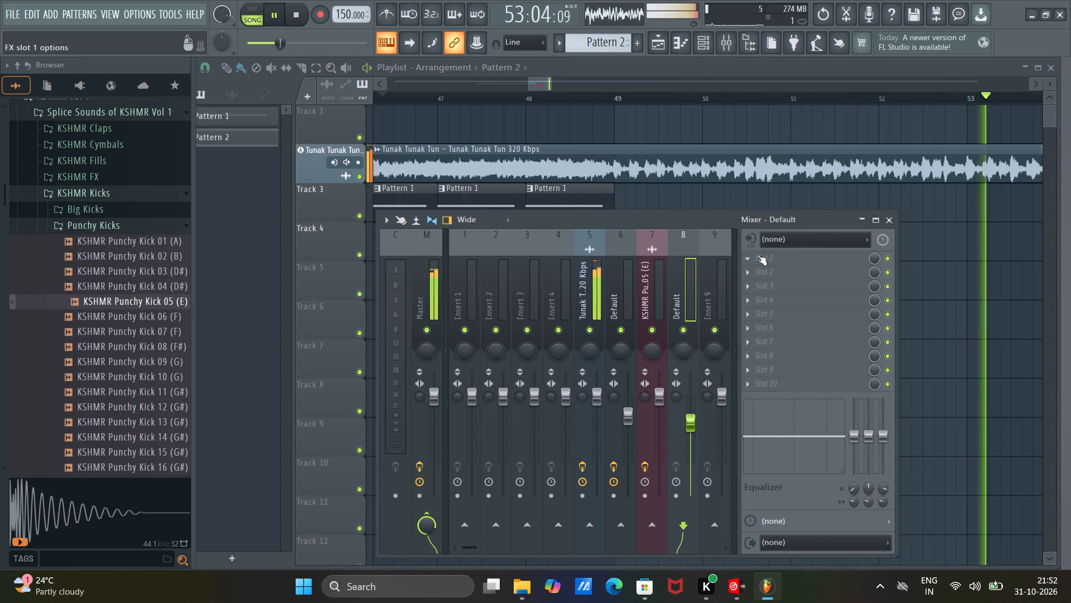
click(757, 255)
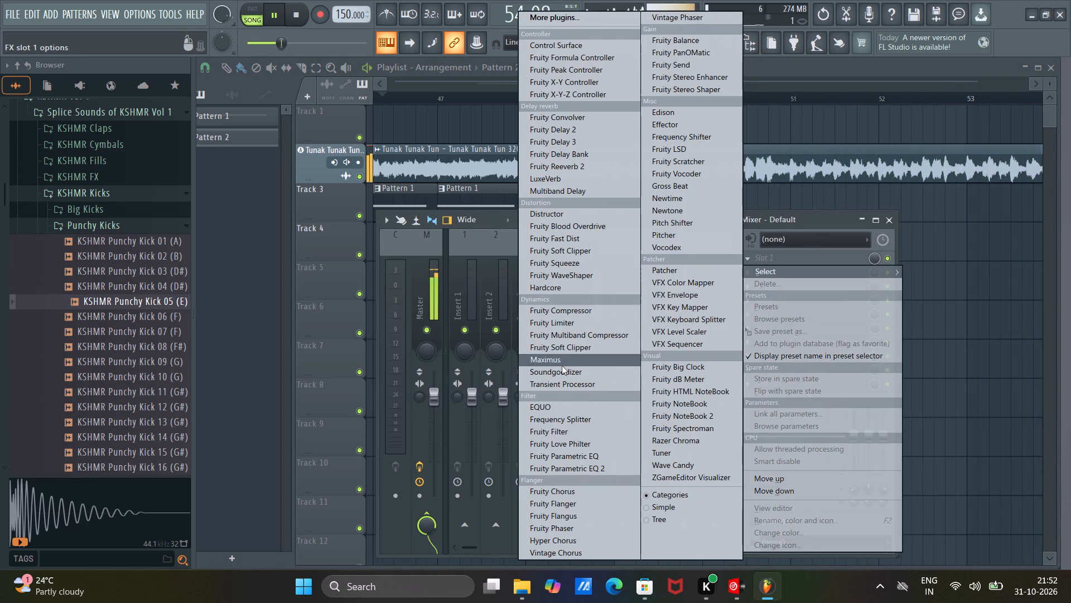
click(560, 371)
click(311, 297)
key(space)
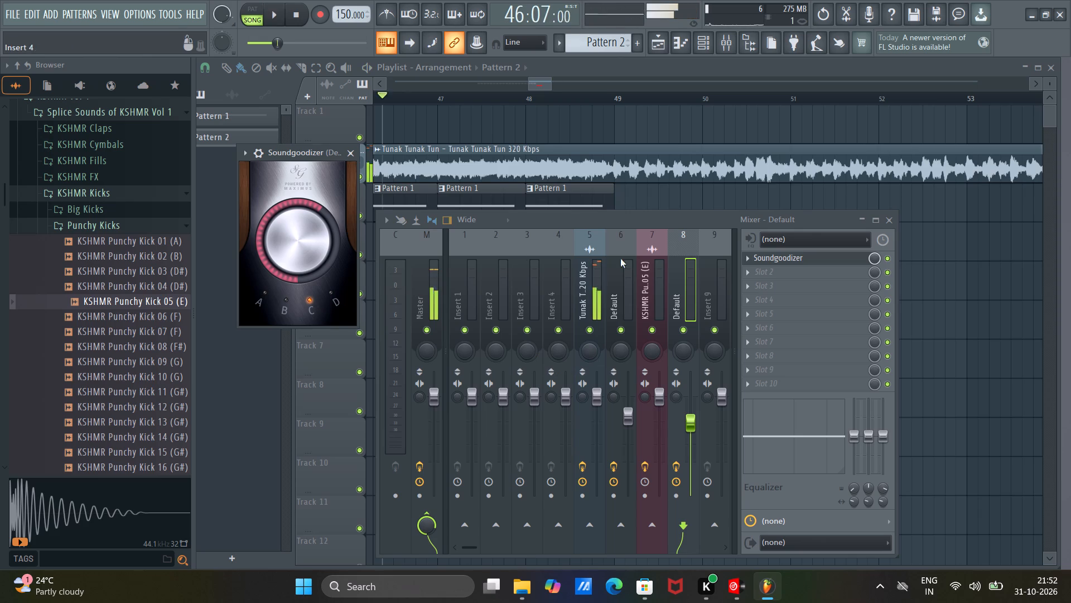
key(space)
click(892, 221)
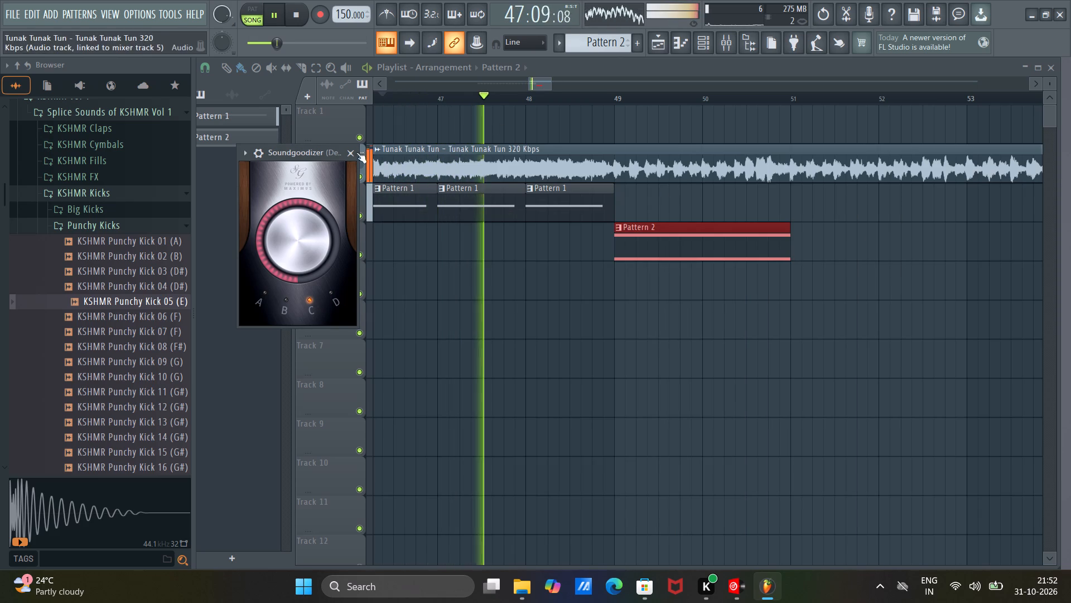
click(354, 150)
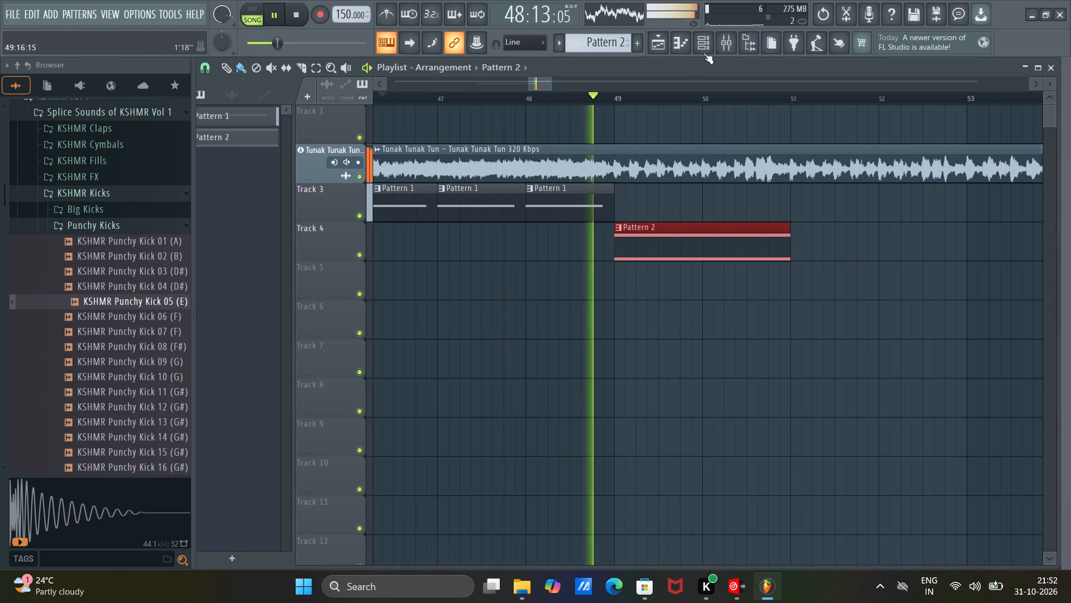
Check the Sytrus level on mixer track 8 while the Pattern 2 clip plays.
click(723, 50)
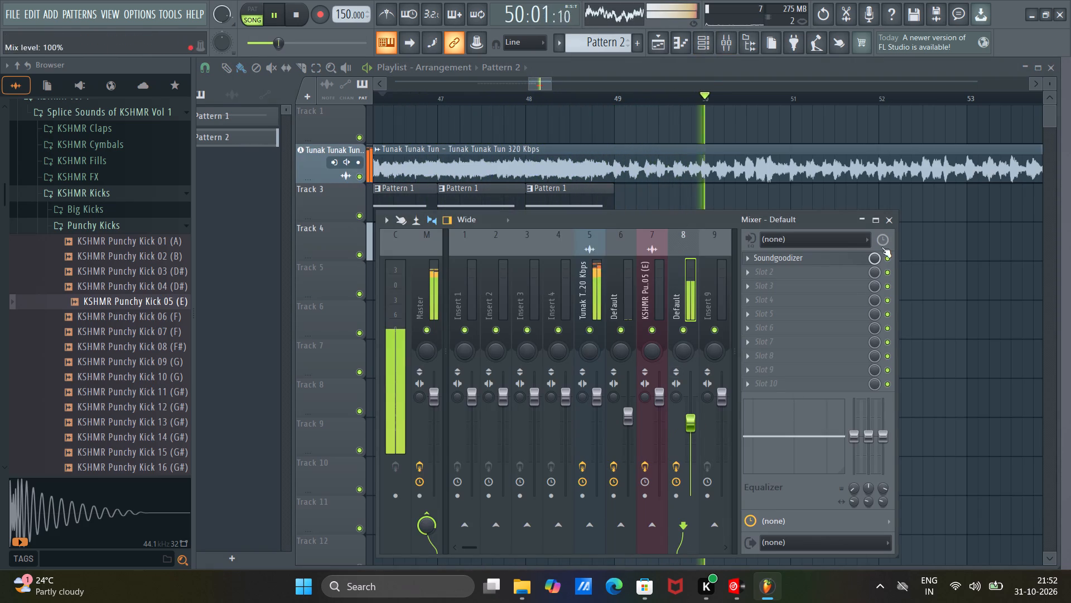
click(884, 220)
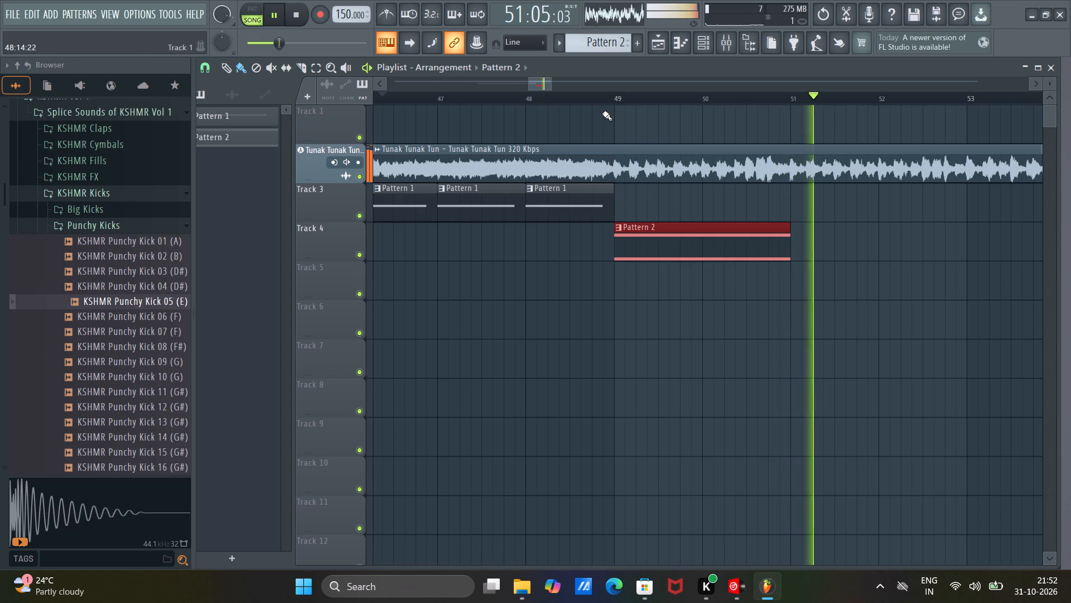
scroll(601, 102, down, 6)
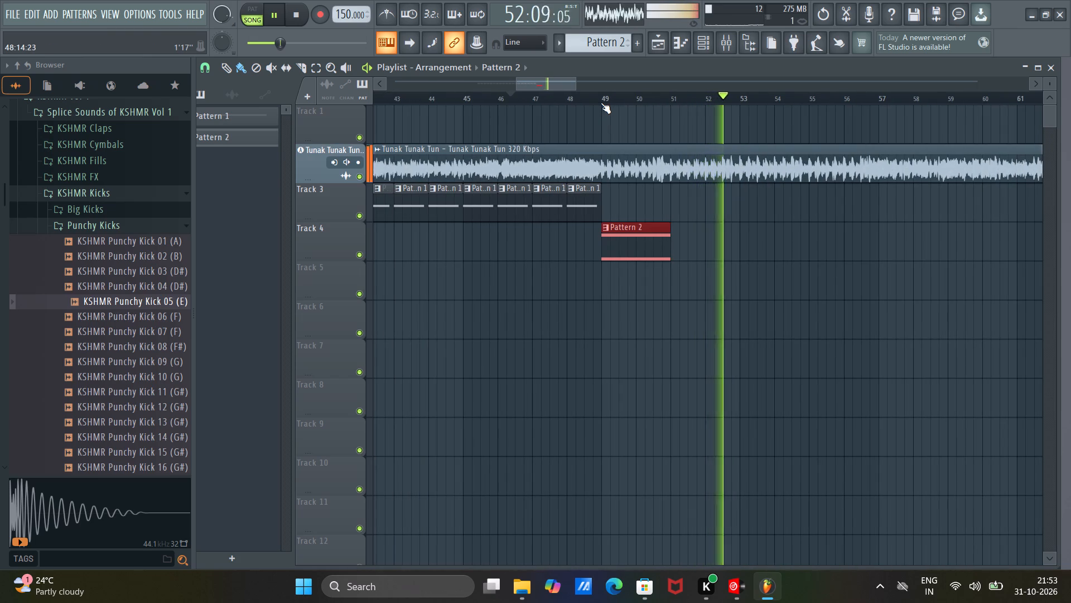
Copy the bar 48 Pattern 1 clip on Track 3 to bar 51, right after the Pattern 2 clip.
scroll(601, 103, down, 2)
scroll(601, 103, up, 5)
scroll(601, 102, down, 5)
scroll(601, 102, up, 5)
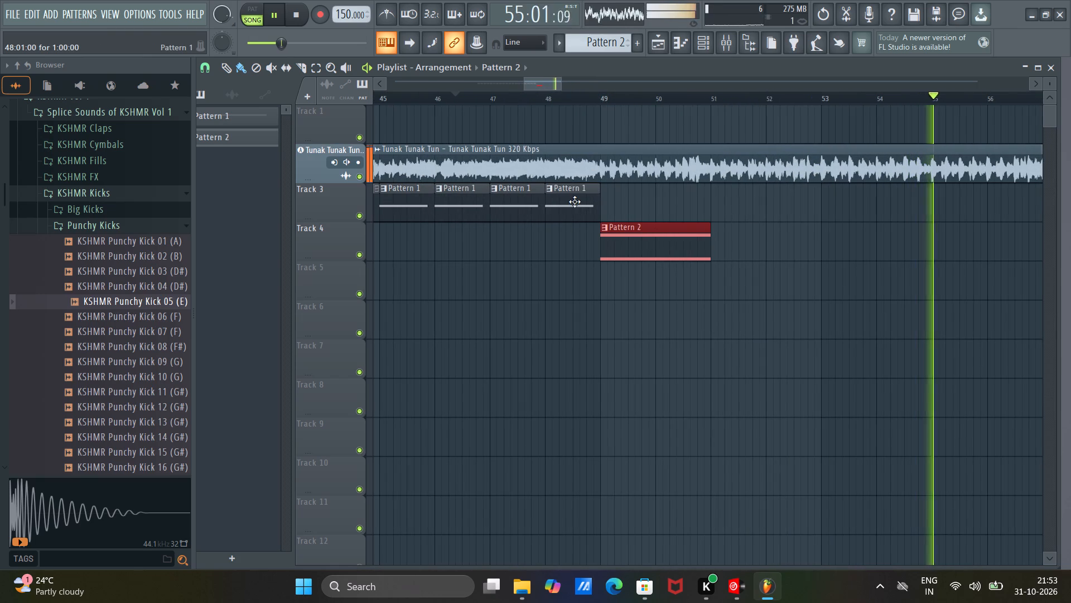
ctrl+click(575, 201)
shift+drag(575, 201, 750, 215)
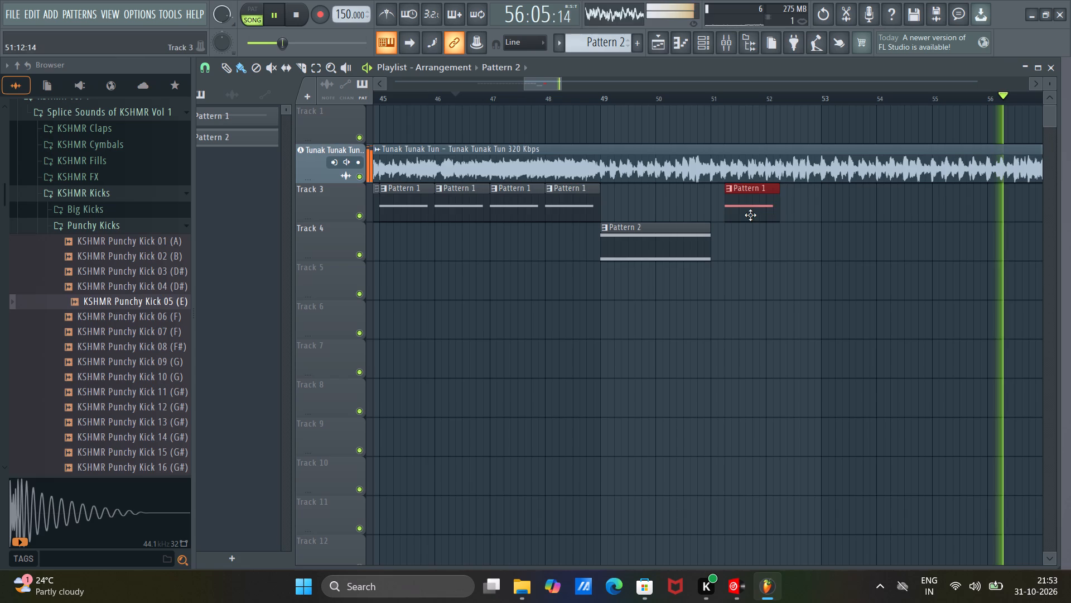
shift+drag(750, 215, 741, 215)
Shorten the bar 51 Pattern 1 clip to 3 steps and place copies at 51:05, 51:09 and 51:13 on Track 3.
scroll(724, 102, up, 10)
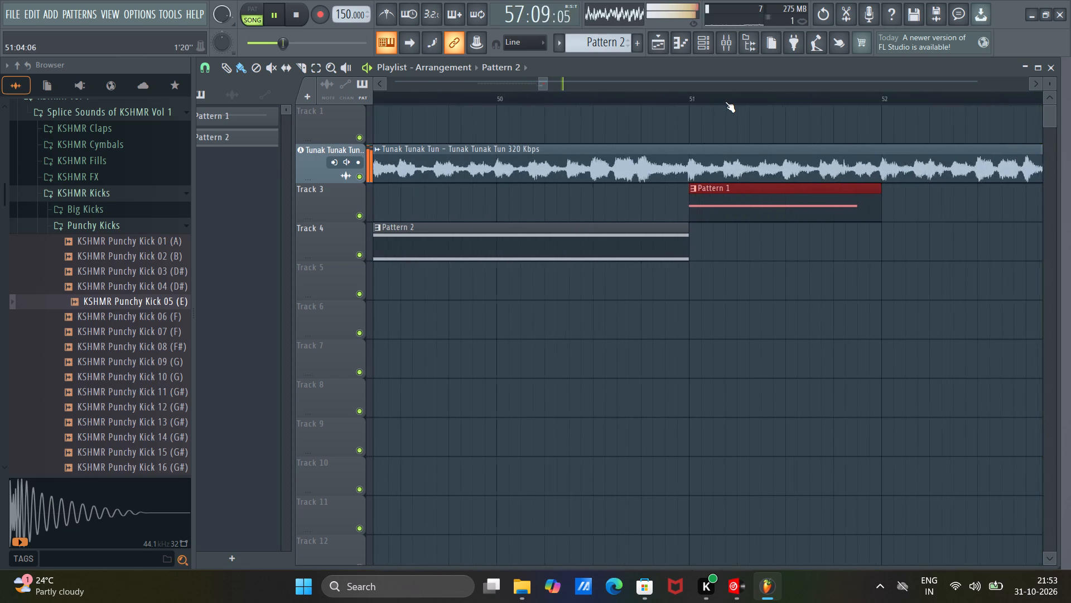
scroll(725, 102, up, 5)
scroll(699, 97, down, 7)
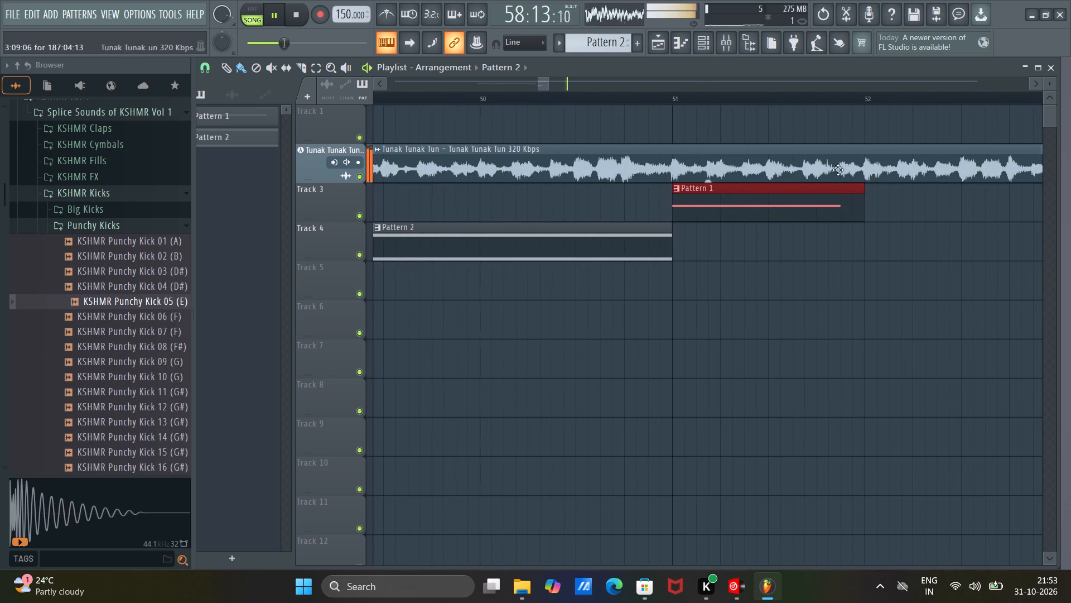
drag(863, 190, 706, 196)
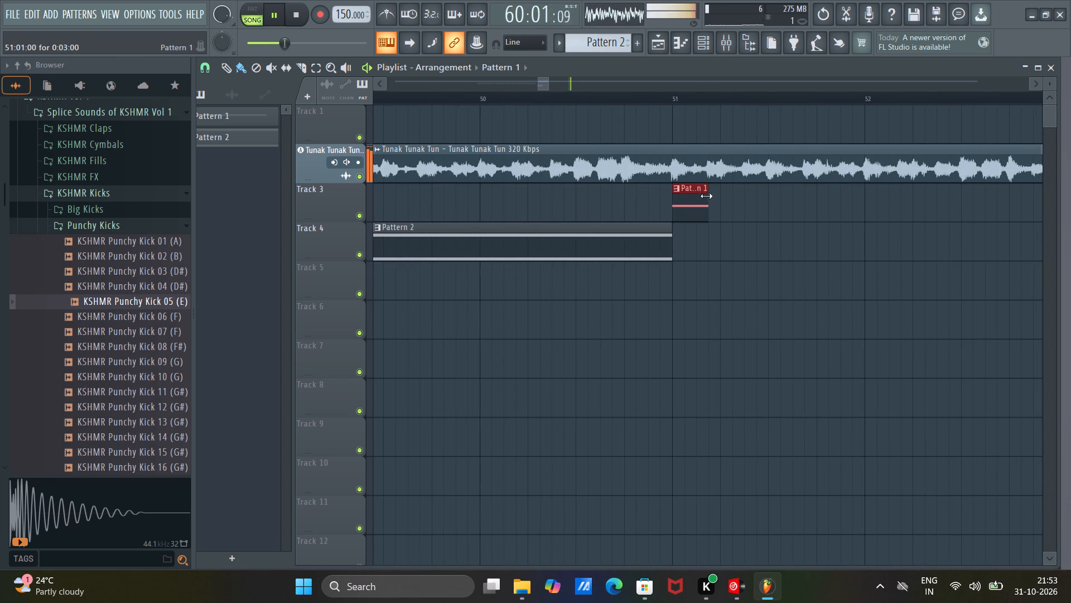
drag(706, 196, 708, 197)
click(720, 199)
click(769, 198)
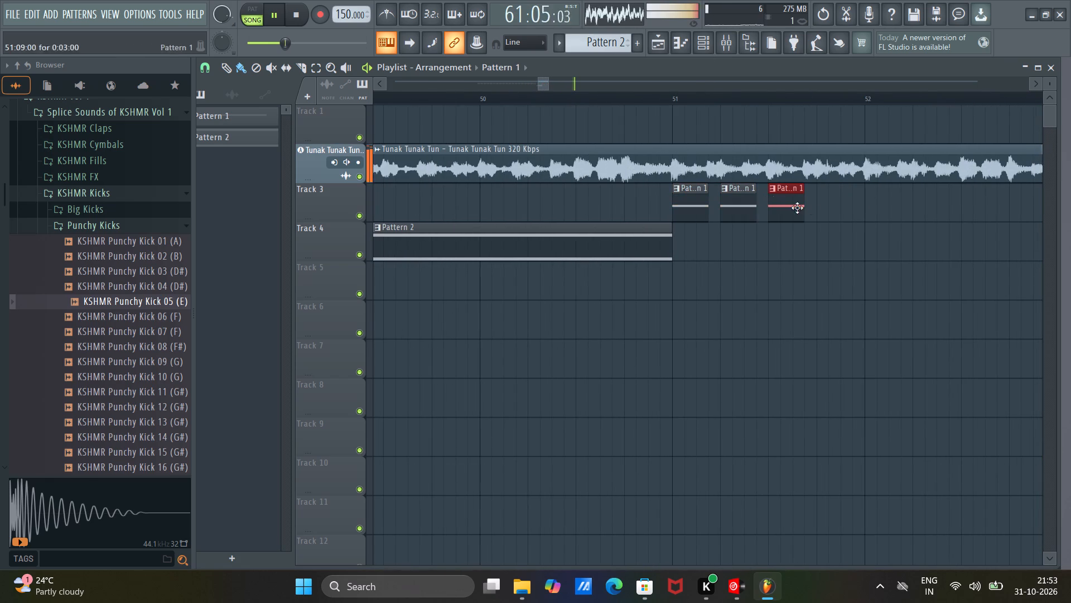
click(816, 199)
drag(825, 200, 833, 204)
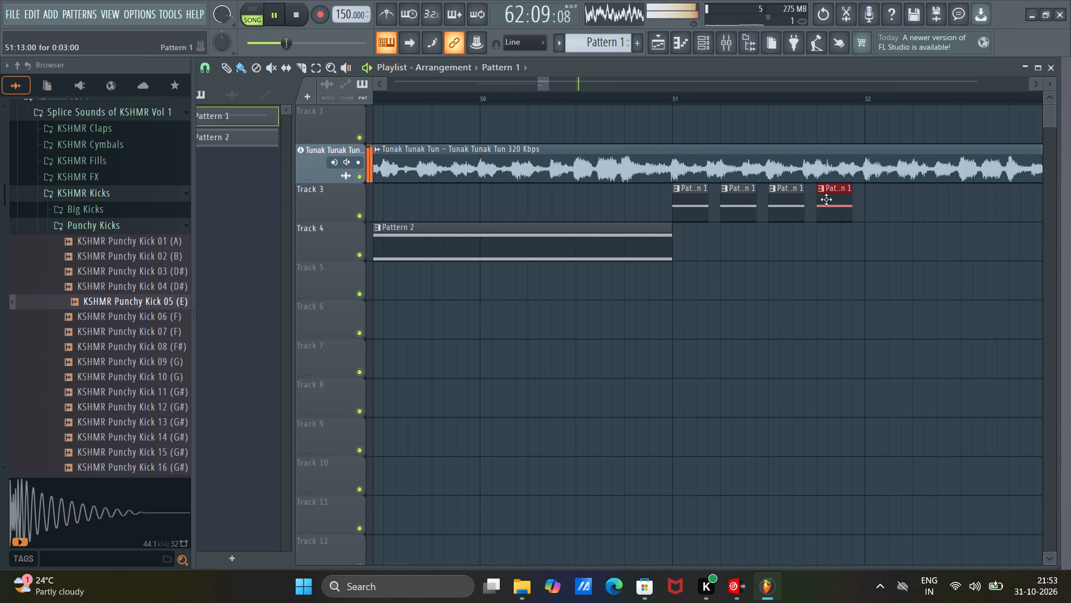
Copy the four short Pattern 1 clips to bar 52, and copy all eight into bars 53 and 54 on Track 3.
scroll(726, 101, down, 5)
ctrl+drag(795, 202, 707, 204)
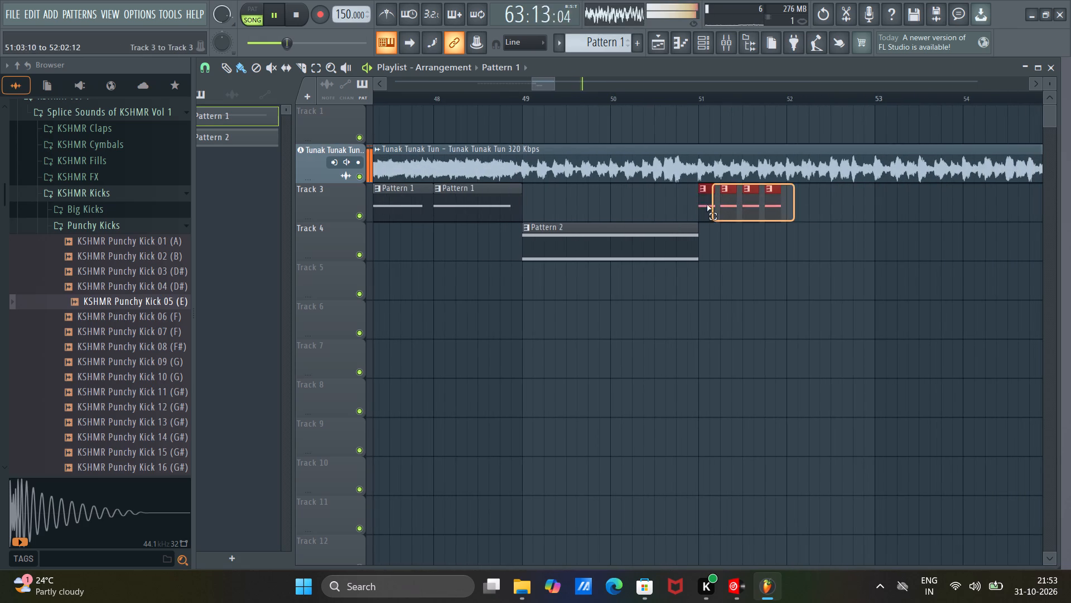
ctrl+drag(707, 204, 702, 204)
shift+drag(705, 202, 796, 212)
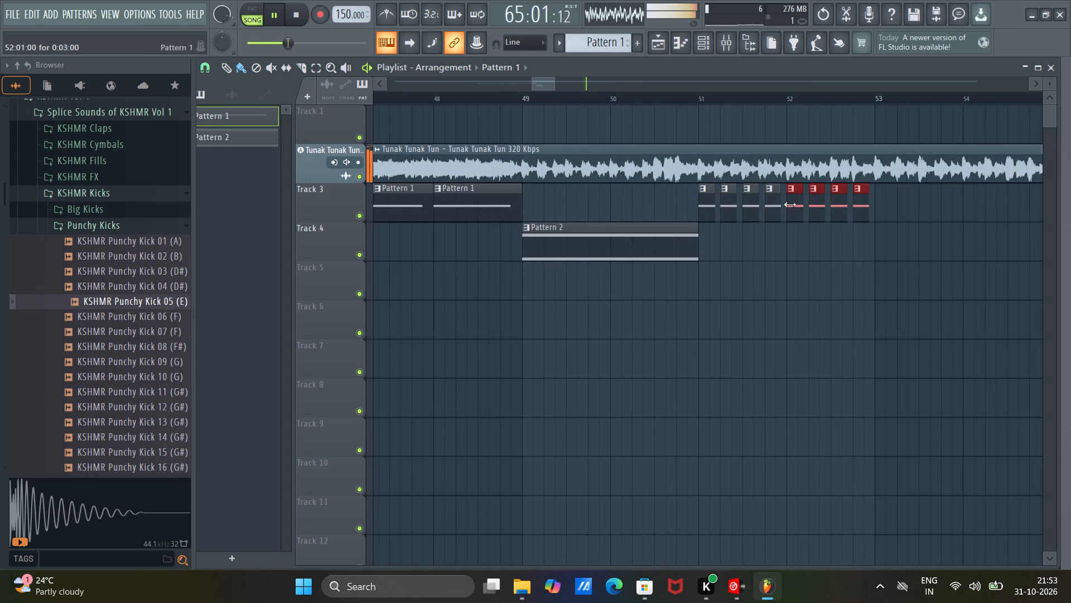
ctrl+drag(942, 200, 704, 208)
shift+drag(706, 204, 887, 216)
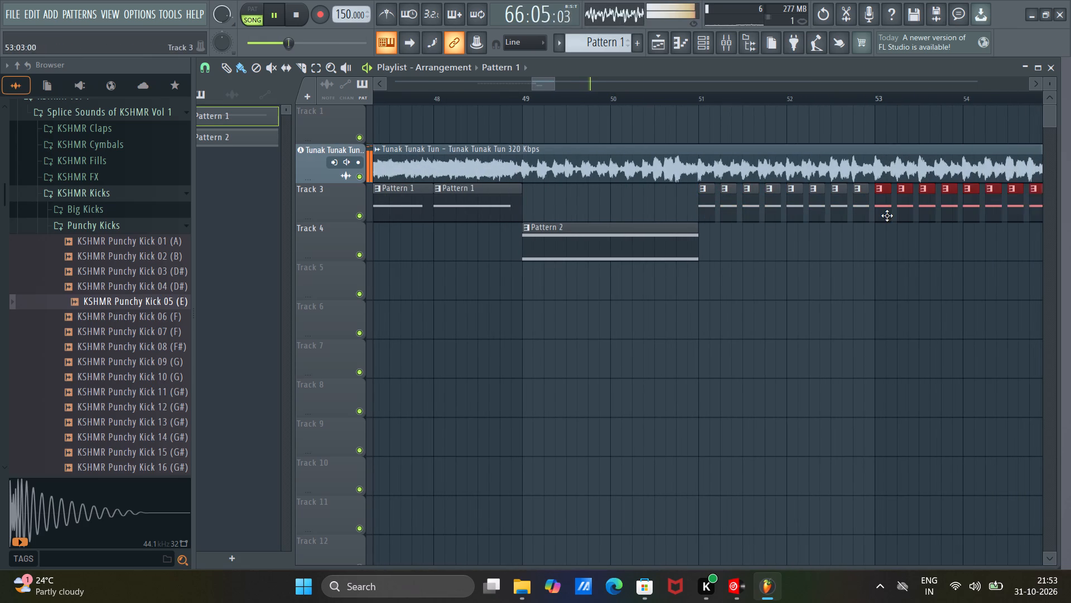
shift+drag(887, 216, 882, 213)
Duplicate the sixteen short Pattern 1 clips of bars 51 to 54 and align the duplicates to start at bar 55.
drag(546, 82, 559, 93)
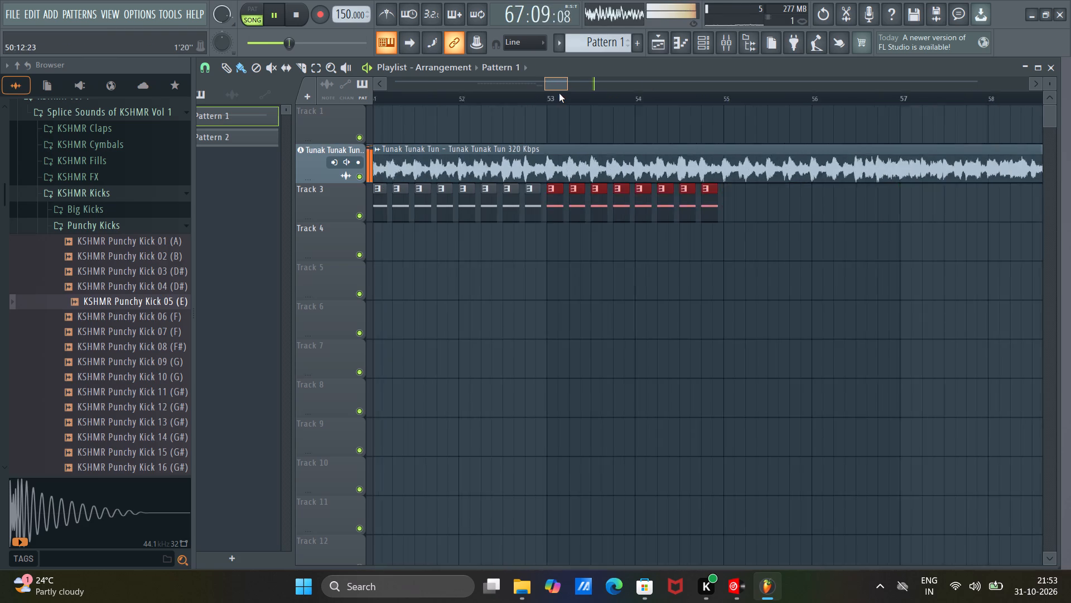
drag(559, 93, 558, 93)
scroll(568, 96, down, 5)
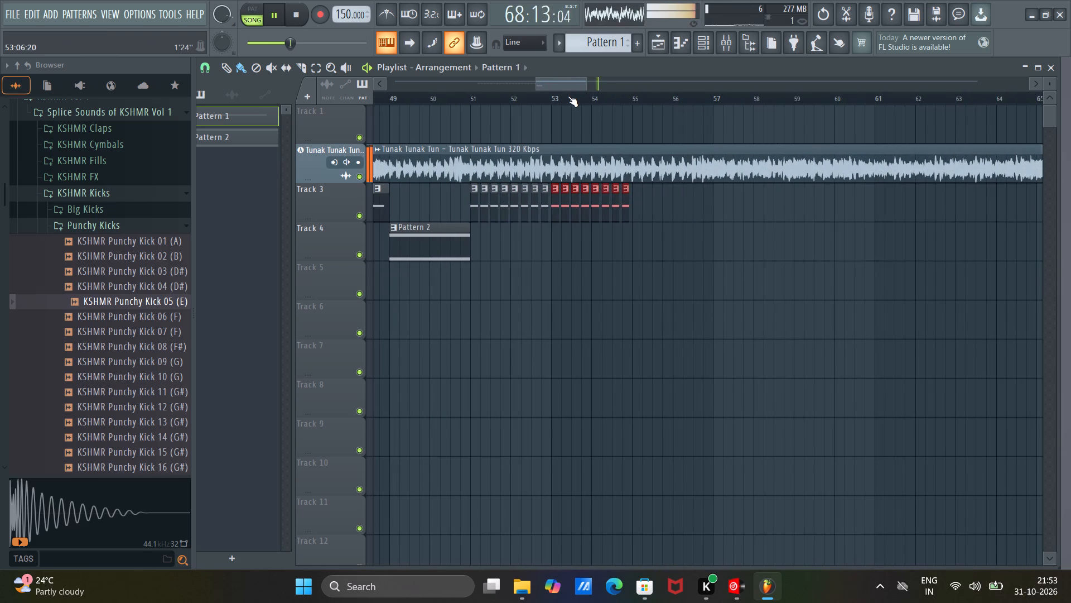
ctrl+drag(652, 196, 625, 194)
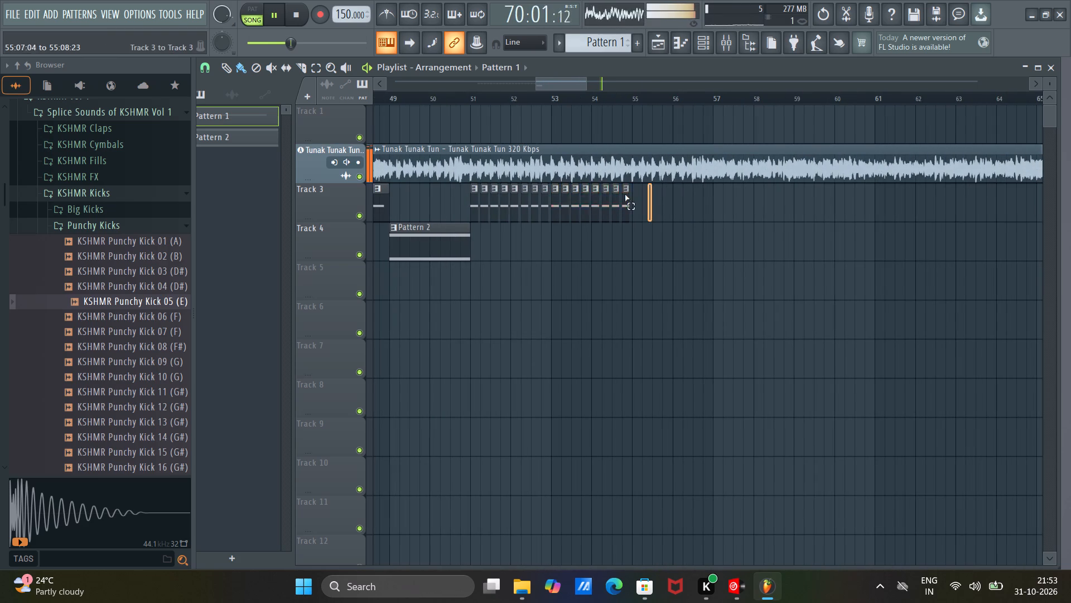
ctrl+drag(625, 194, 470, 189)
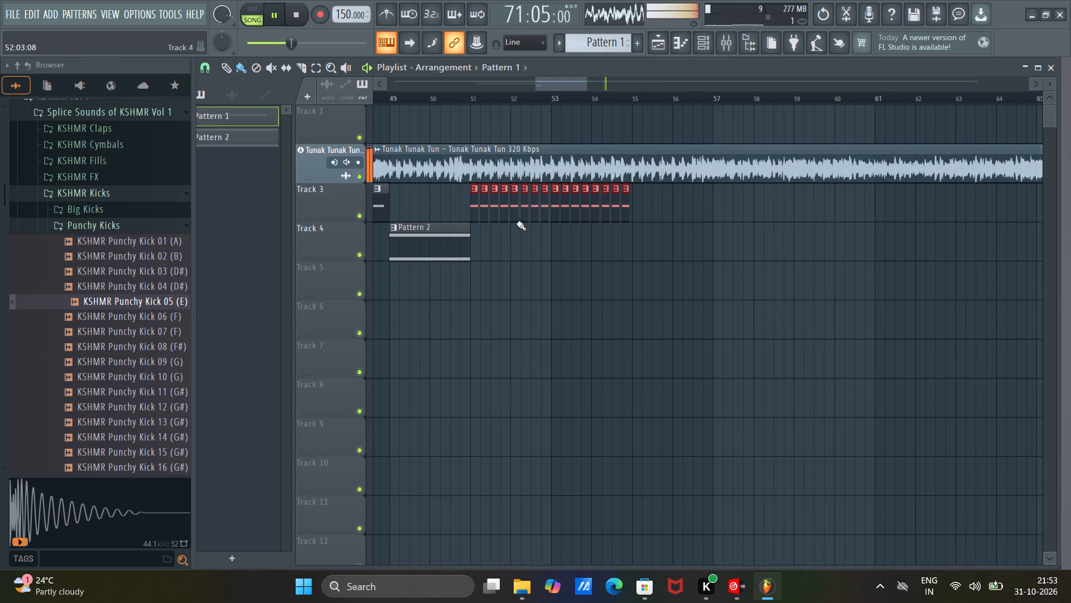
key(ctrl+b)
scroll(630, 100, up, 7)
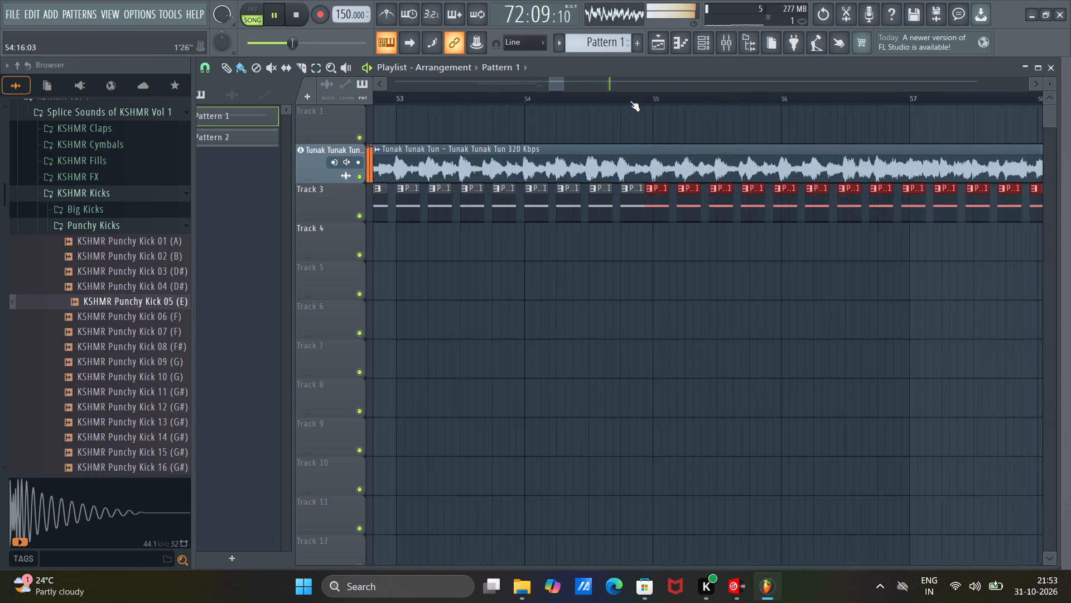
scroll(630, 100, up, 4)
drag(686, 198, 701, 209)
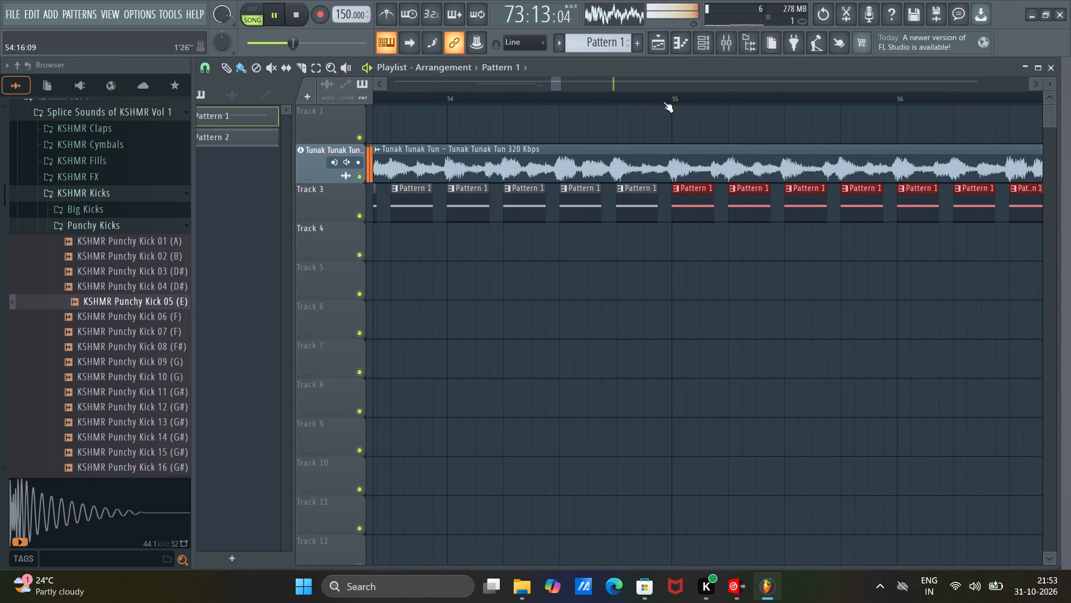
Play the song from just before bar 51 to hear the short Pattern 1 clips.
scroll(663, 102, down, 10)
click(466, 95)
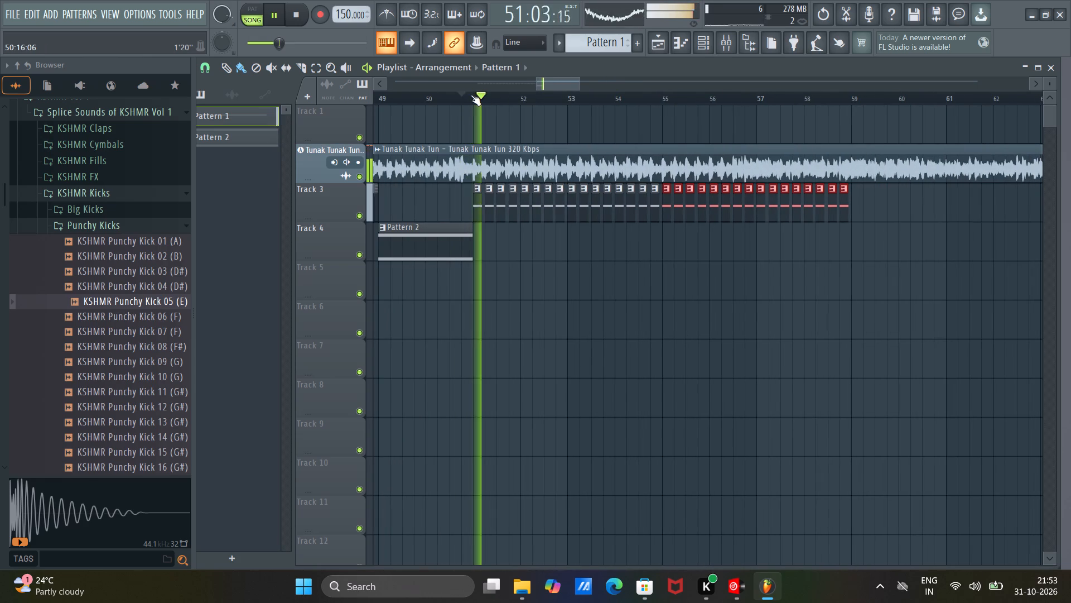
drag(559, 83, 561, 89)
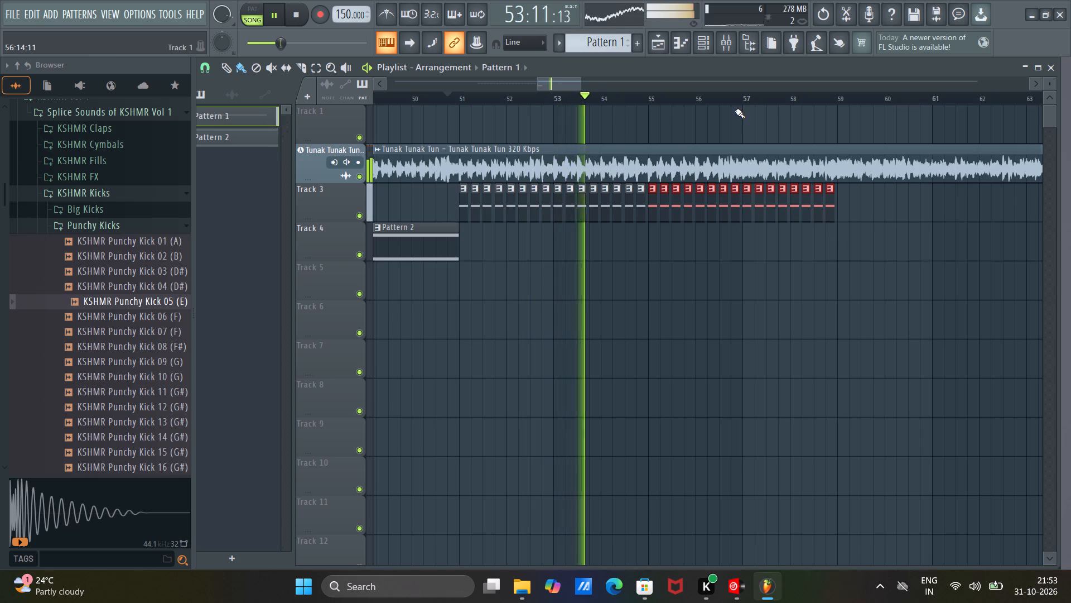
scroll(736, 98, up, 6)
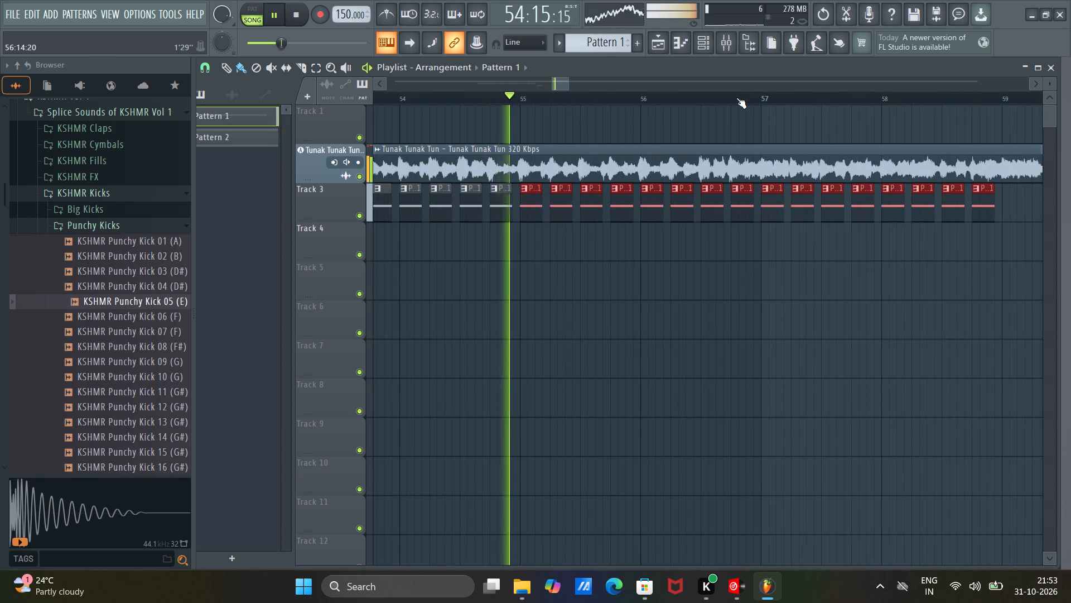
scroll(736, 98, down, 3)
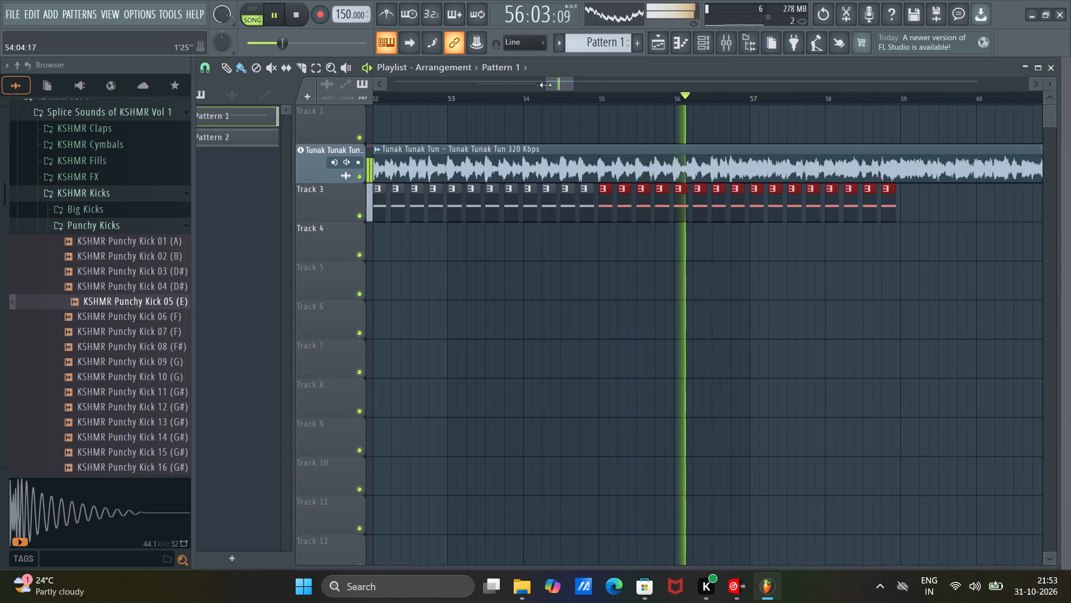
Delete the short Pattern 1 clips from bar 57 onward on Track 3, keeping or re-adding those at 56:09 and 56:13.
drag(559, 81, 567, 84)
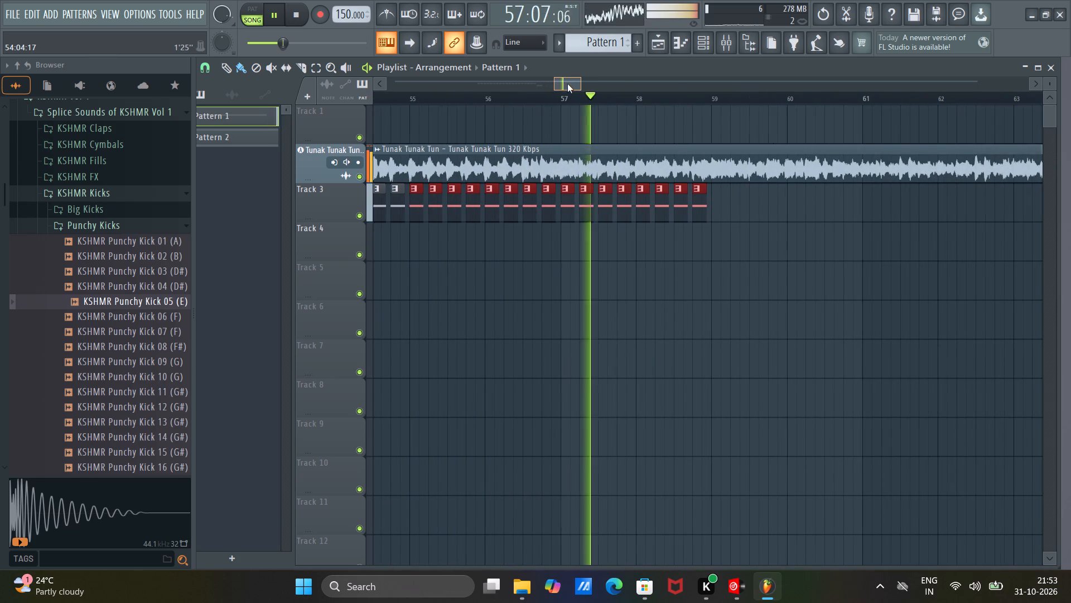
drag(567, 84, 569, 87)
right_drag(686, 214, 496, 192)
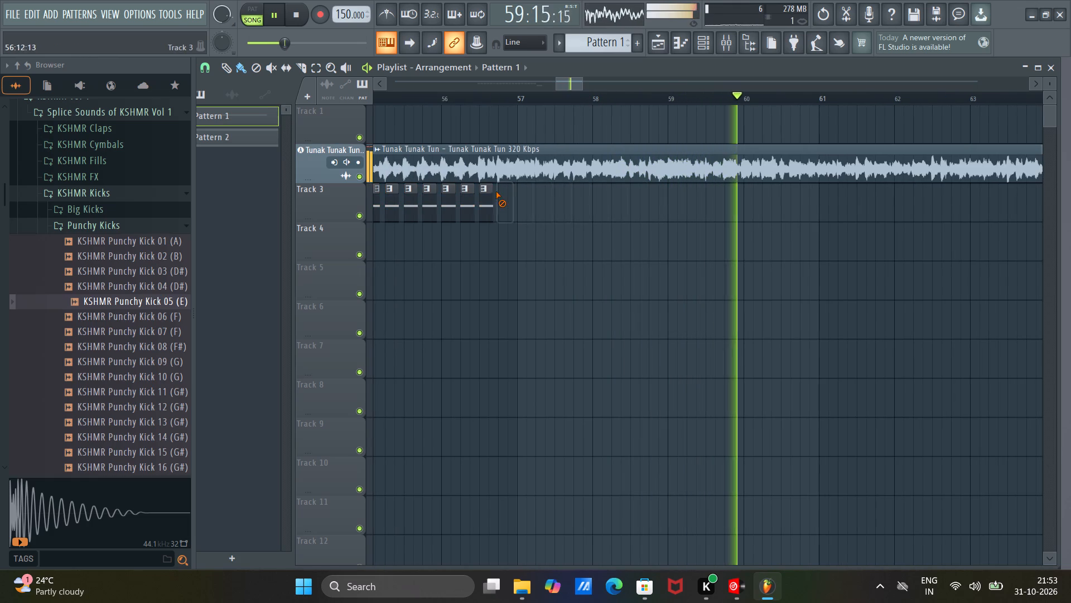
right_drag(496, 192, 486, 193)
click(398, 97)
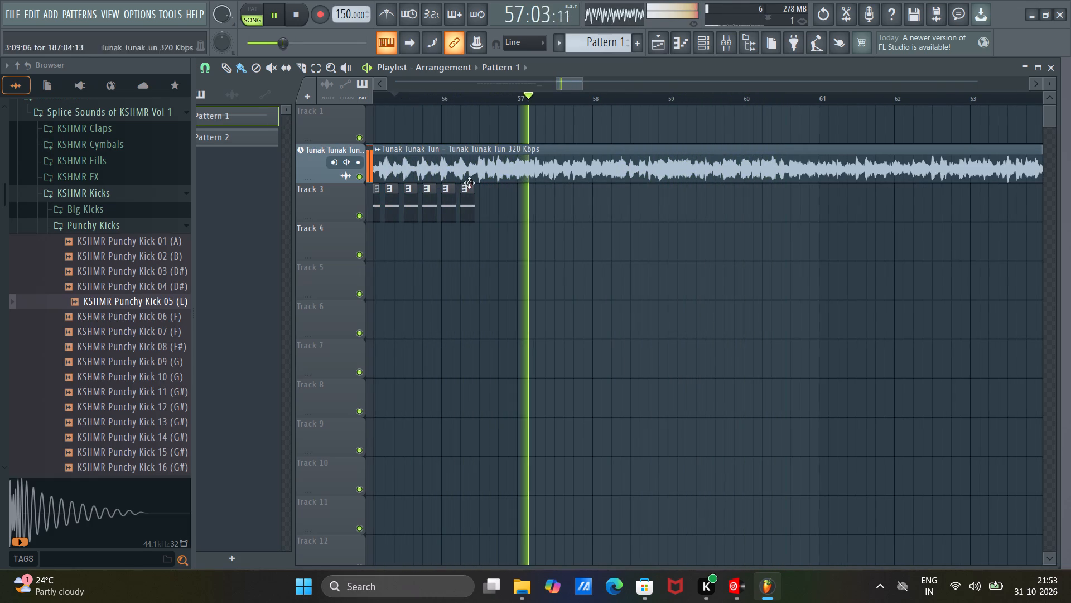
click(480, 206)
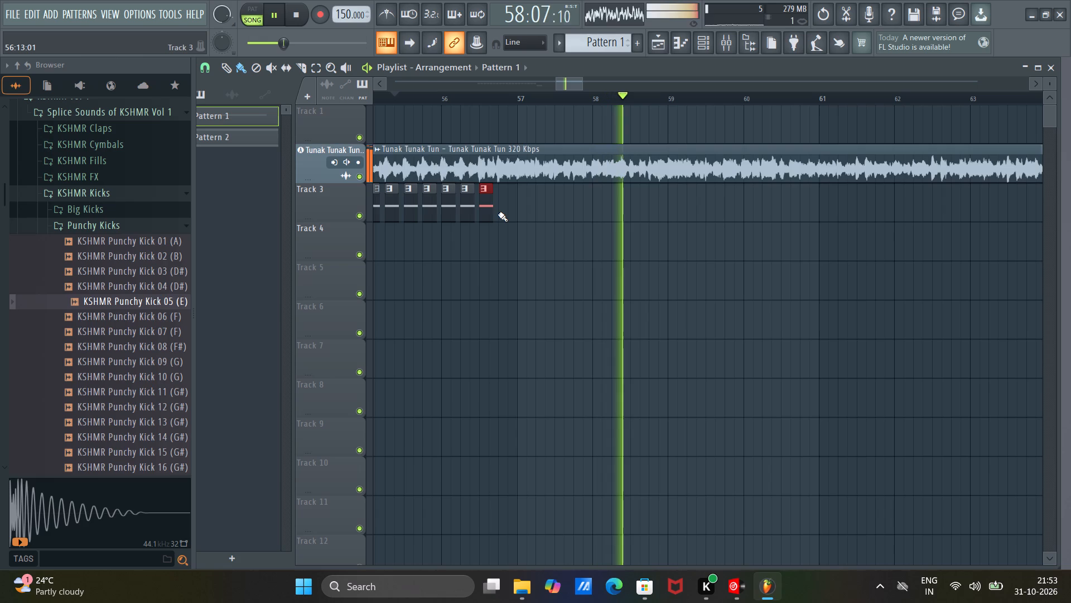
click(499, 213)
Copy the full one-bar Pattern 1 clip from bar 48 to bar 57 on Track 3 and restart playback.
scroll(543, 103, down, 6)
drag(563, 90, 534, 88)
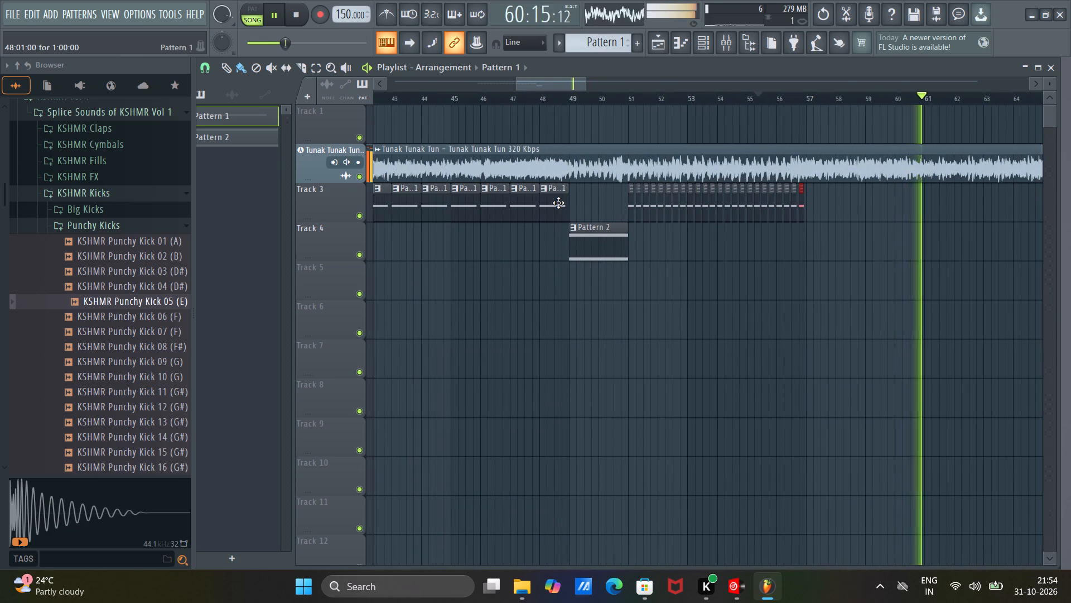
shift+drag(558, 203, 848, 226)
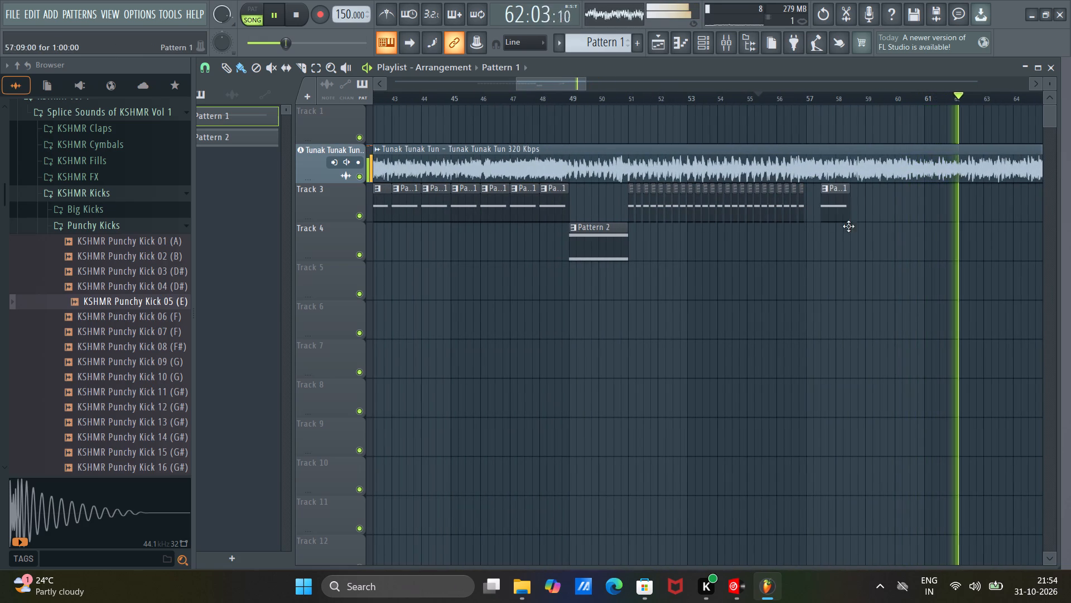
shift+drag(848, 226, 824, 221)
key(space)
key(space)
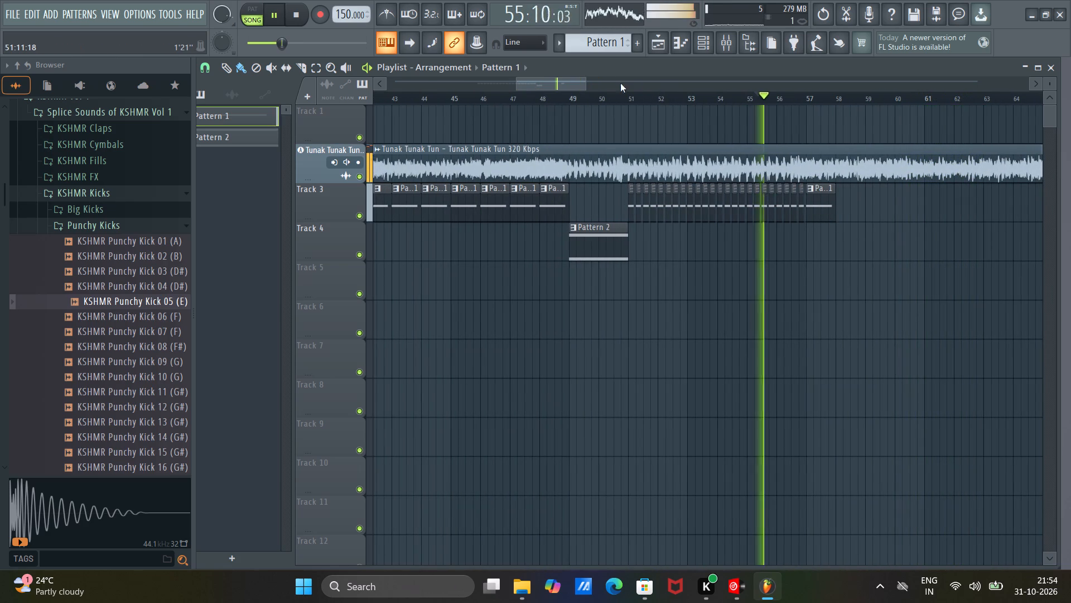
Duplicate the one-bar Pattern 1 clip at bar 57 eight times to fill Track 3 through bar 65.
drag(572, 85, 592, 94)
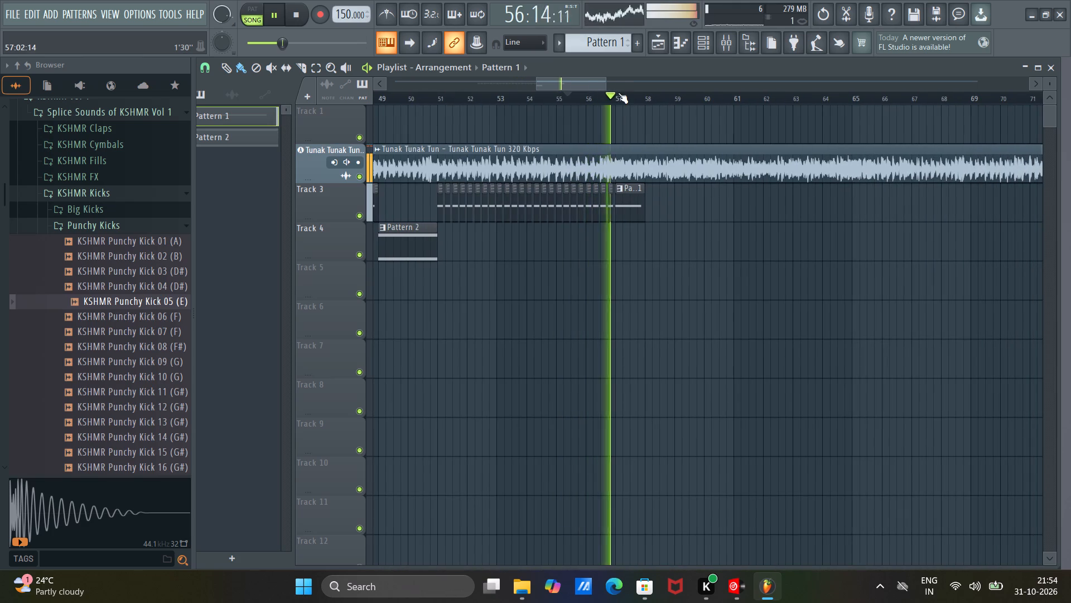
scroll(619, 99, up, 8)
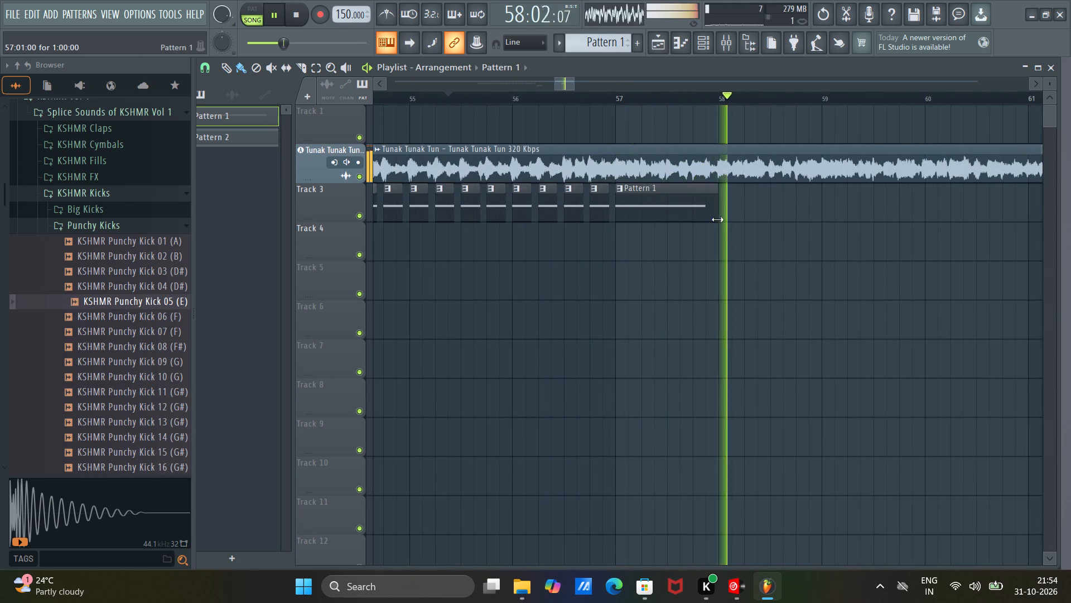
ctrl+click(686, 199)
key(ctrl+b)
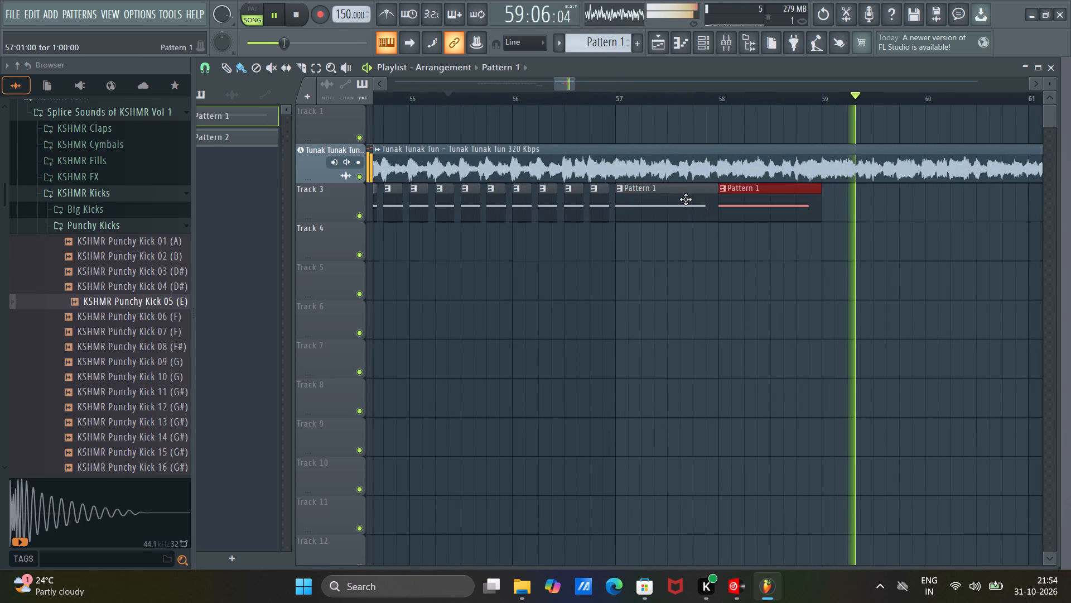
key(ctrl+b)
key(ctrl+b)
key(ctrl+b)
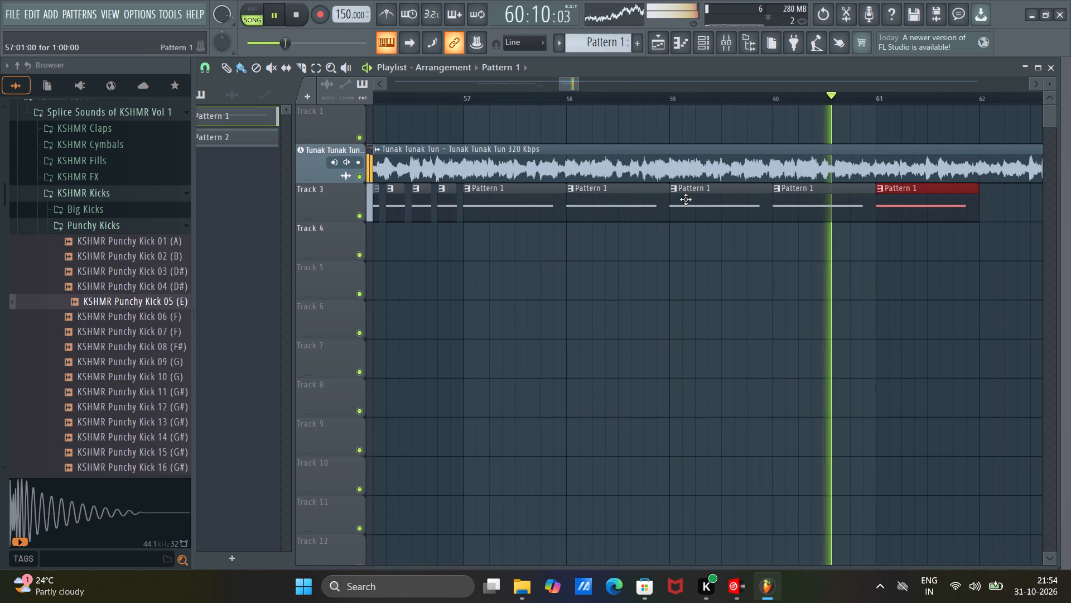
key(ctrl+b)
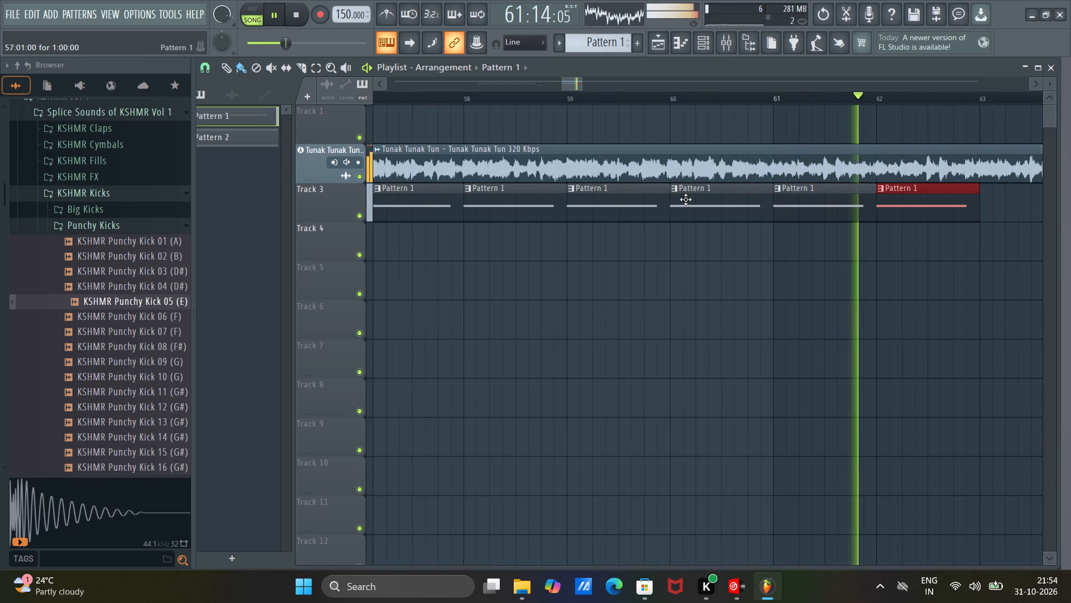
key(ctrl+b)
key(ctrl+b)
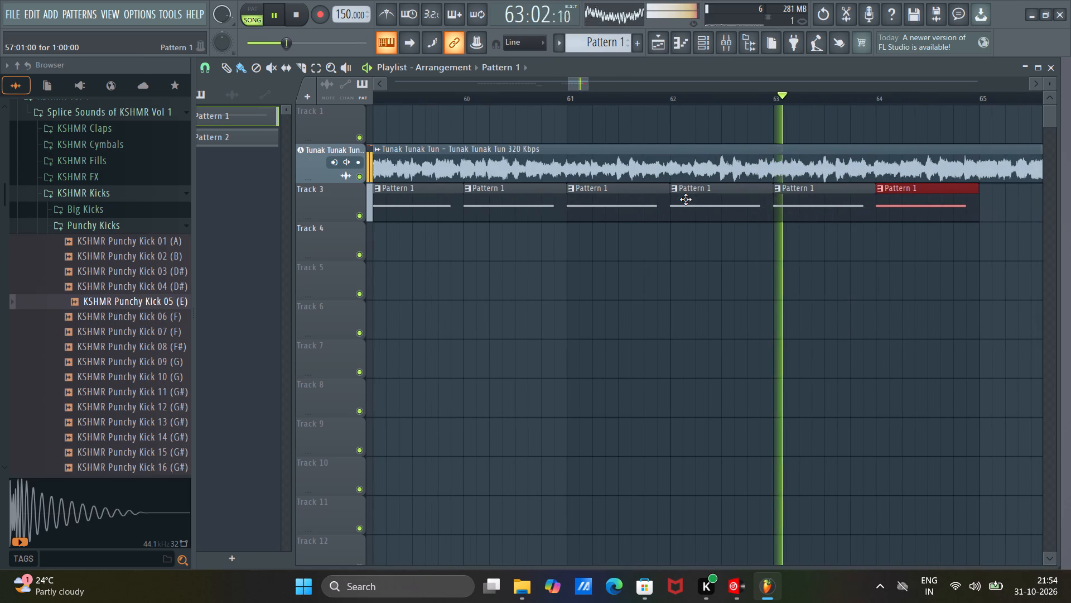
key(ctrl+b)
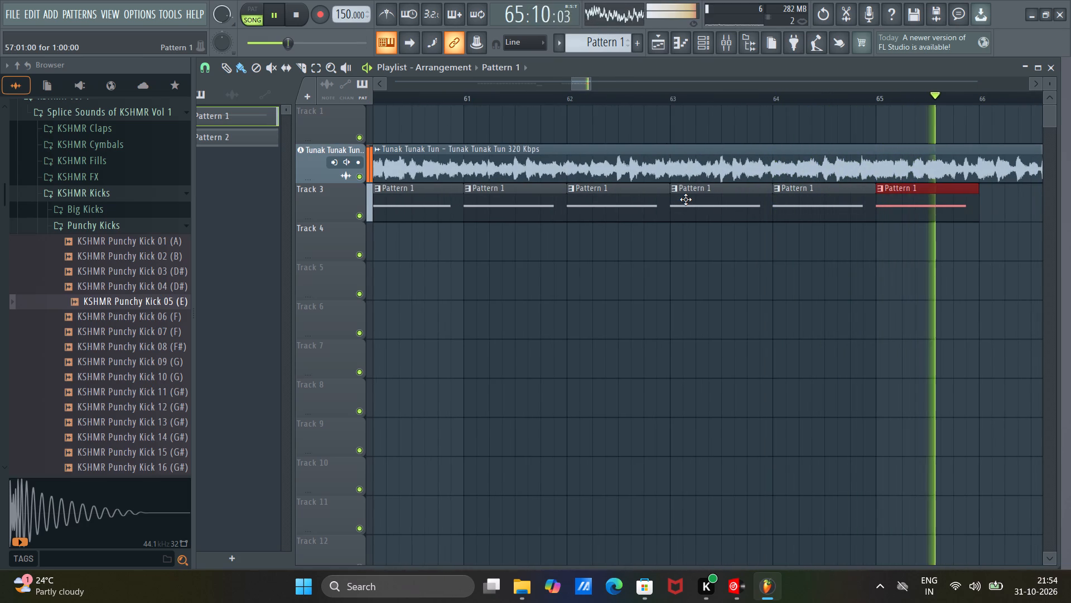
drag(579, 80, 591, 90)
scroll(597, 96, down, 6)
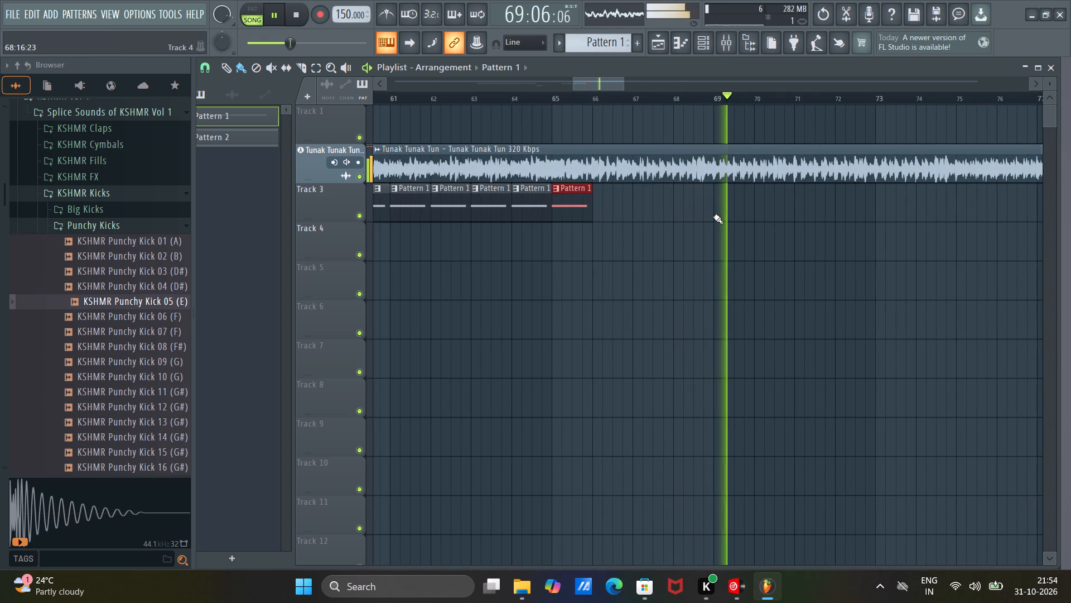
Copy the one-bar Pattern 1 clip from bar 65 to the start of bar 69 on Track 3.
click(678, 97)
scroll(715, 103, up, 3)
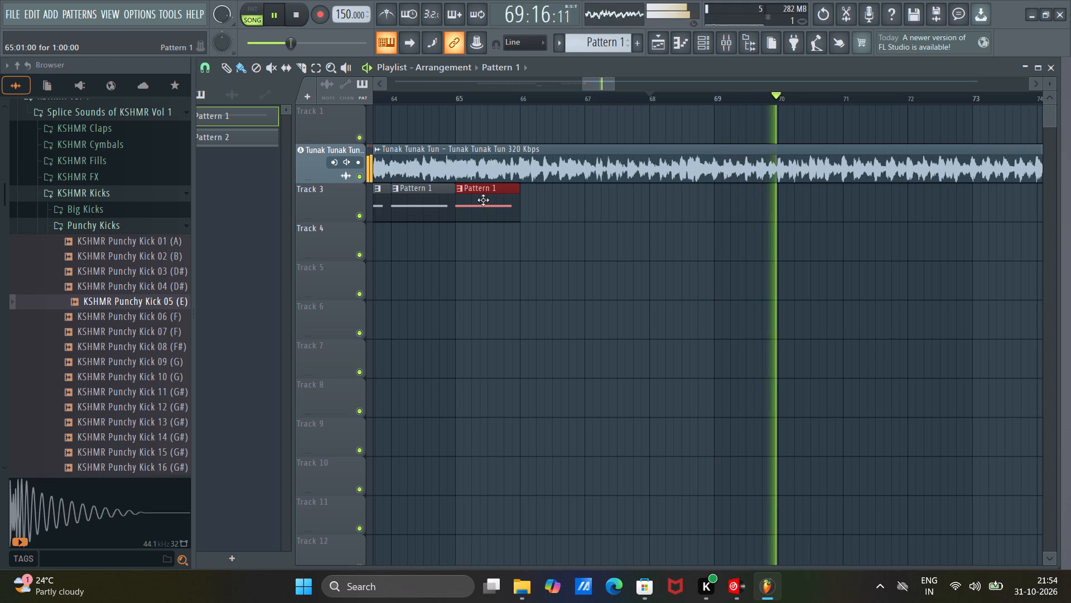
shift+drag(483, 200, 745, 212)
scroll(716, 94, up, 3)
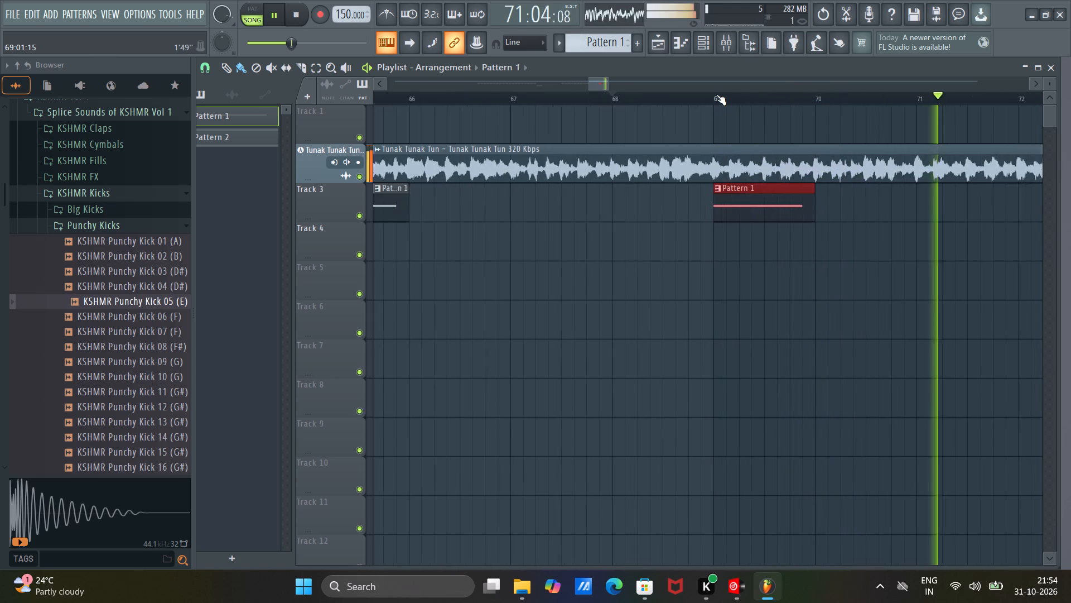
scroll(716, 94, up, 10)
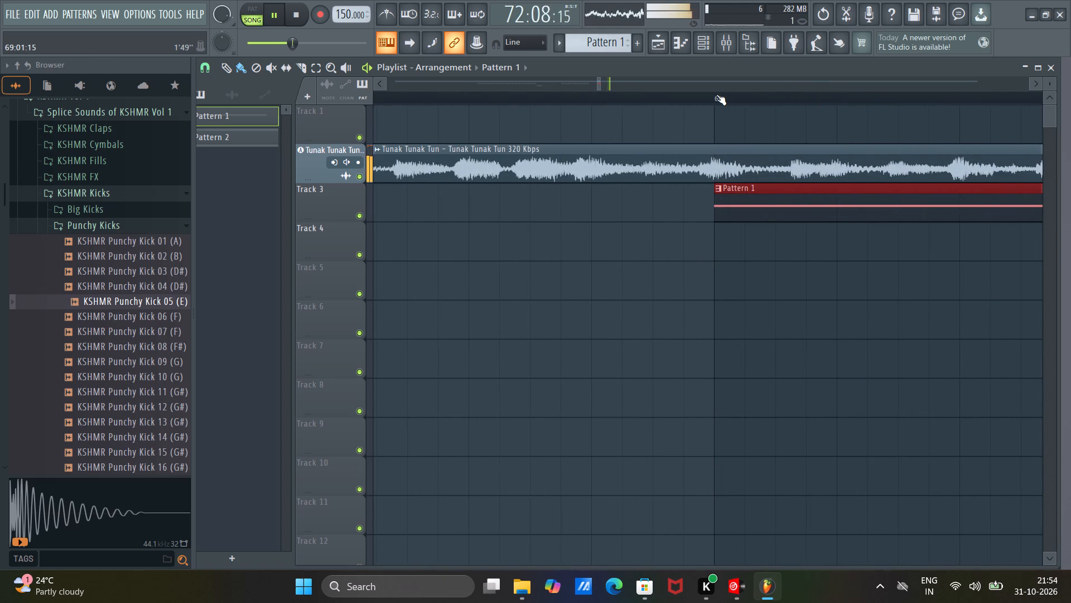
scroll(716, 94, up, 11)
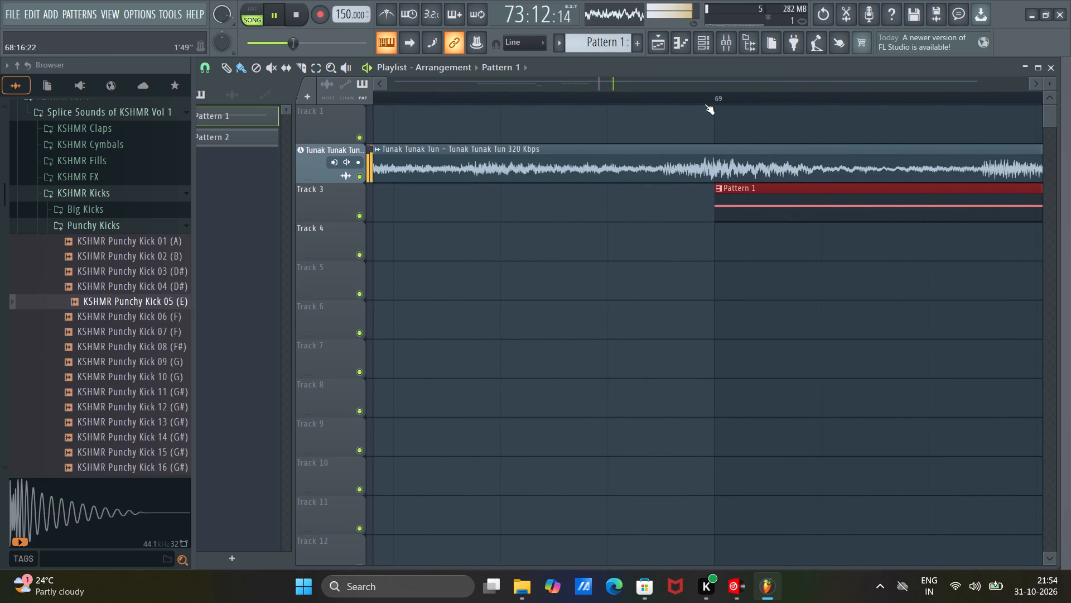
Duplicate the one-bar Pattern 1 clip at bar 69 five times to fill Track 3 through bar 74.
scroll(706, 98, down, 20)
scroll(706, 98, down, 1)
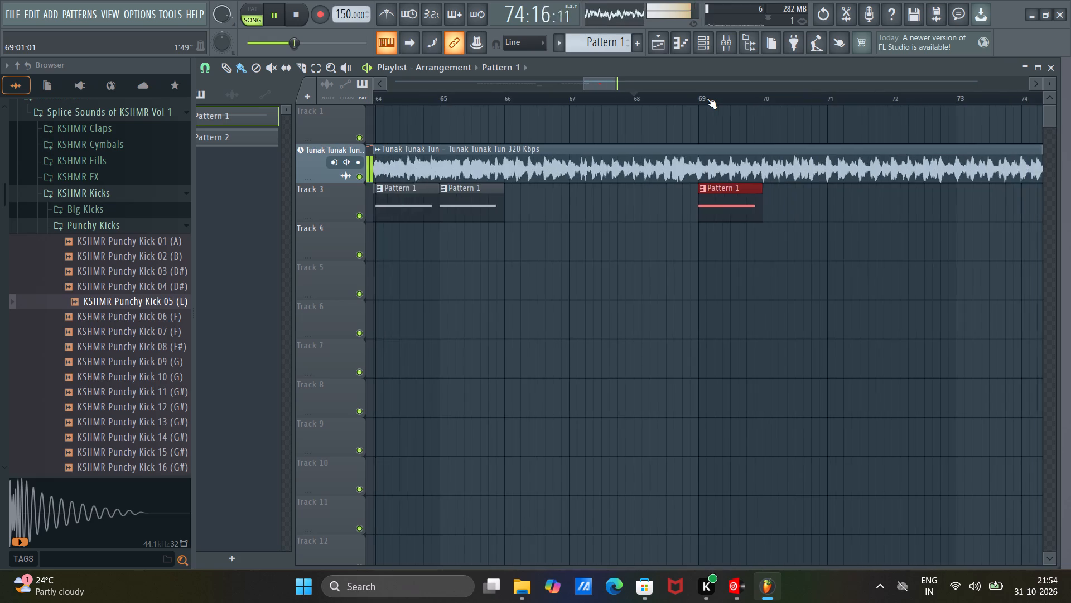
scroll(707, 98, down, 3)
key(ctrl+b)
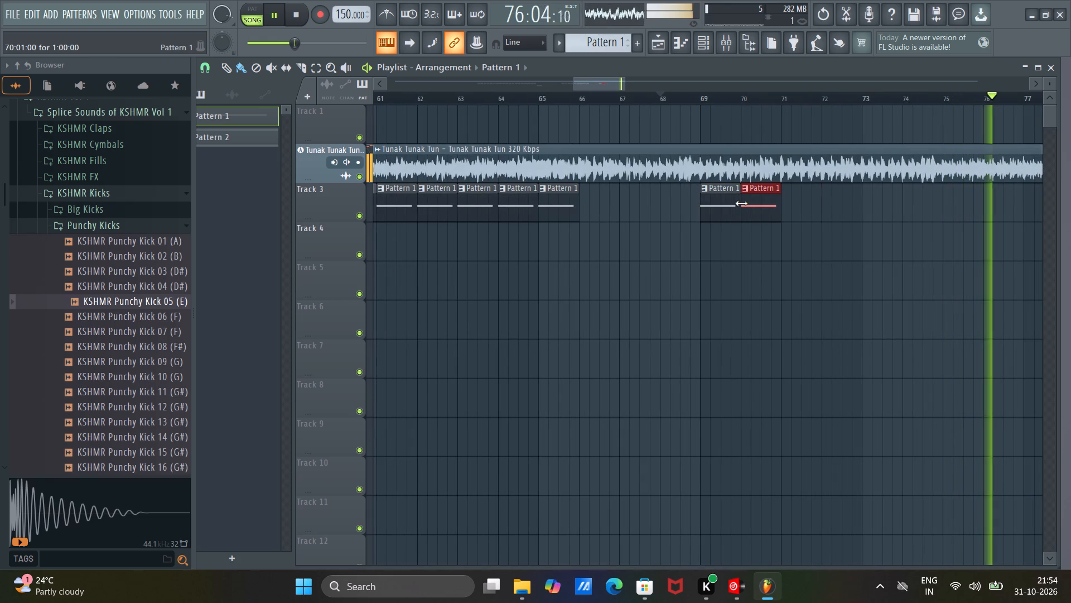
key(ctrl+b)
key(ctrl+b)
key(ctrl+b)
key(ctrl+b)
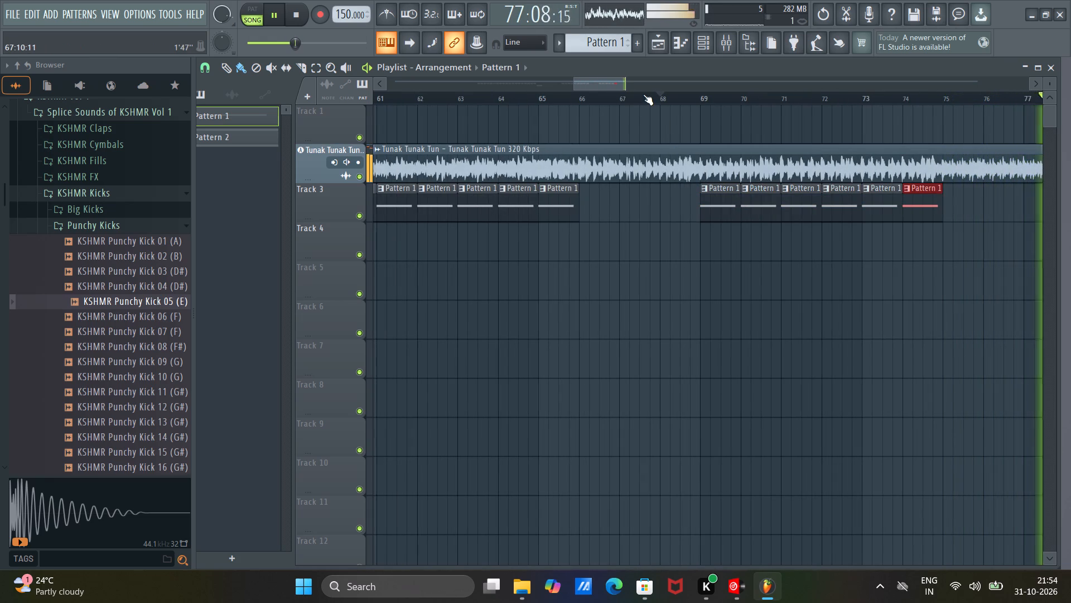
Play the song from about bar 46 and check the Pattern 2 part and all Pattern 1 clips through bar 74.
scroll(643, 94, down, 7)
drag(638, 89, 586, 95)
click(581, 98)
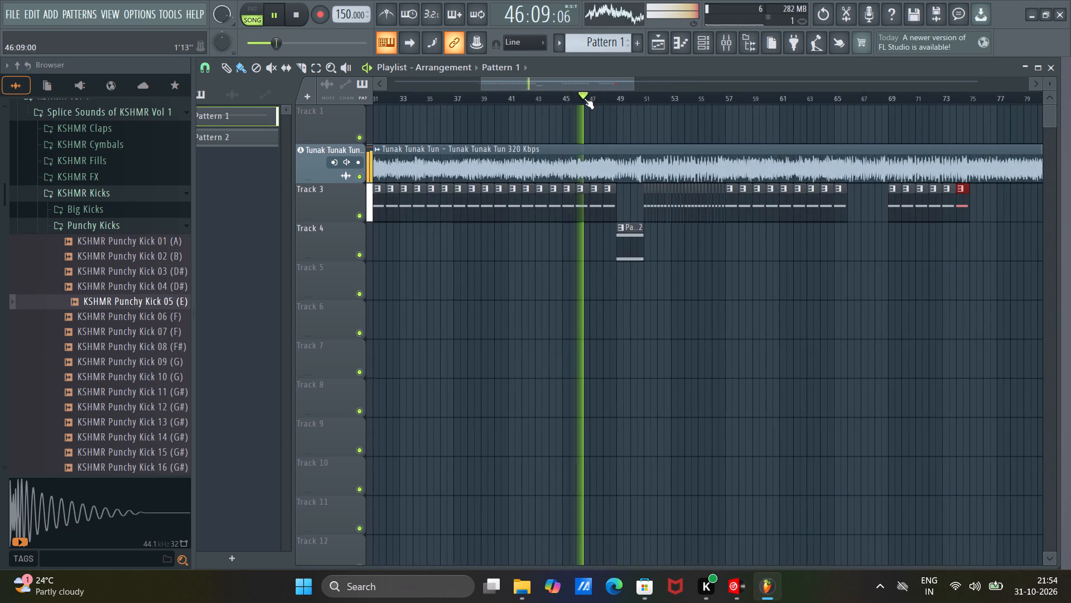
scroll(612, 100, up, 12)
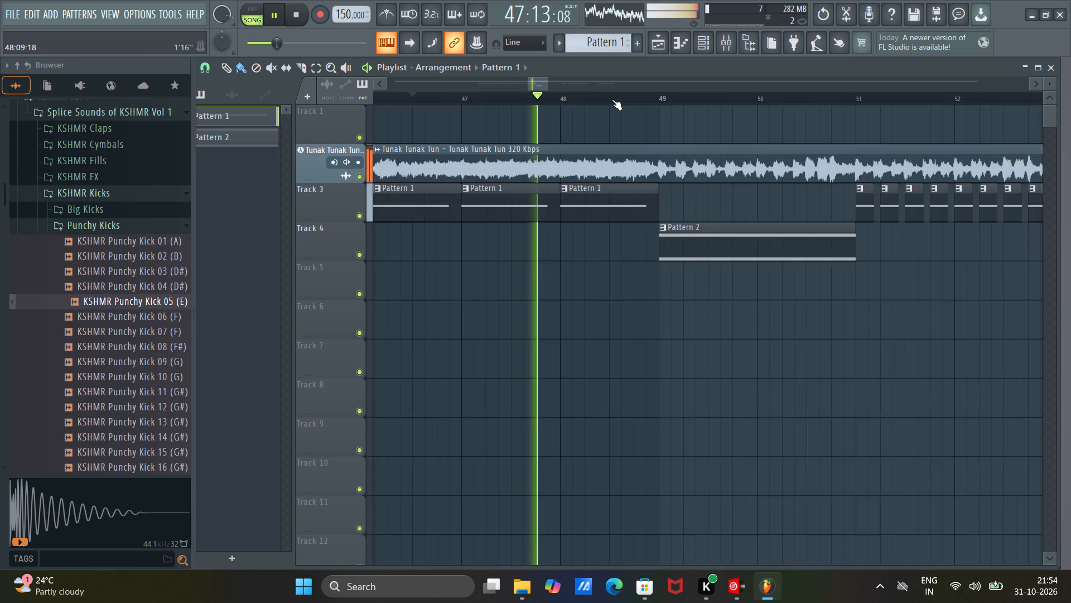
scroll(612, 99, up, 5)
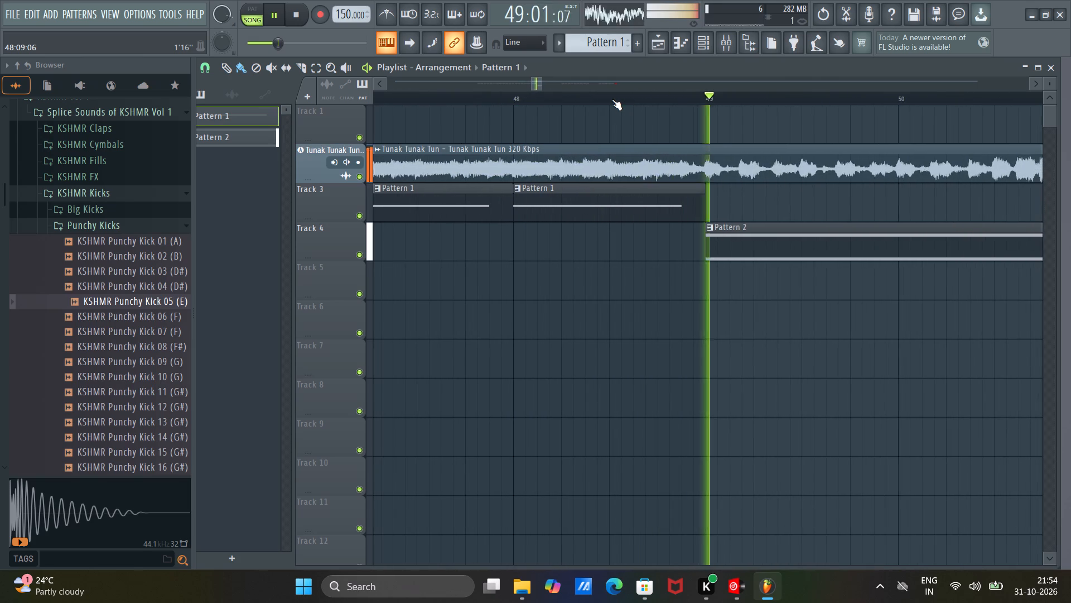
scroll(612, 99, down, 7)
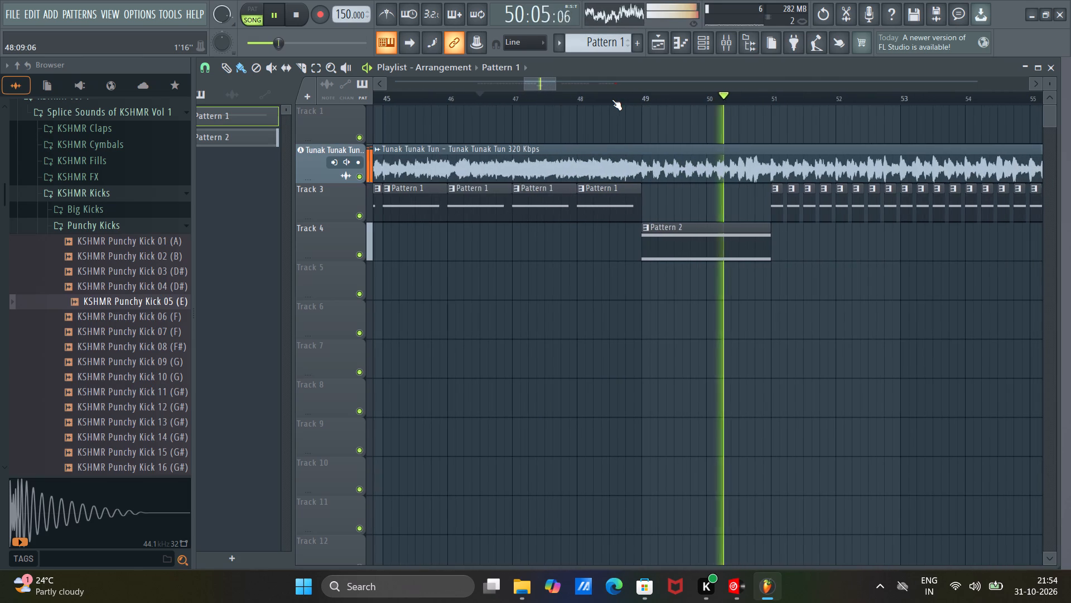
scroll(612, 99, down, 2)
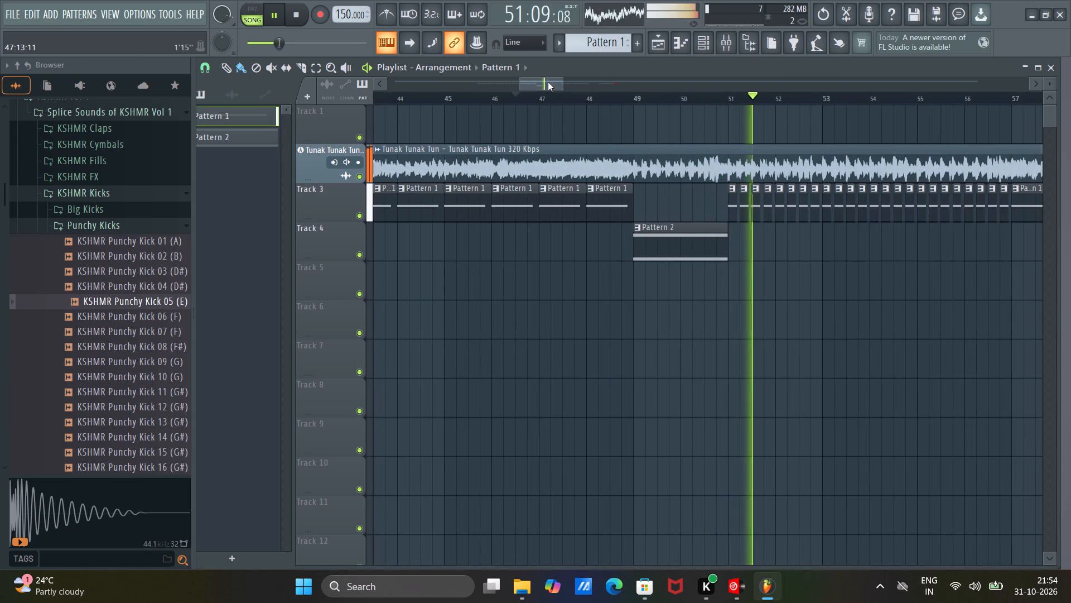
drag(548, 82, 553, 82)
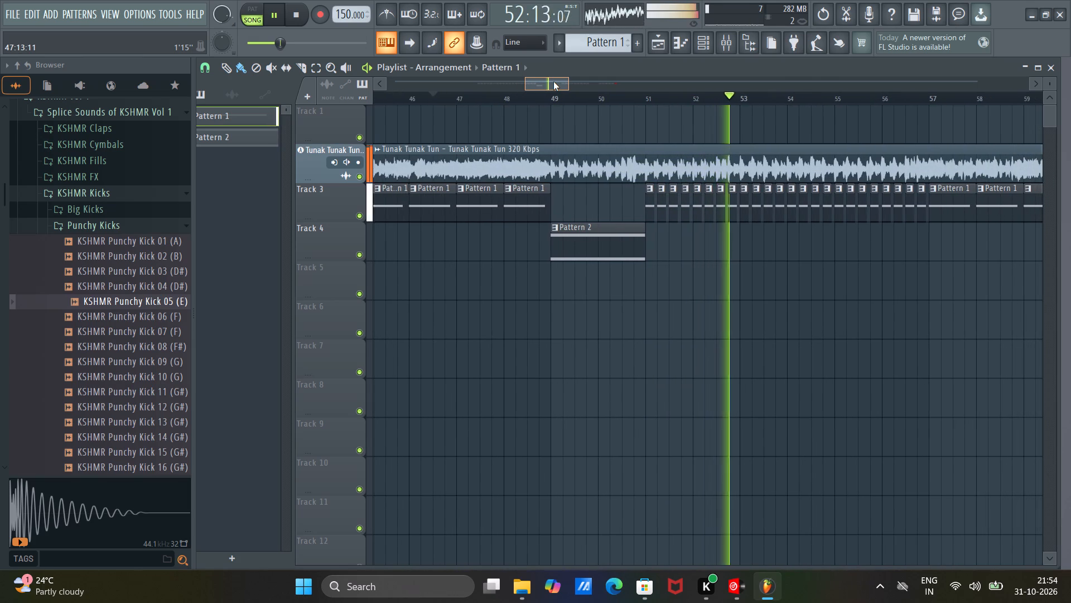
drag(553, 82, 563, 85)
click(565, 84)
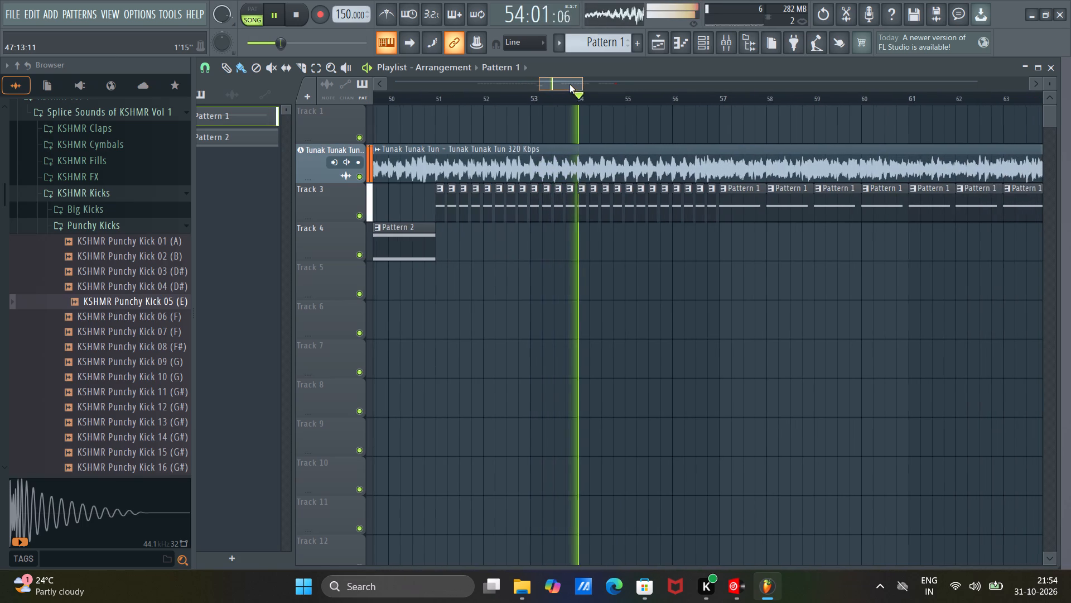
drag(570, 84, 576, 87)
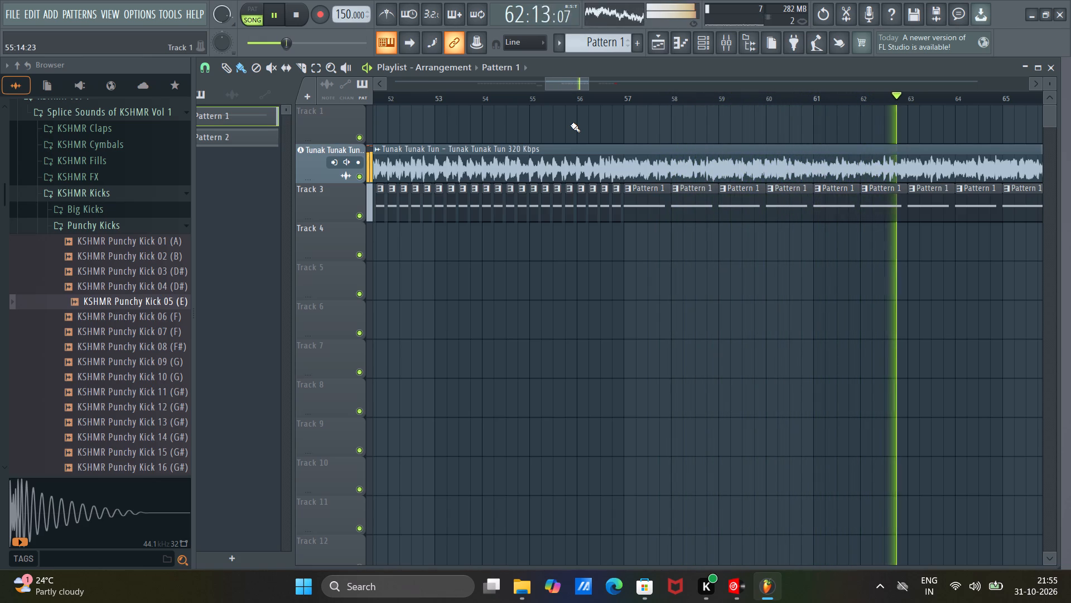
drag(566, 84, 564, 84)
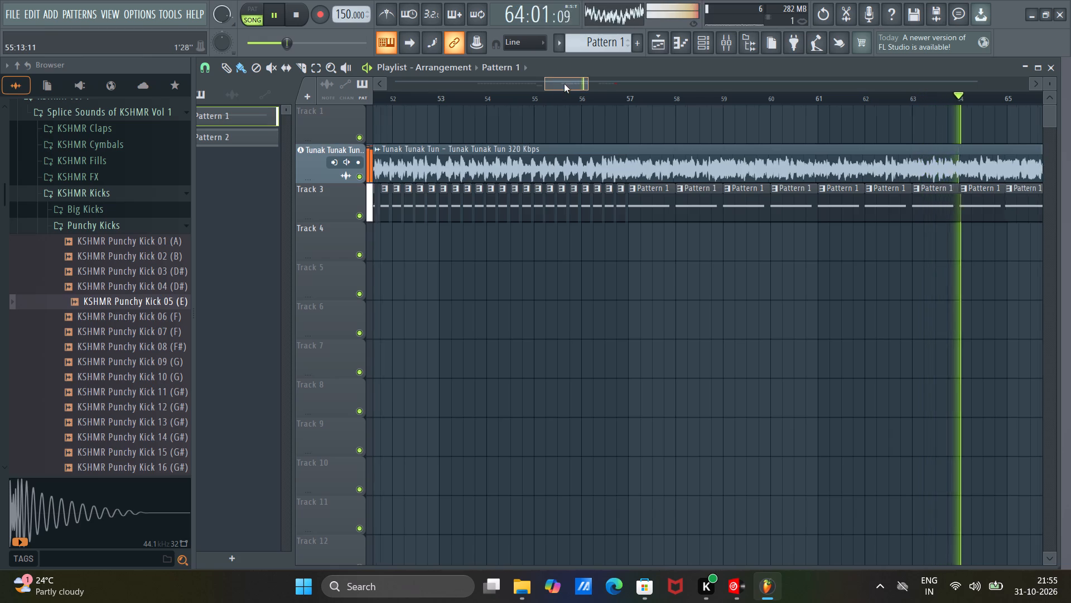
drag(564, 84, 602, 93)
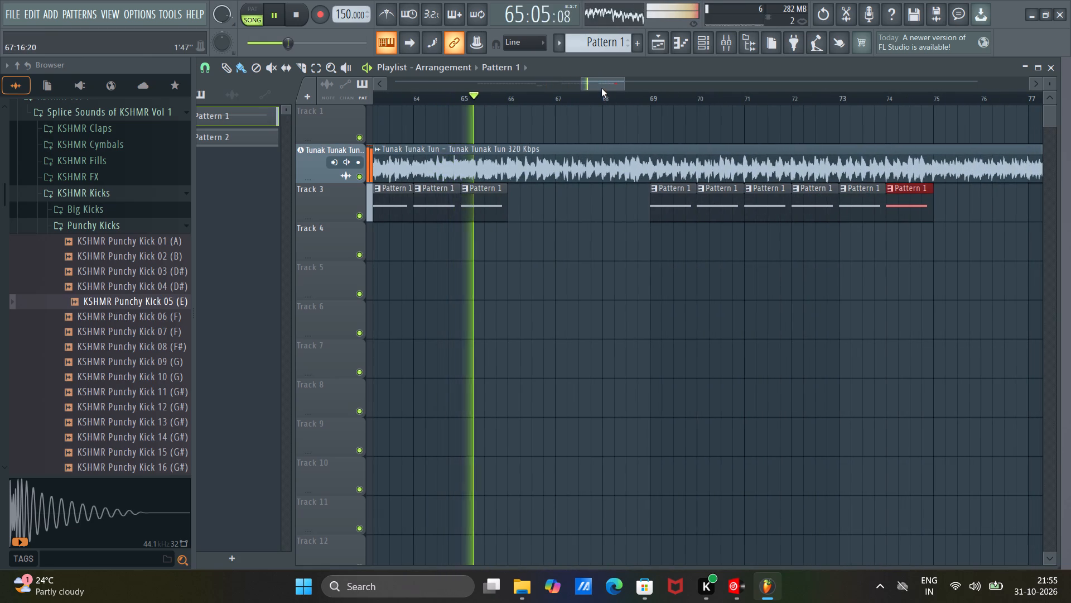
click(599, 84)
click(599, 83)
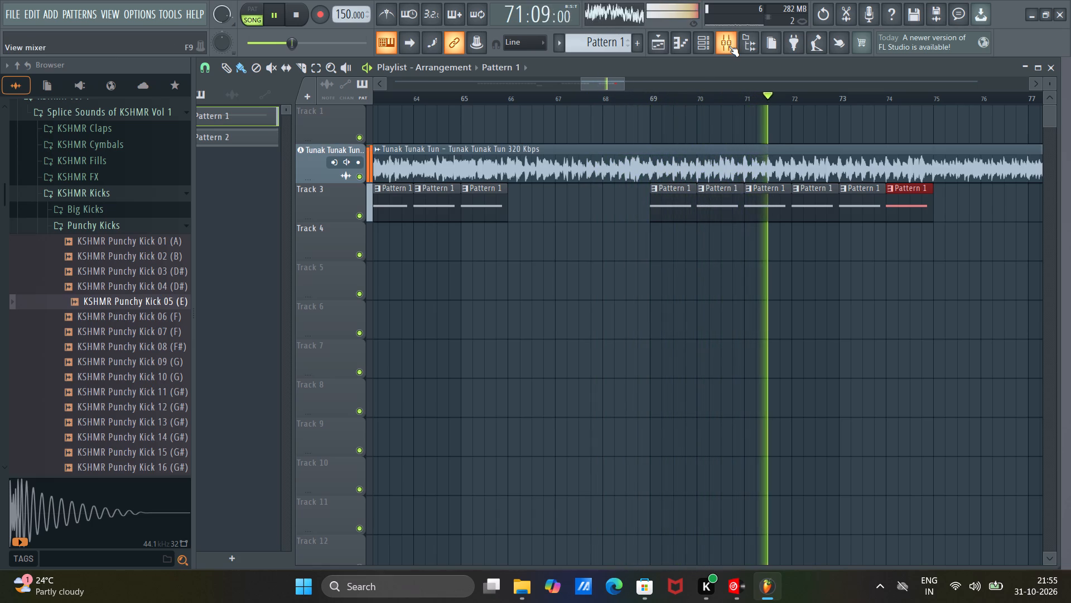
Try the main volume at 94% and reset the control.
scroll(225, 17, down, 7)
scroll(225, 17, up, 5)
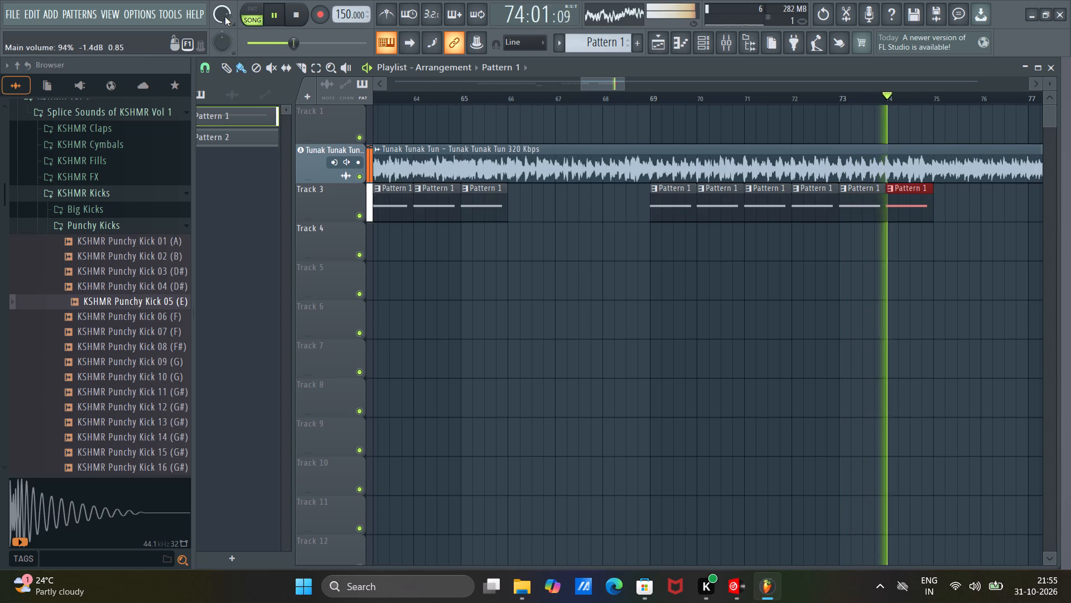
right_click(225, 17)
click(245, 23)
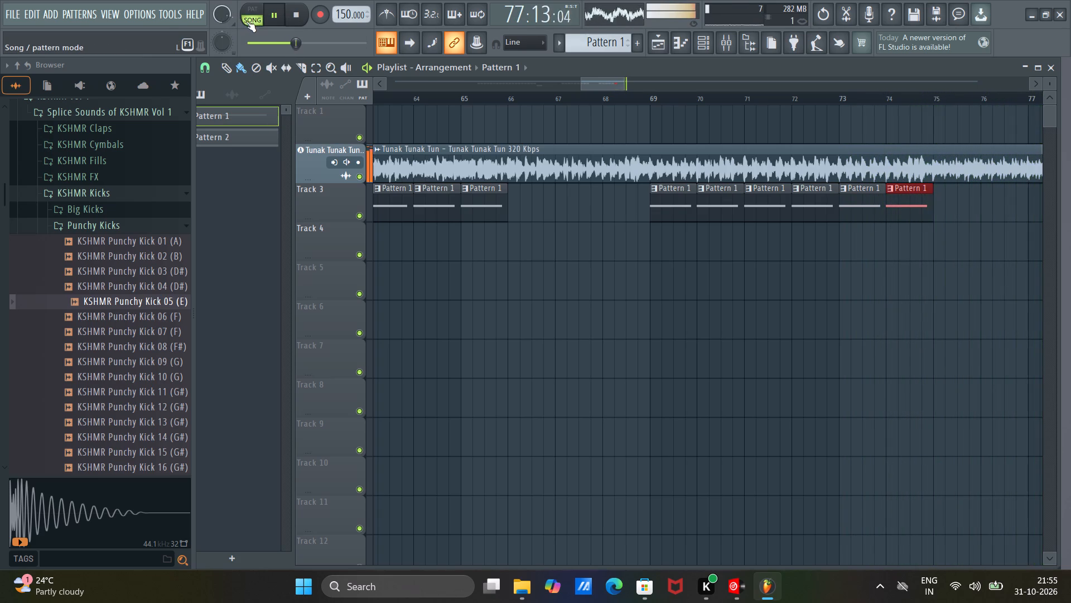
Play the song's opening from about bar 13, replay it from just before bar 20, and stop playback.
drag(600, 87, 436, 116)
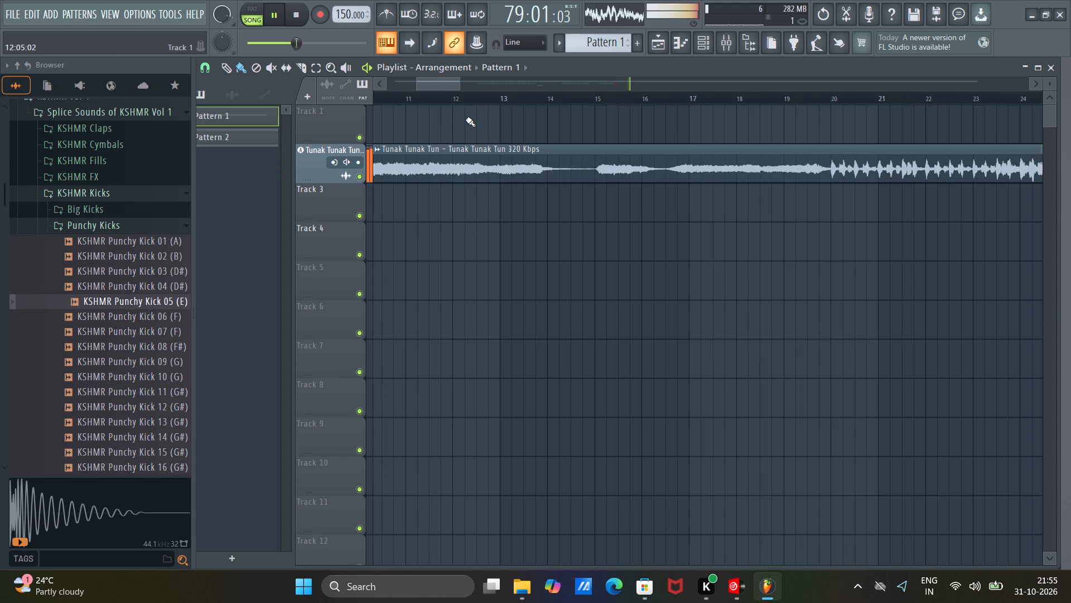
click(528, 93)
drag(445, 83, 469, 93)
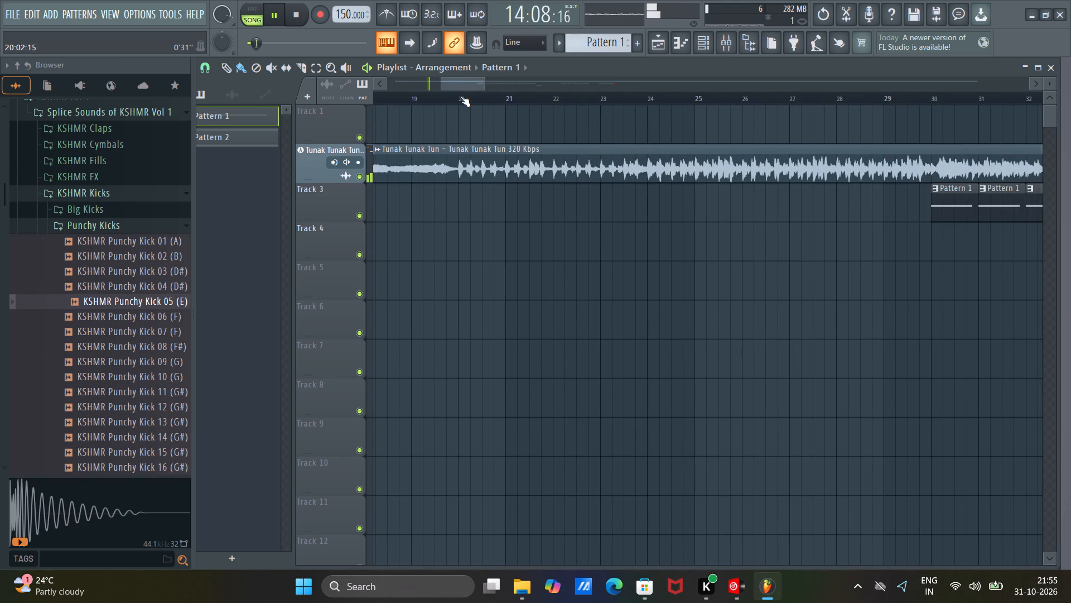
click(456, 96)
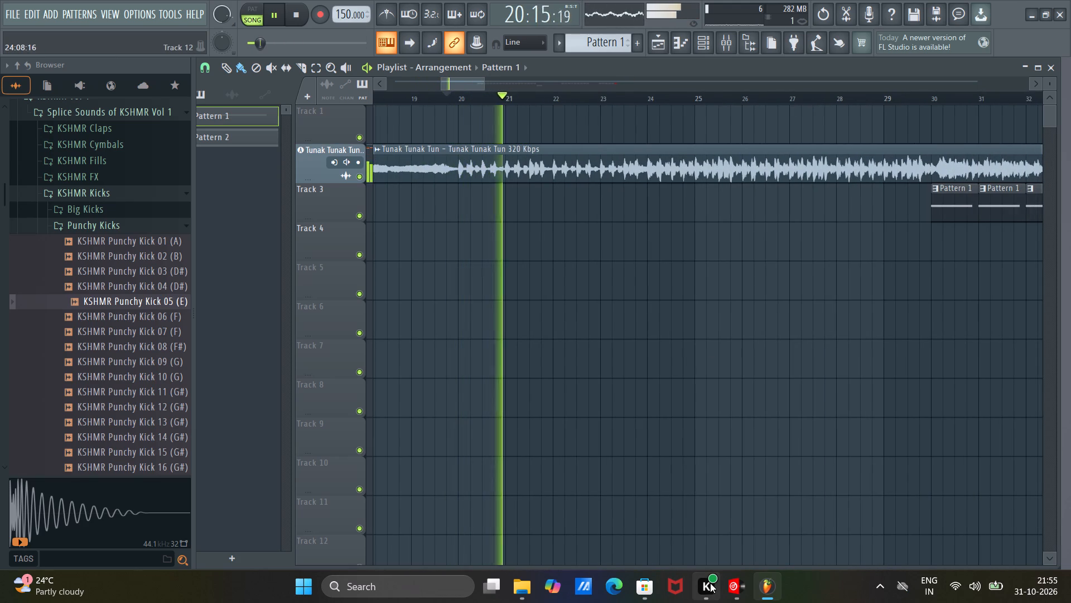
key(space)
Switch to VirtualDJ and play Tunak Tunak Tun on deck A from about 0:35 for comparison.
click(729, 585)
key(space)
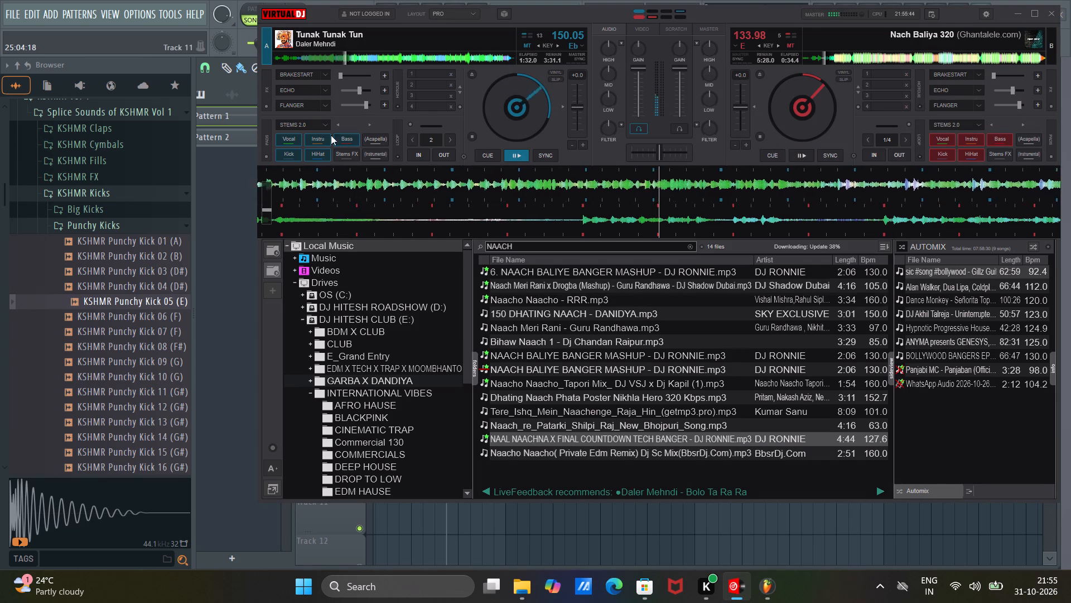
click(295, 55)
click(301, 57)
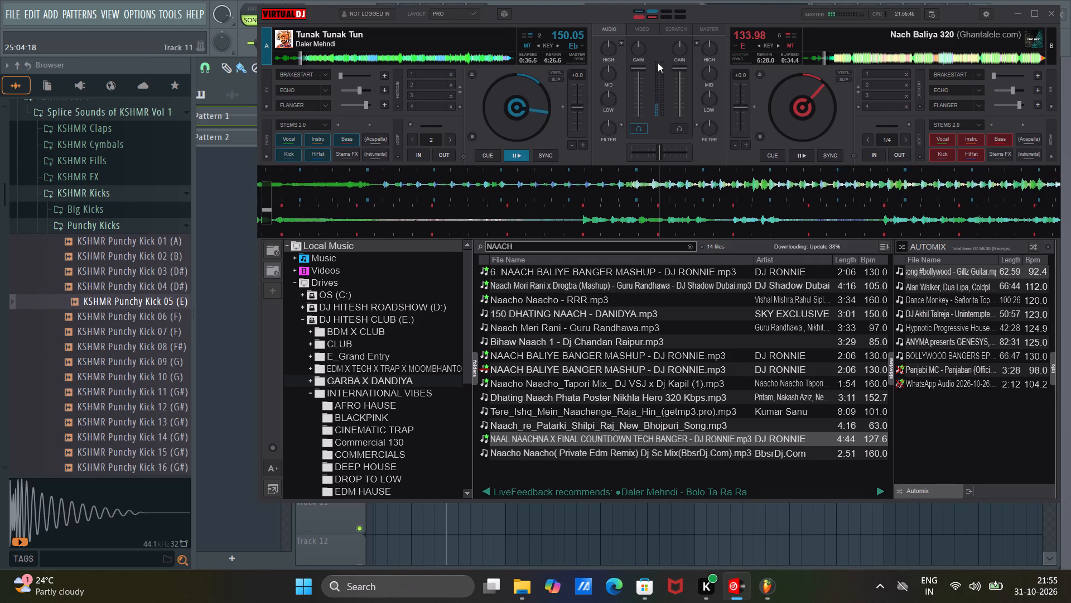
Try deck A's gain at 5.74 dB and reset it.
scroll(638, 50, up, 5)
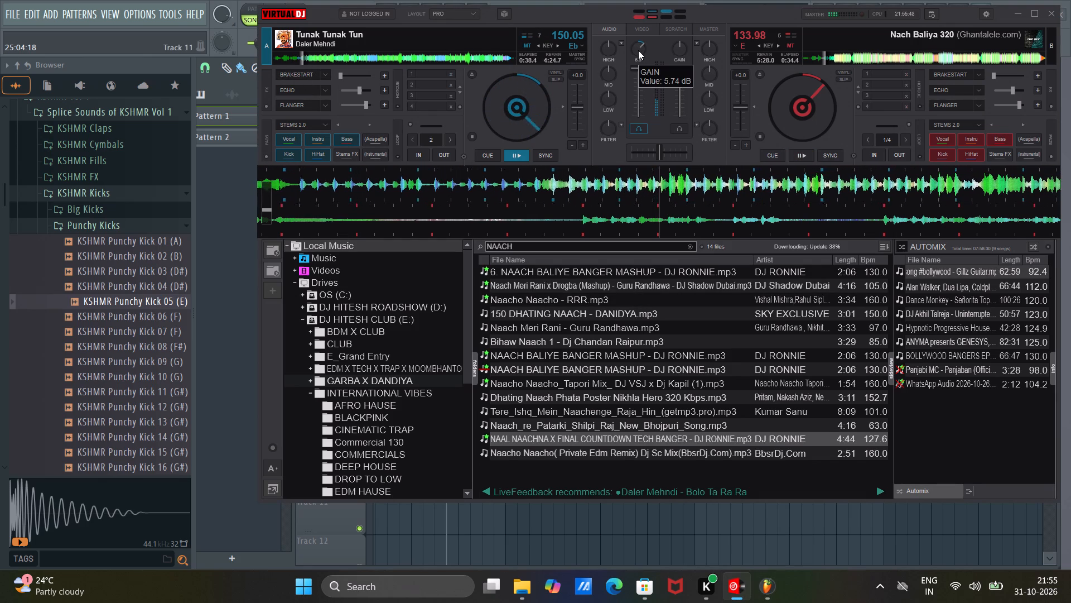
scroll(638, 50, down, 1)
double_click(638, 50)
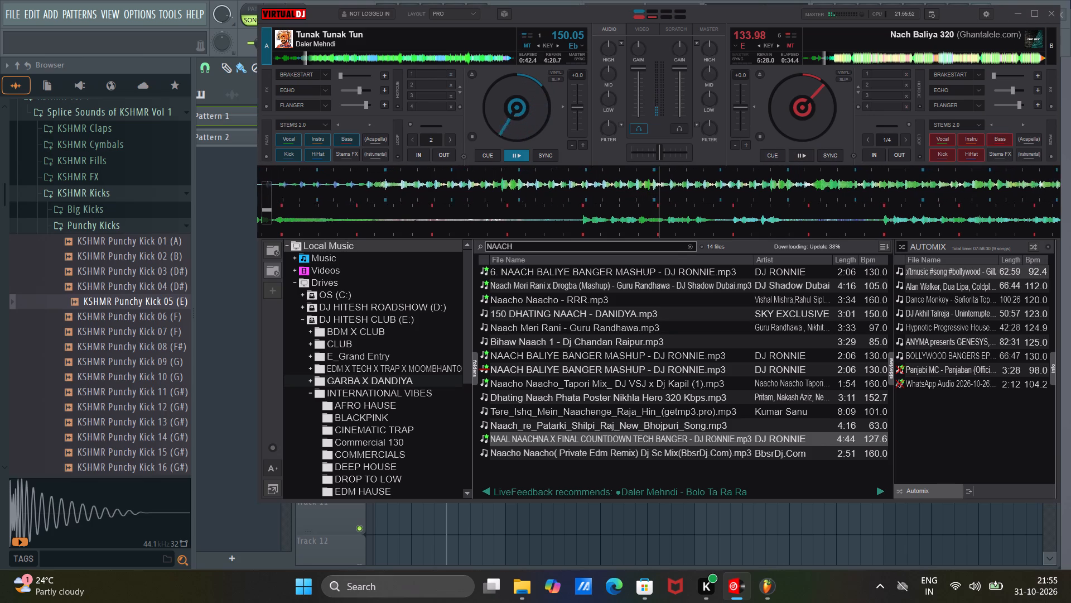
Return to FL Studio to briefly play the song from just before bar 20, and pause deck A back in VirtualDJ.
click(1014, 12)
key(space)
key(space)
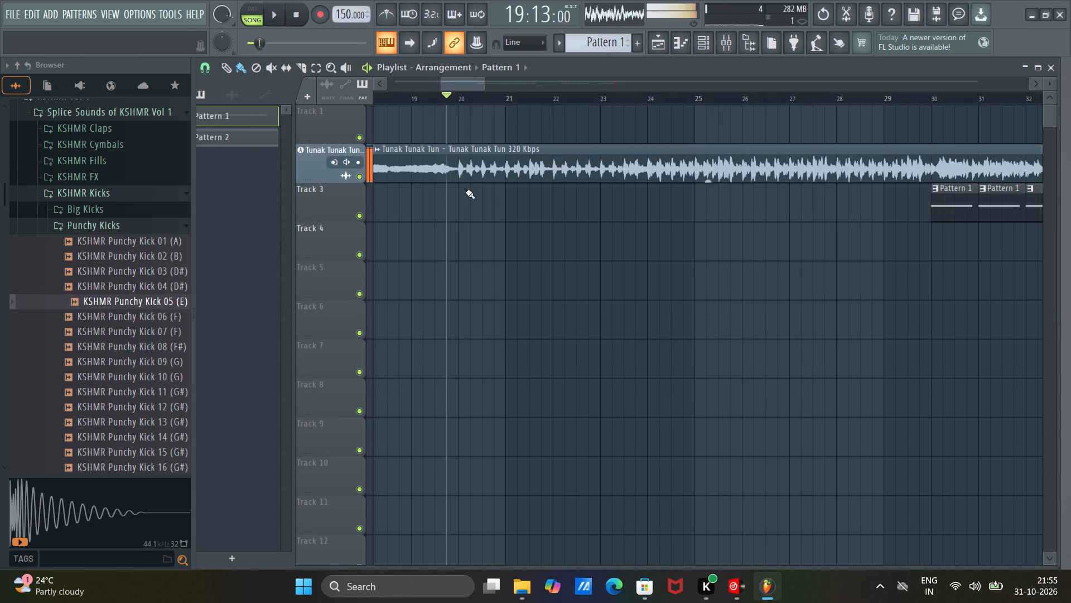
click(734, 581)
key(space)
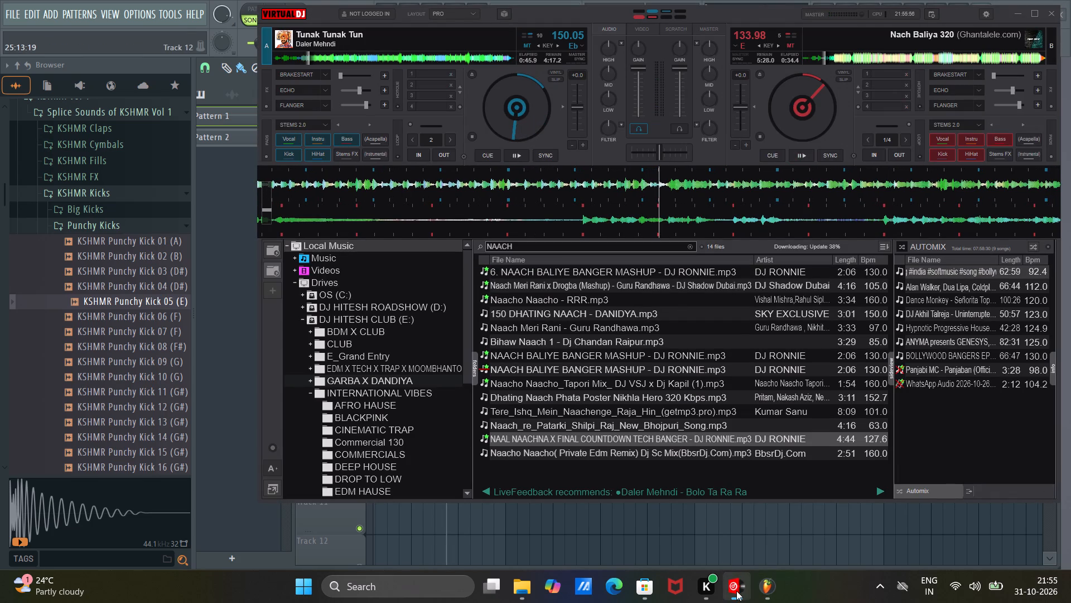
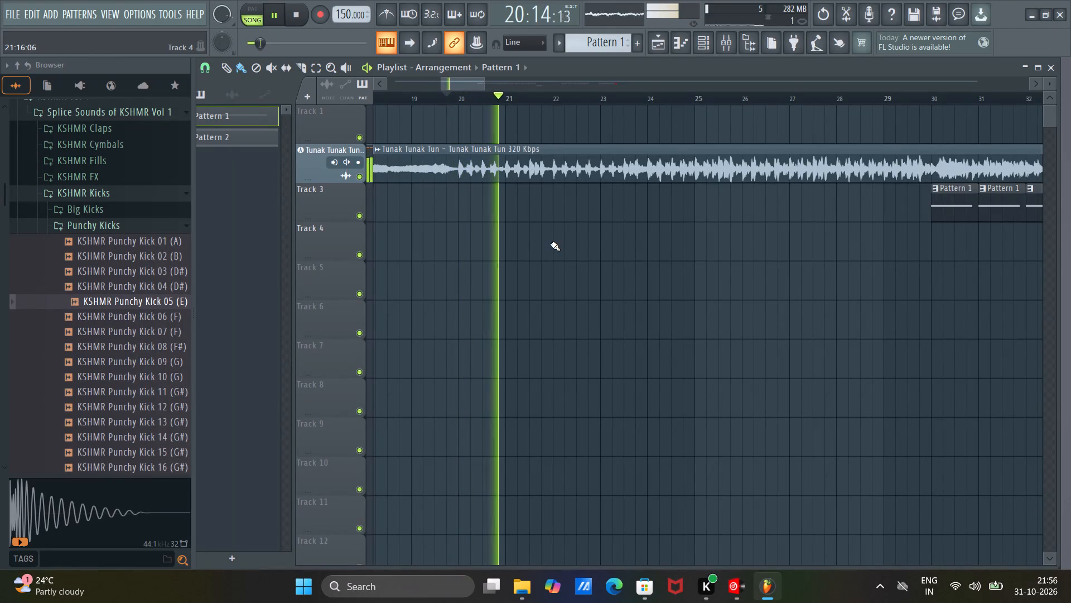
Listen to the arrangement from about bar 20 while reviewing the playlist up to the Pattern 2 clip at bar 49.
drag(463, 84, 471, 88)
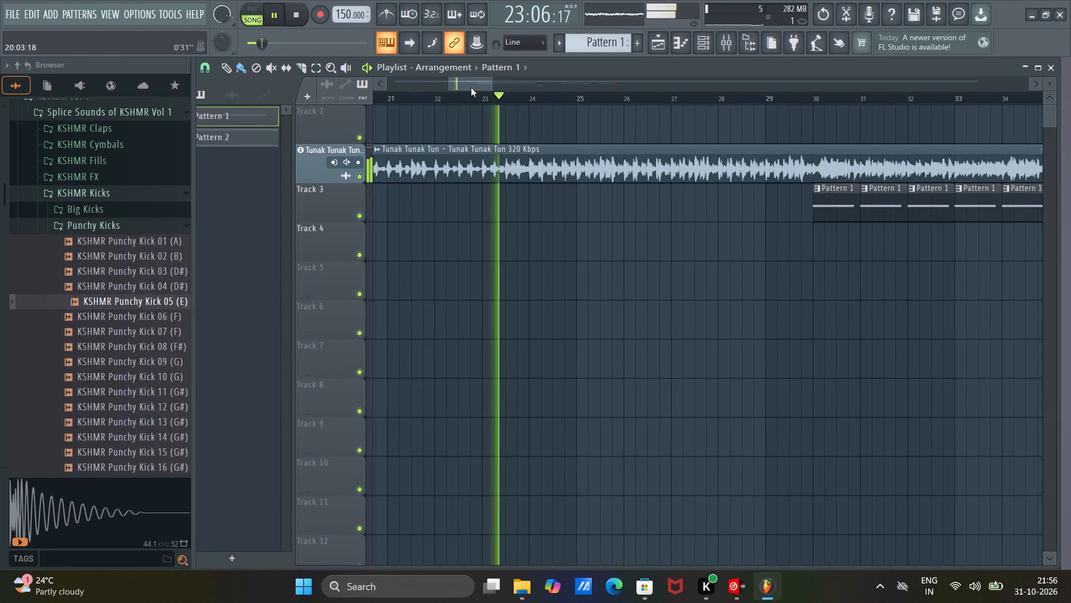
click(471, 87)
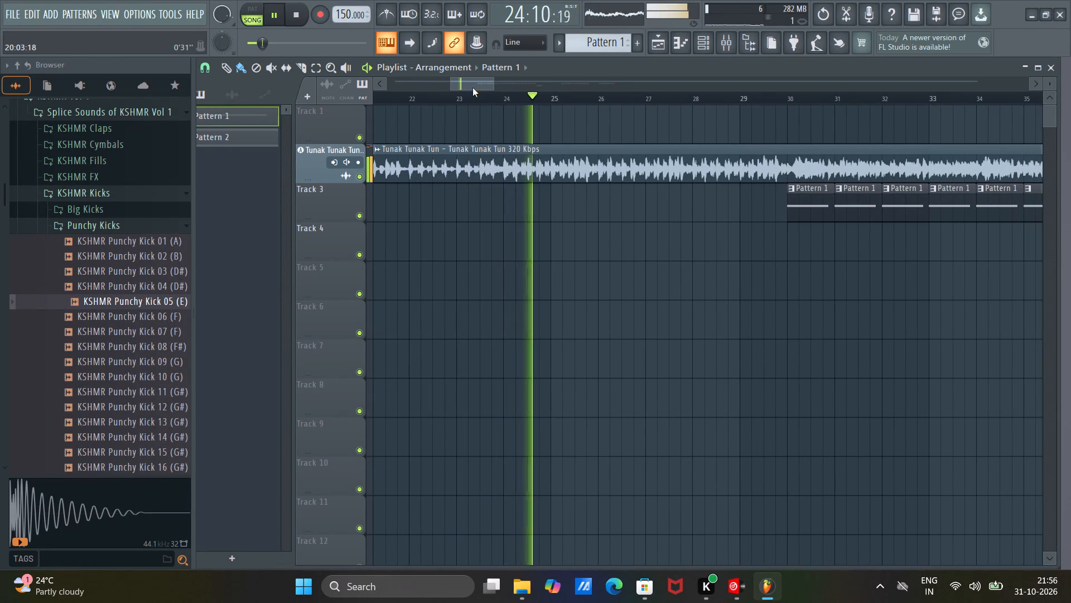
drag(472, 88, 481, 92)
click(480, 88)
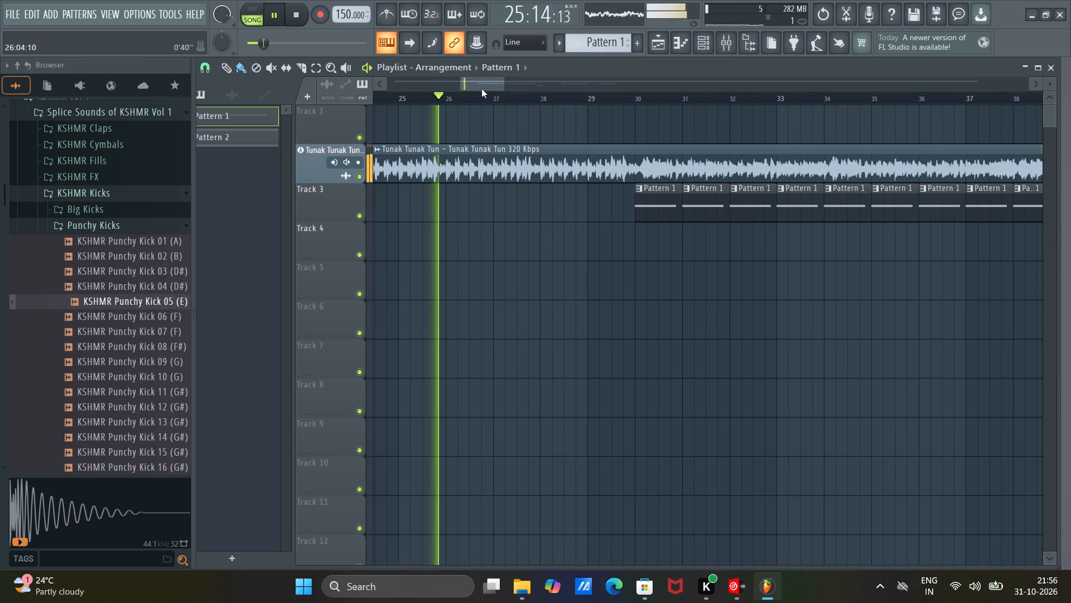
drag(483, 86, 491, 89)
drag(490, 85, 484, 82)
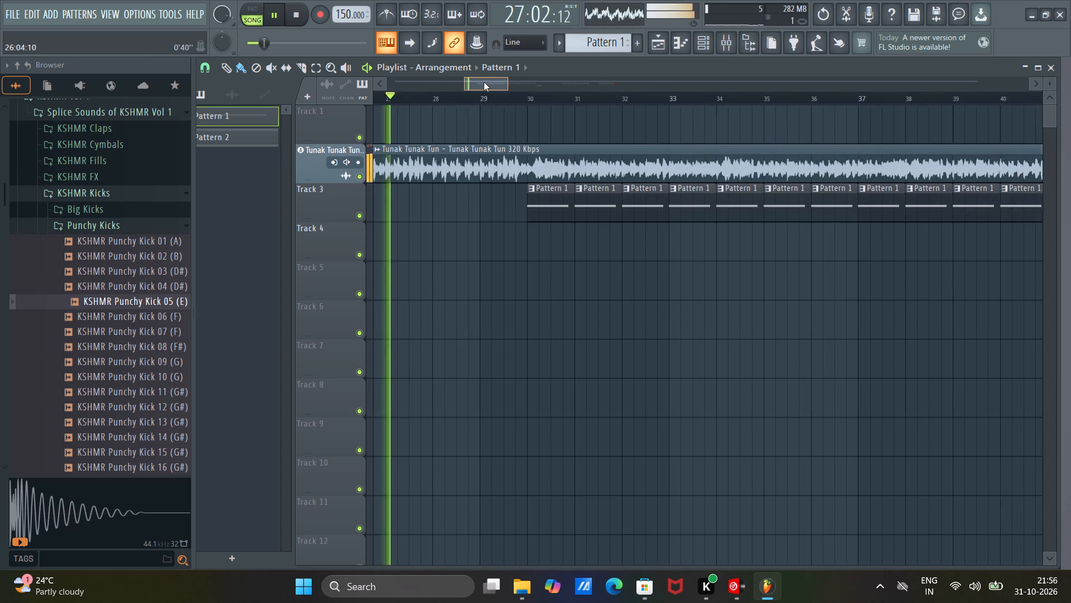
drag(484, 82, 480, 80)
drag(479, 79, 489, 83)
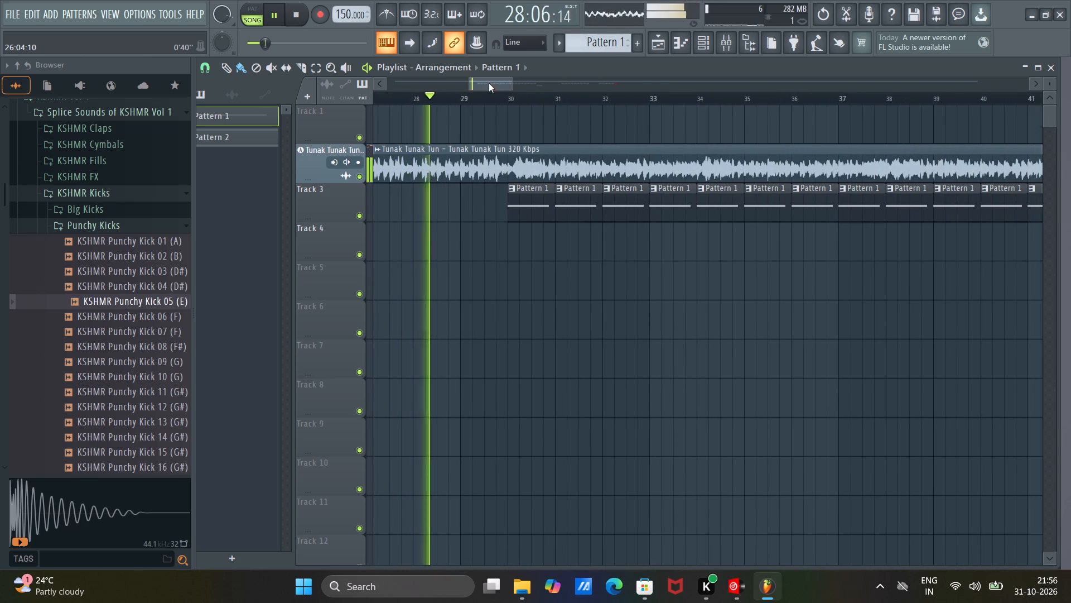
click(489, 83)
click(489, 83)
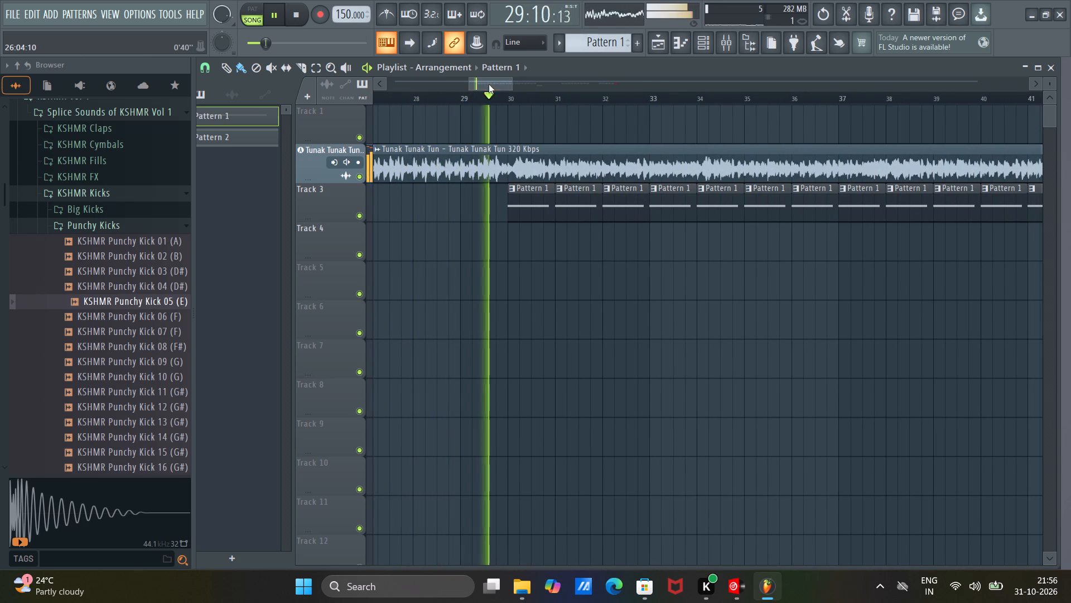
drag(489, 84, 503, 89)
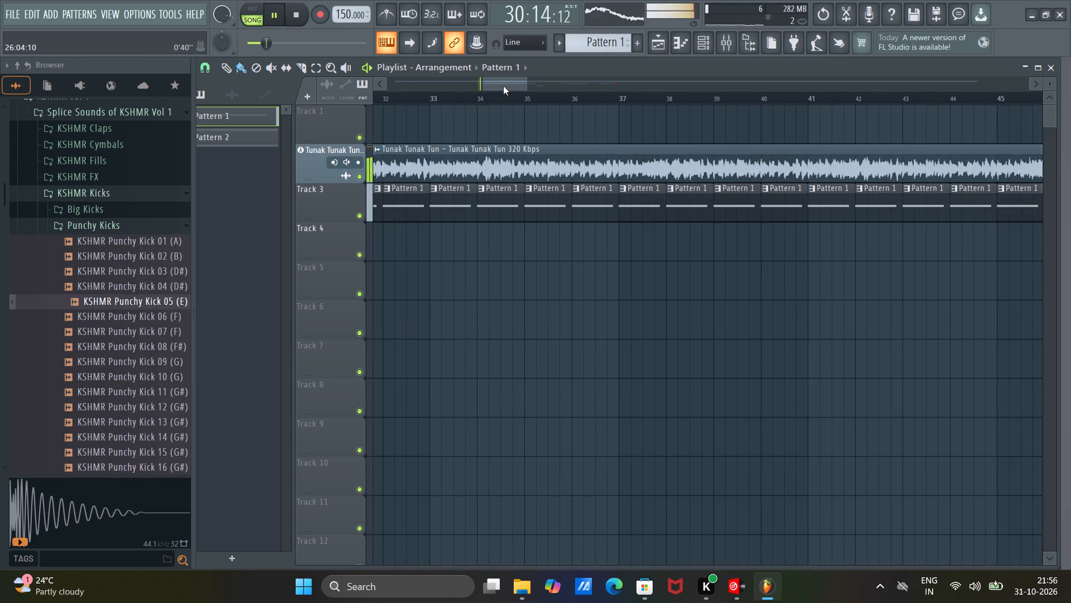
drag(501, 83, 553, 104)
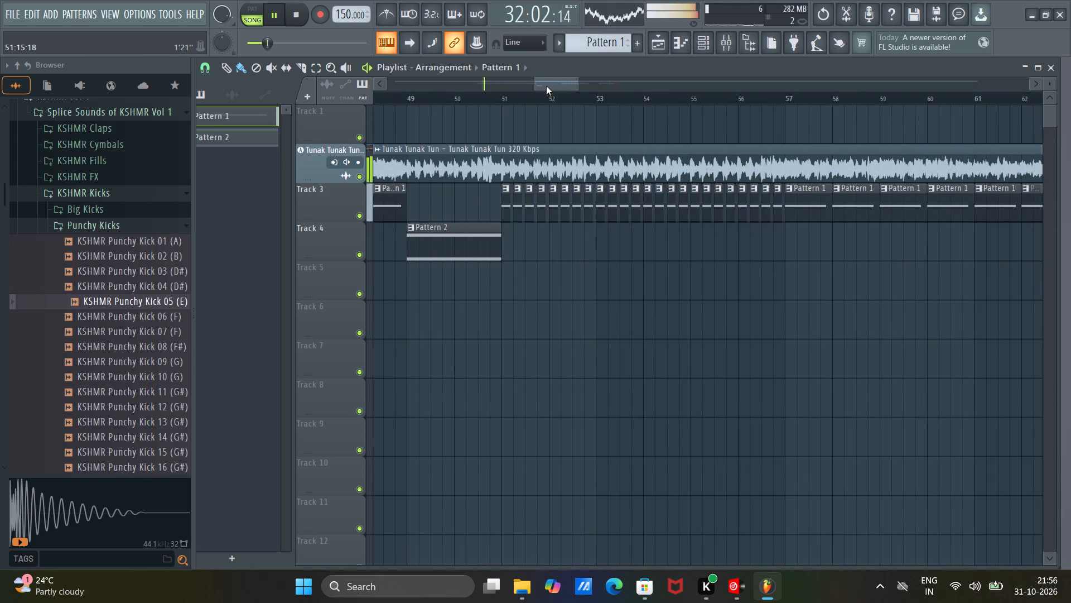
drag(551, 81, 539, 79)
drag(537, 83, 539, 84)
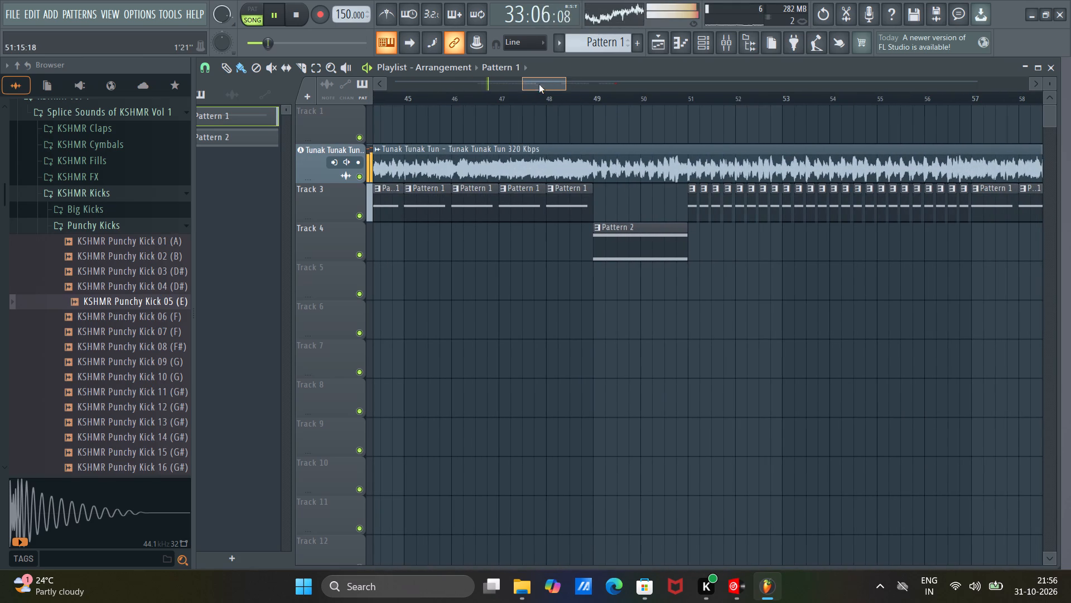
drag(539, 84, 548, 89)
Play the arrangement from just before bar 49 and review the Pattern 1 clips through bar 74 and the song beyond.
click(401, 96)
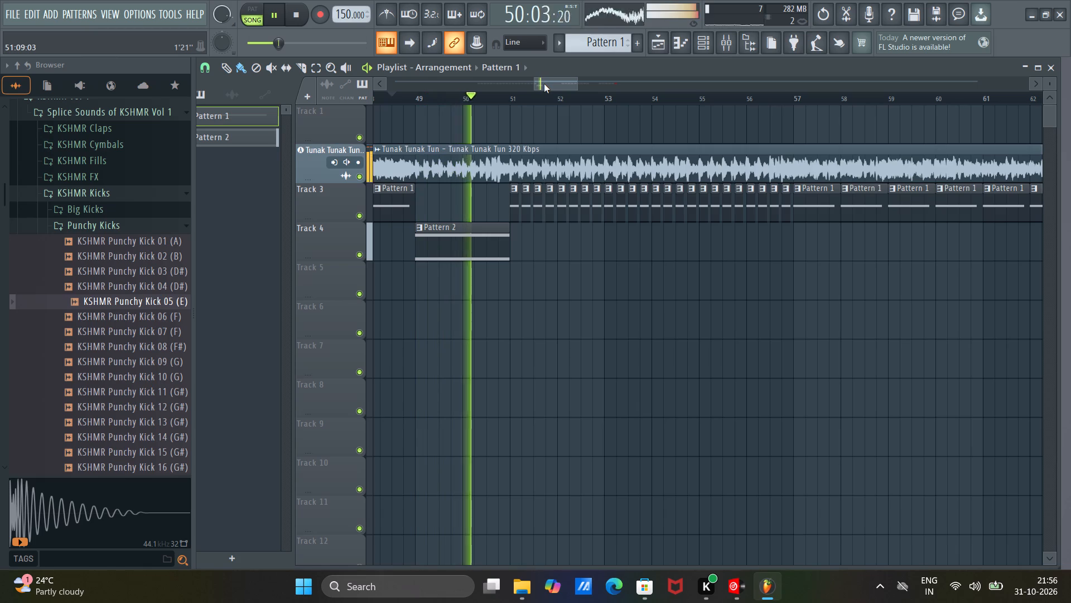
drag(544, 84, 548, 85)
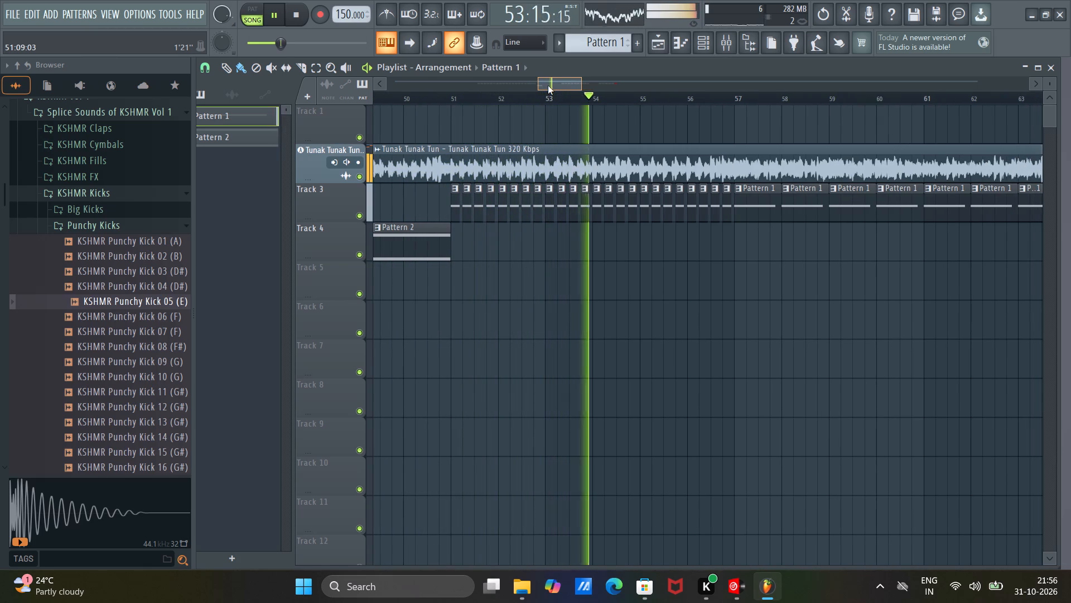
drag(548, 85, 554, 88)
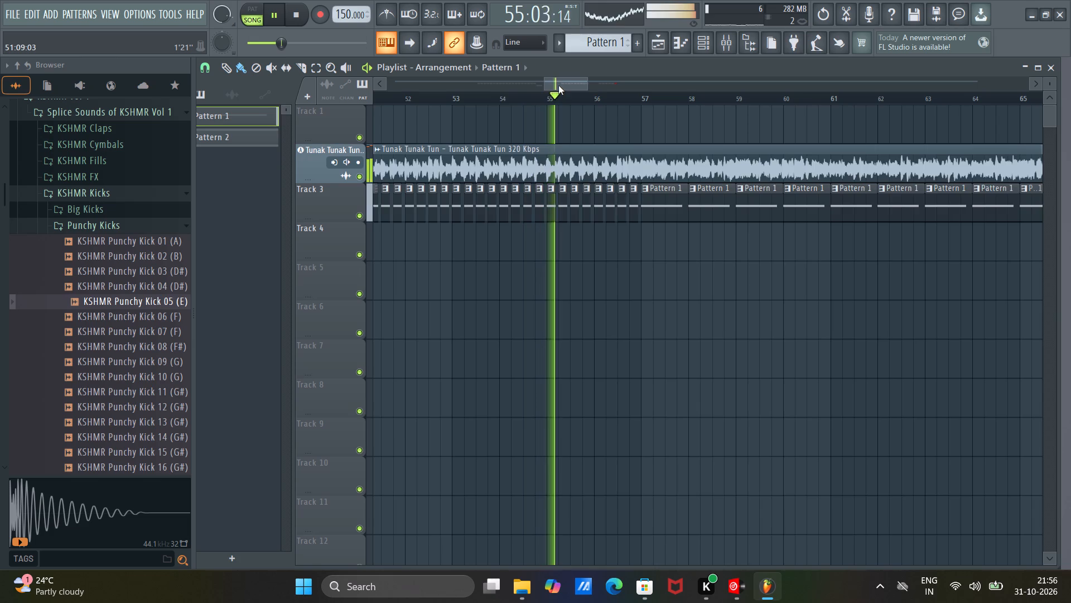
drag(559, 85, 568, 90)
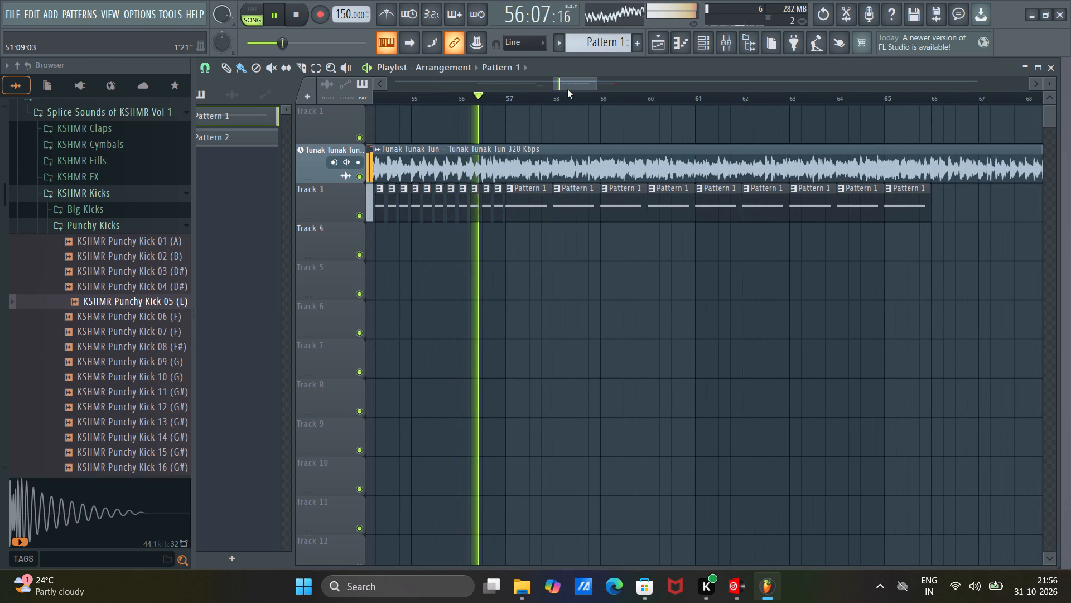
click(567, 89)
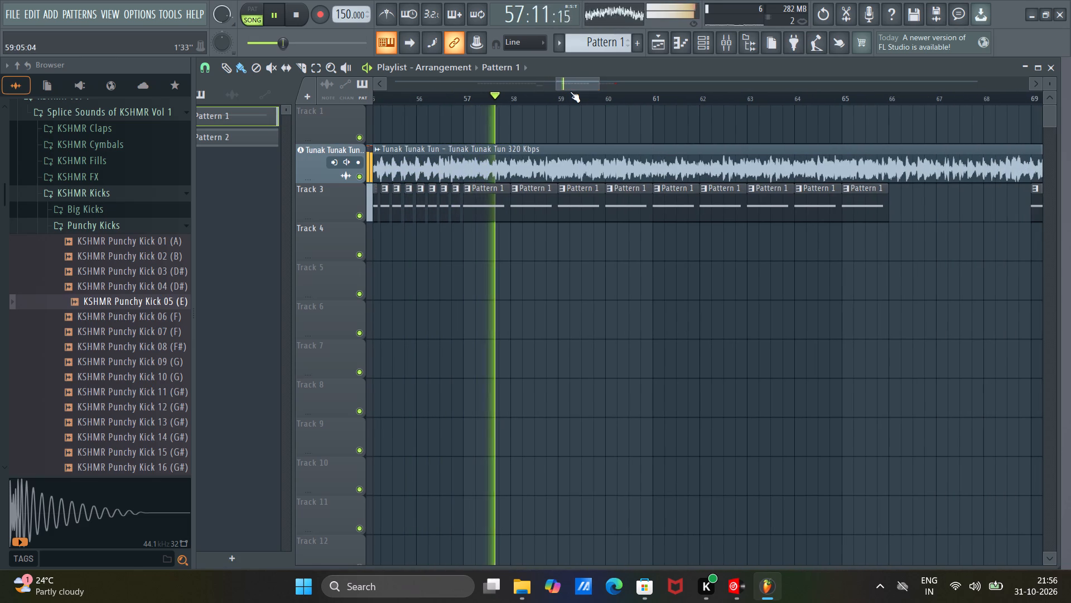
click(570, 85)
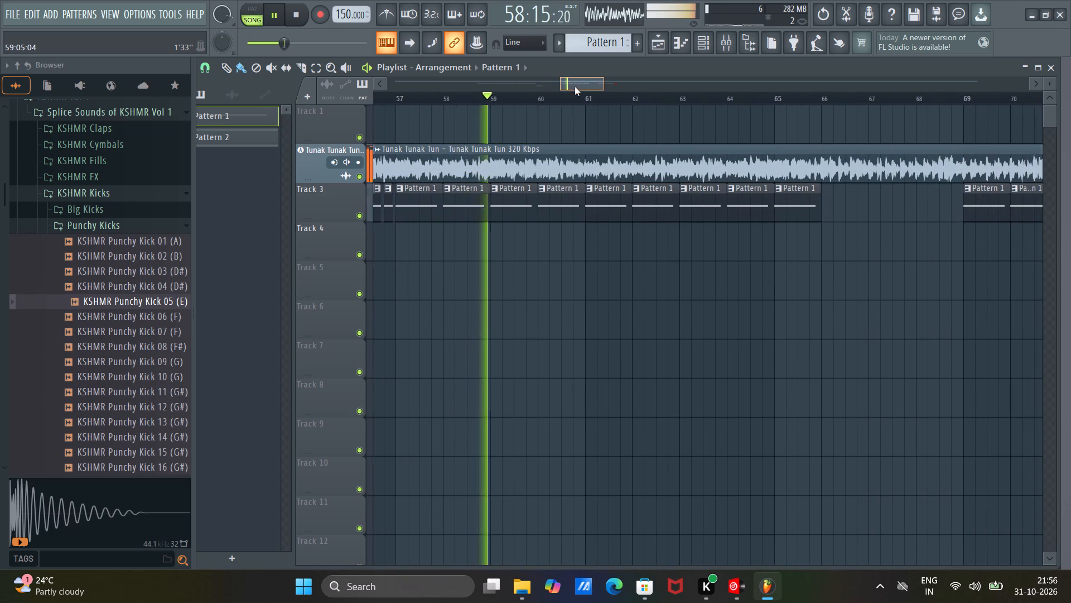
drag(571, 84, 599, 92)
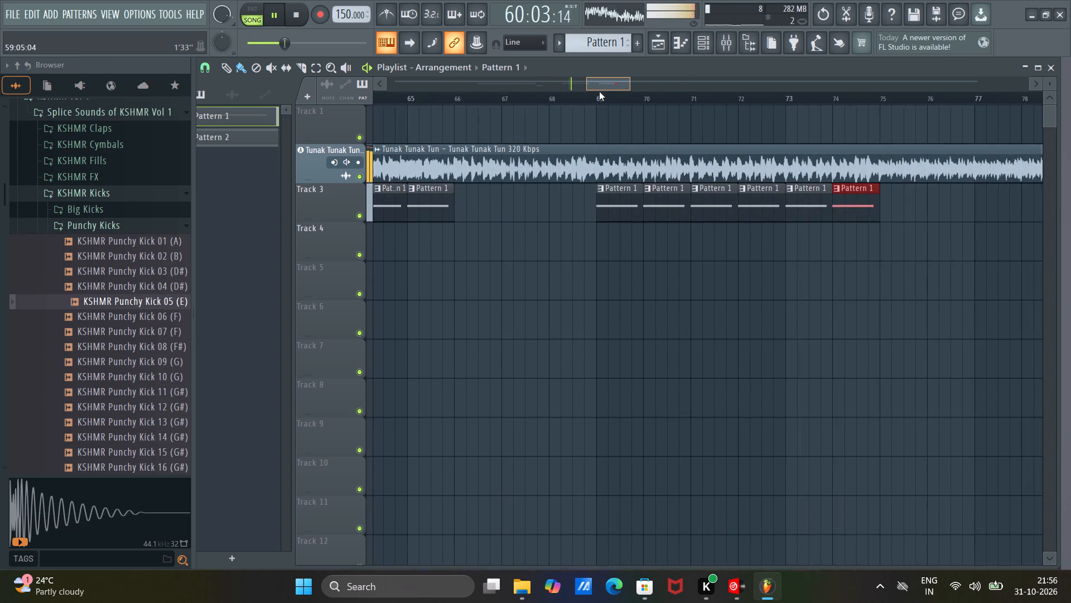
drag(599, 92, 627, 102)
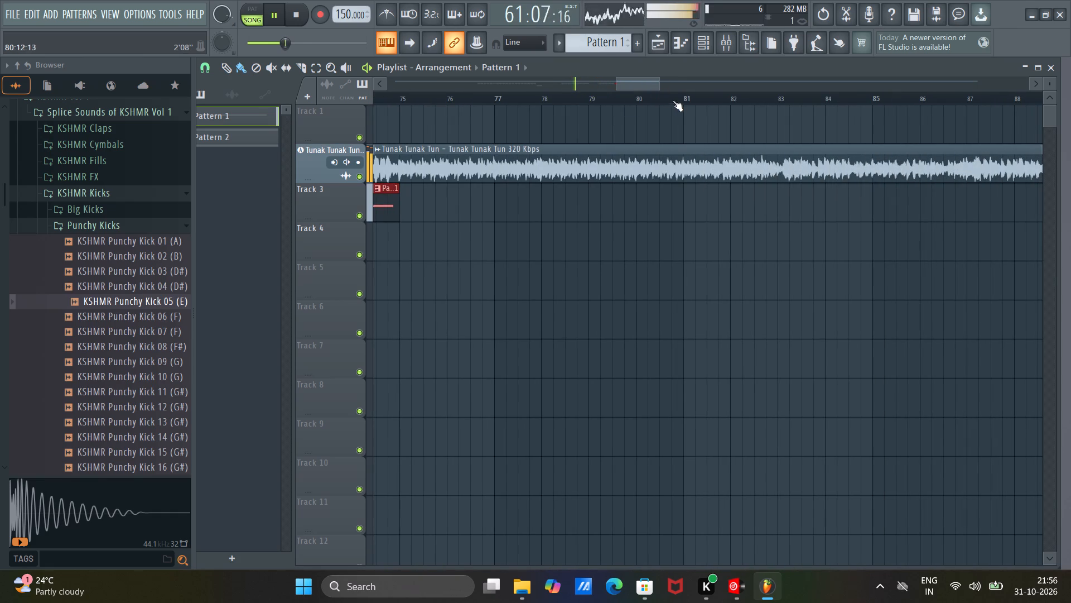
Play the song from just before bar 81 and replay it from late in bar 82 to find a cut point.
click(680, 98)
drag(639, 81, 649, 85)
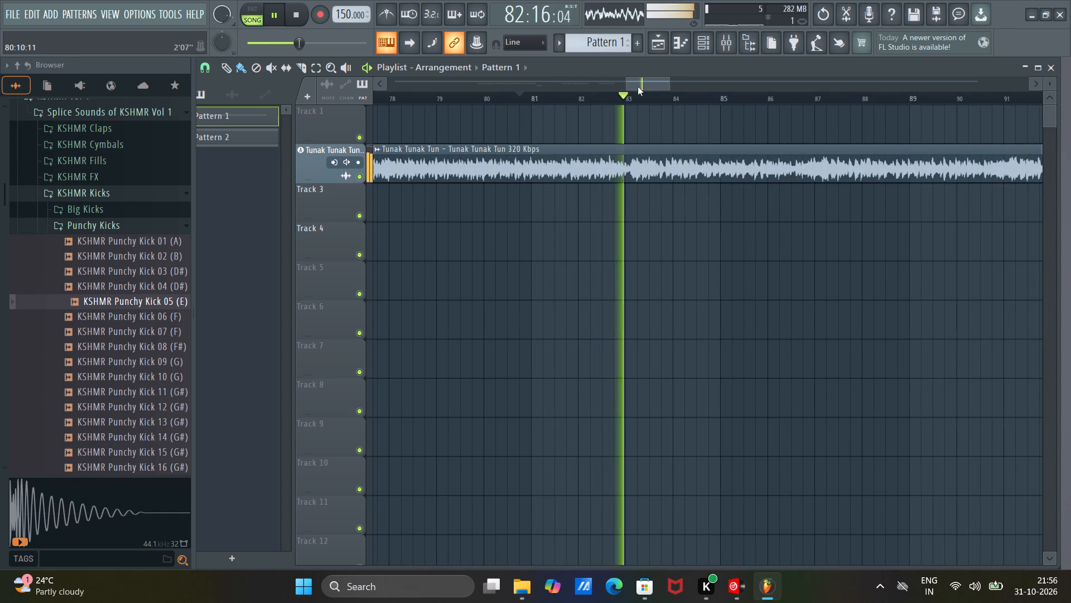
scroll(638, 88, up, 2)
drag(639, 83, 654, 86)
scroll(541, 103, up, 5)
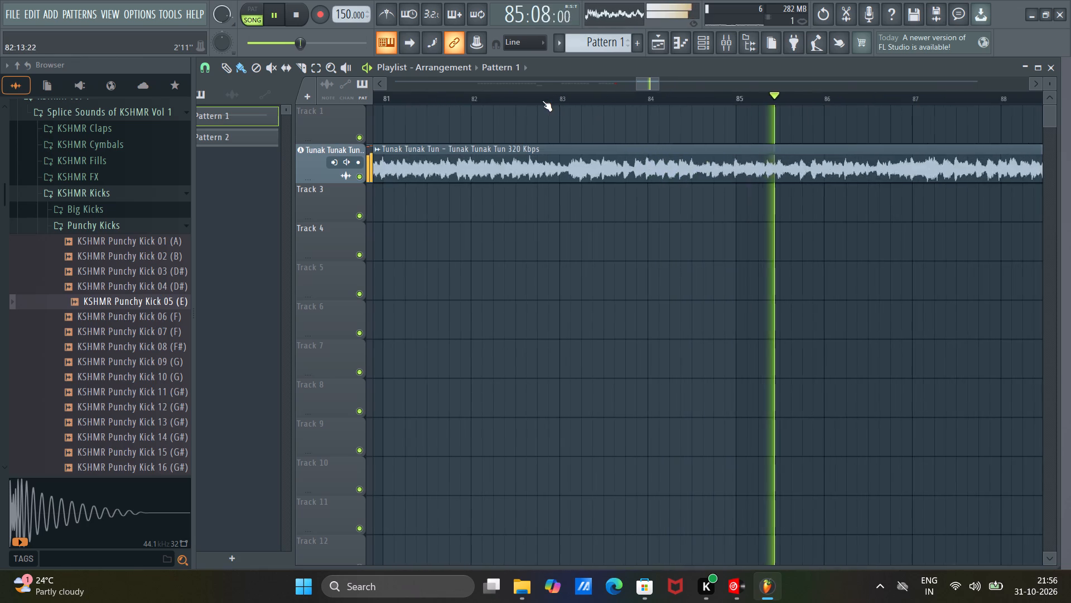
scroll(542, 100, up, 5)
click(544, 98)
click(544, 97)
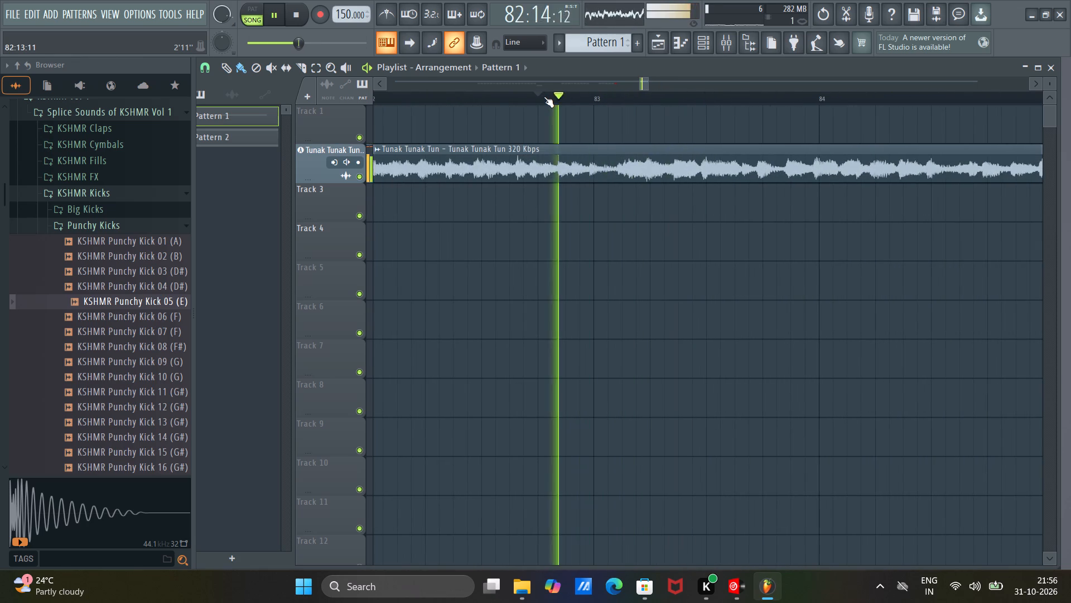
scroll(544, 97, up, 1)
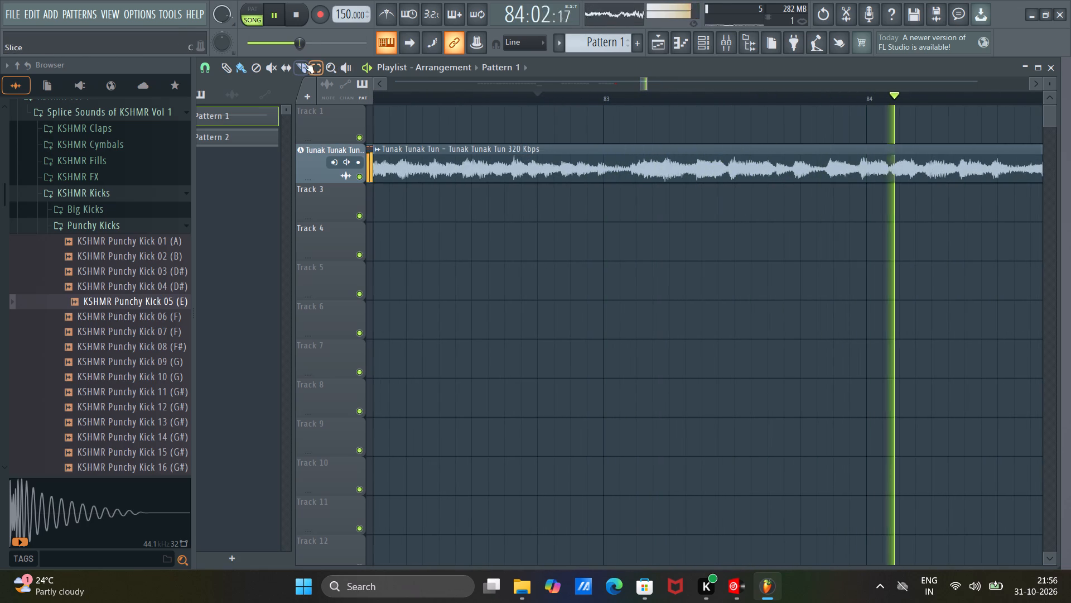
Slice the Tunak Tunak Tun clip on Track 2 at bar 83 and delete the part after the cut.
click(303, 63)
drag(604, 145, 608, 173)
click(243, 69)
scroll(537, 98, down, 20)
scroll(537, 98, down, 11)
middle_click(538, 98)
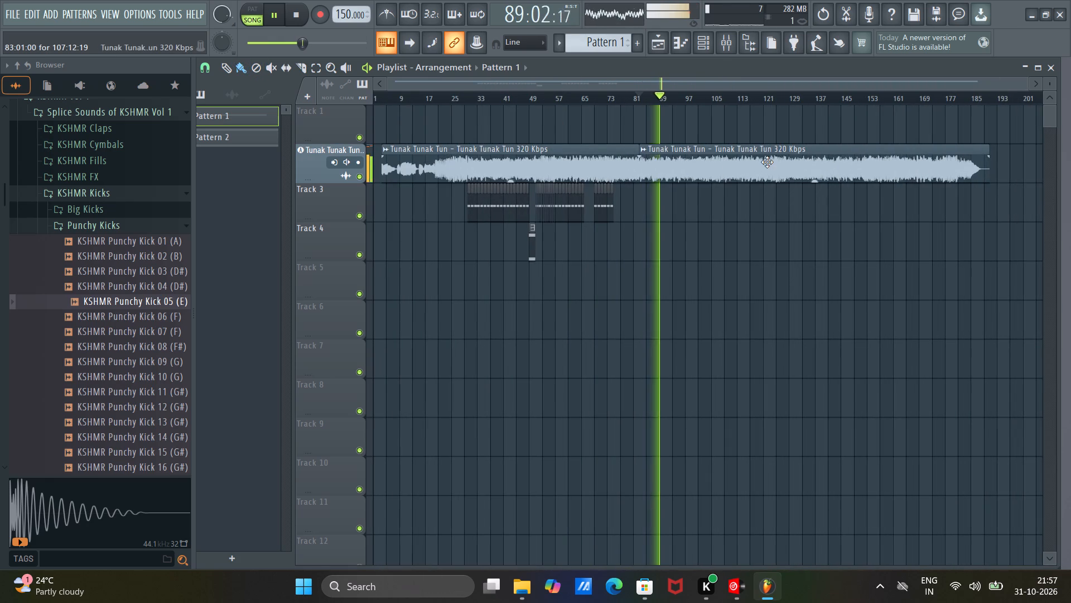
scroll(672, 94, up, 5)
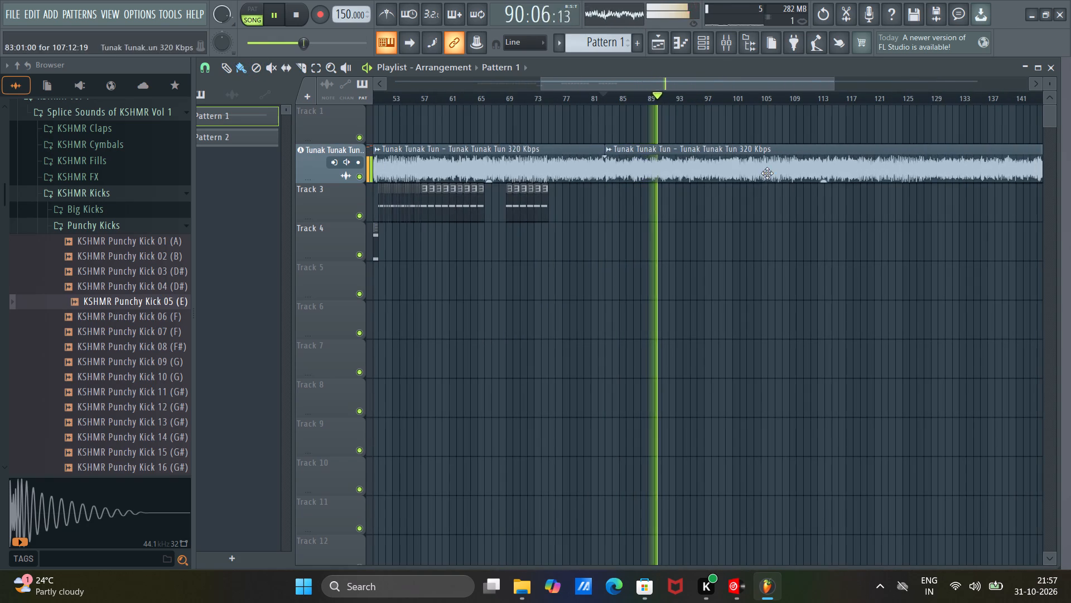
right_click(770, 167)
Replay the arrangement from about bars 32, 48 and 55 to check the Pattern 2 clip and the short Pattern 1 clips.
drag(729, 83, 496, 95)
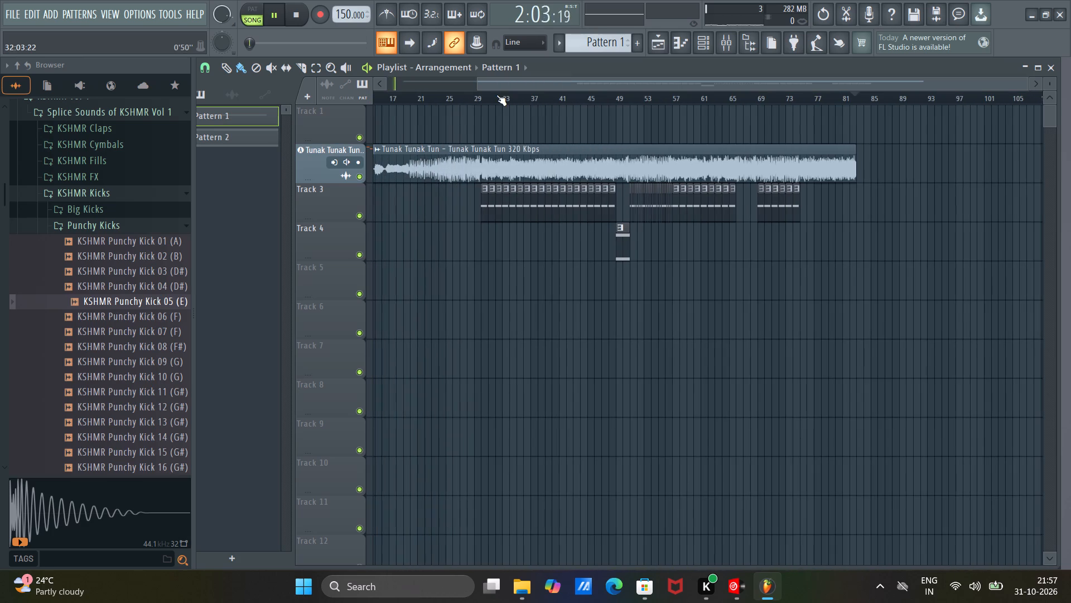
click(503, 97)
click(614, 99)
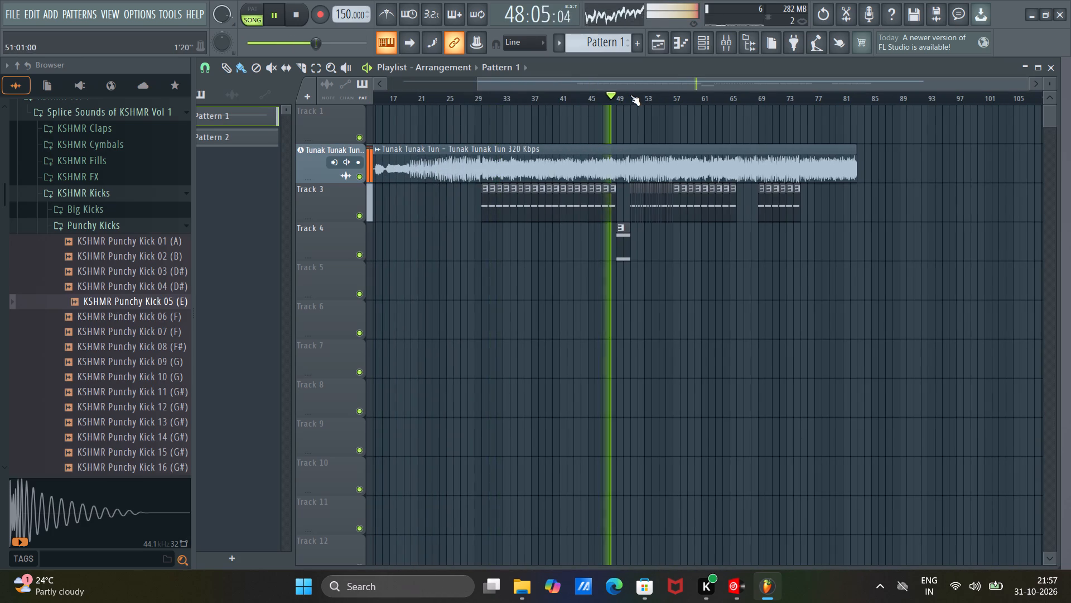
scroll(626, 97, up, 7)
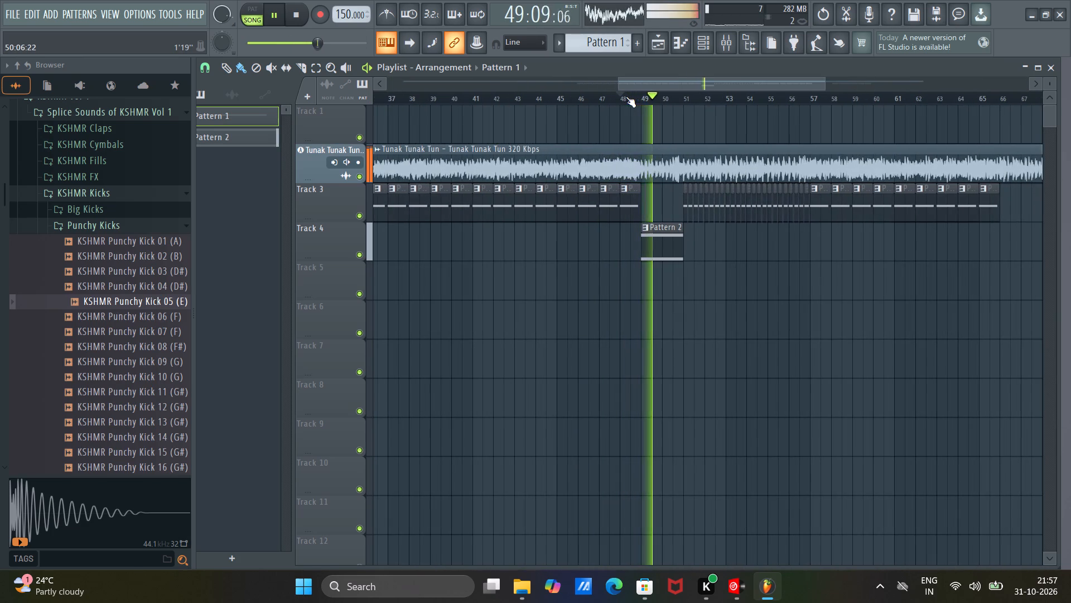
drag(723, 83, 756, 97)
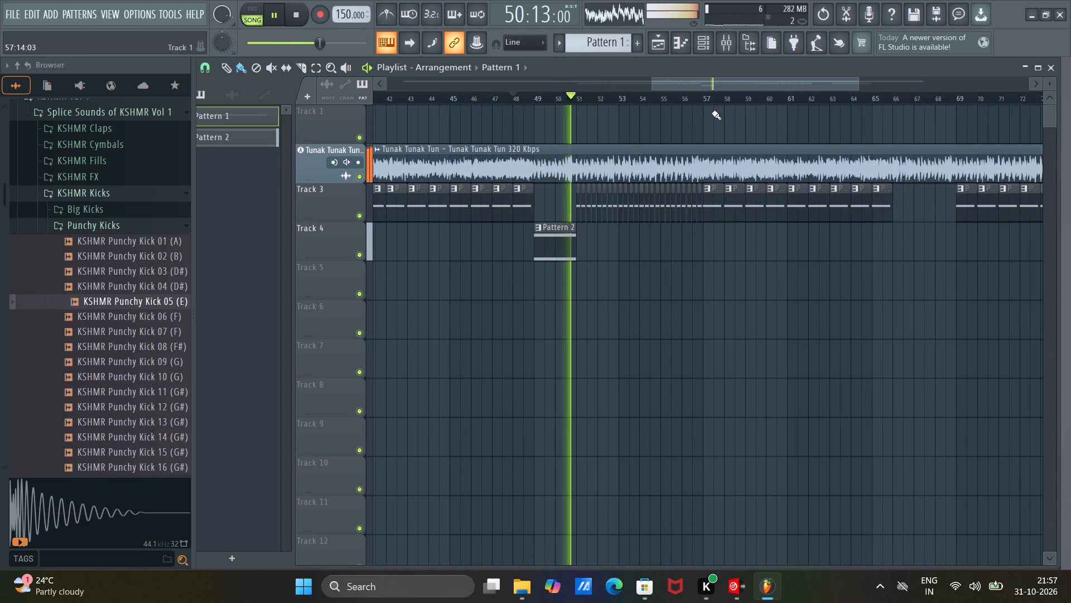
click(674, 97)
scroll(696, 95, up, 6)
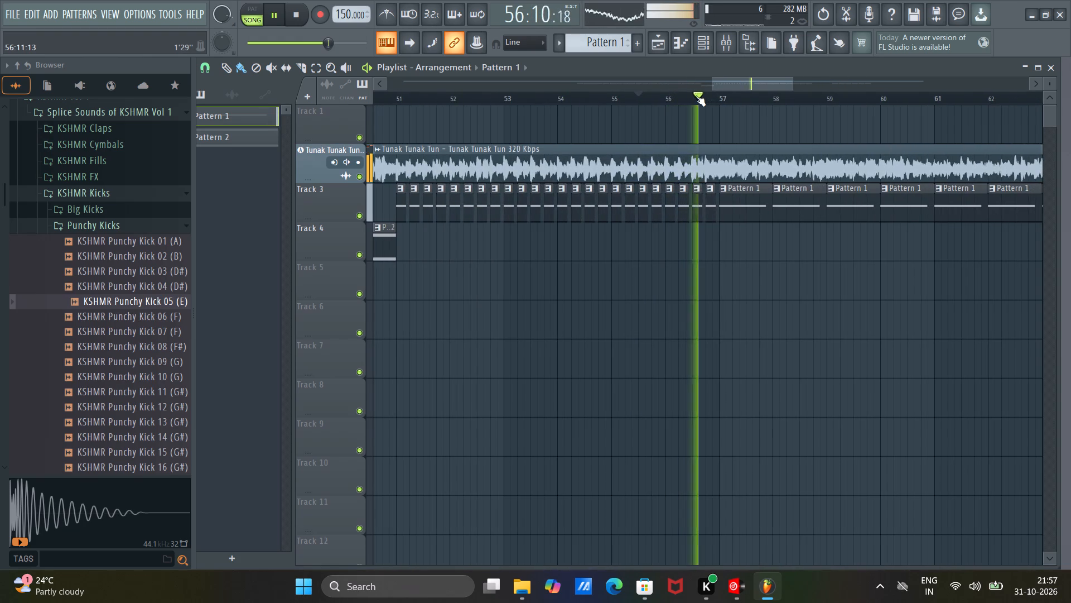
scroll(695, 95, up, 2)
scroll(695, 95, down, 10)
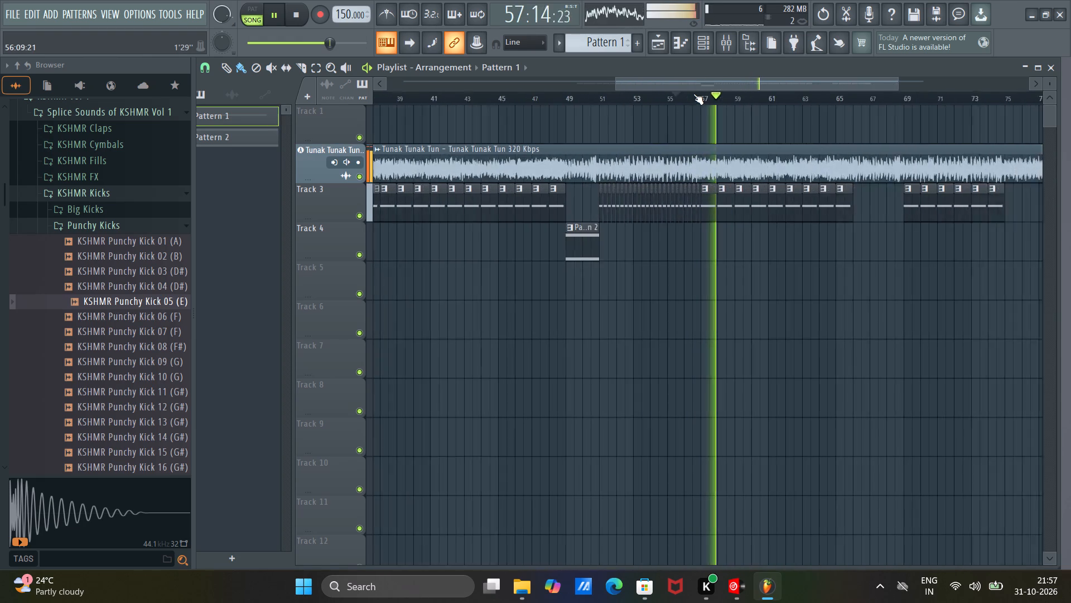
scroll(693, 94, down, 1)
drag(703, 84, 775, 116)
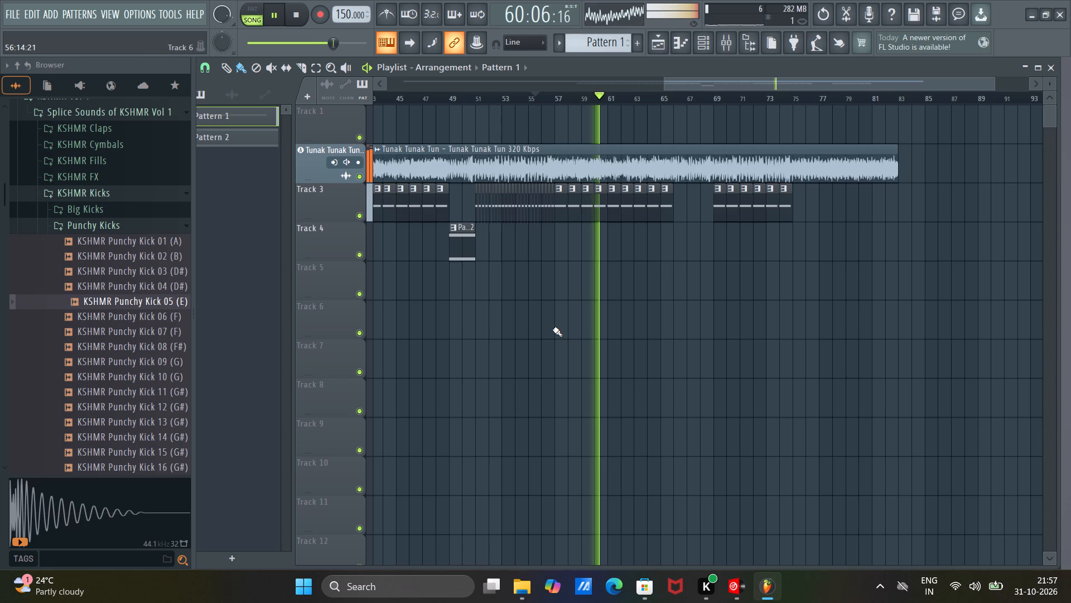
Play from about bar 65 and again from bar 66 to check the gap in the Pattern 1 clips before bar 69.
click(664, 98)
scroll(677, 100, up, 7)
scroll(678, 100, down, 2)
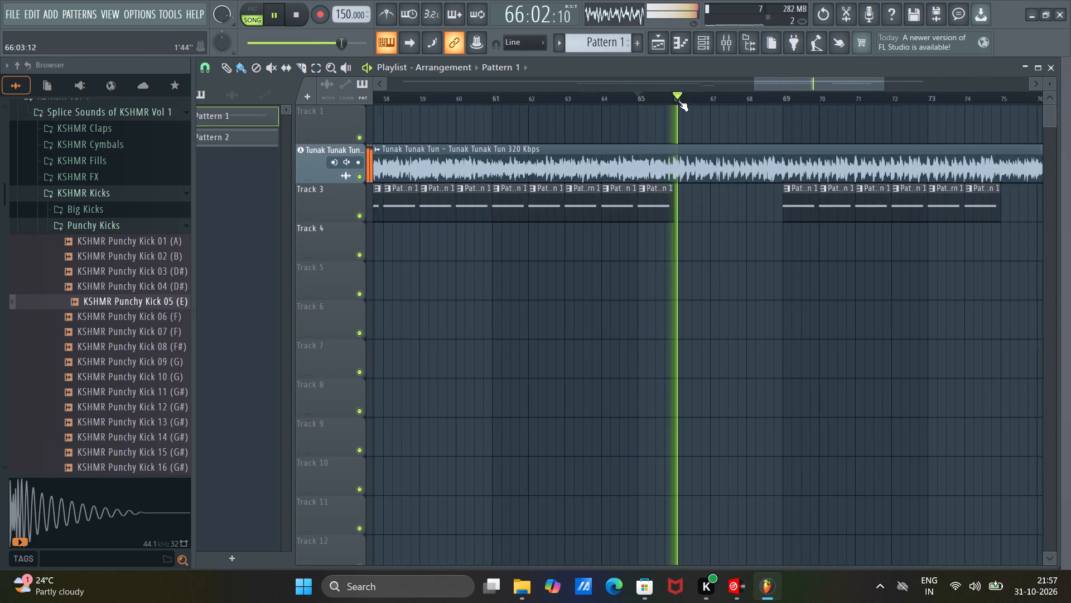
scroll(678, 100, down, 1)
scroll(678, 100, up, 2)
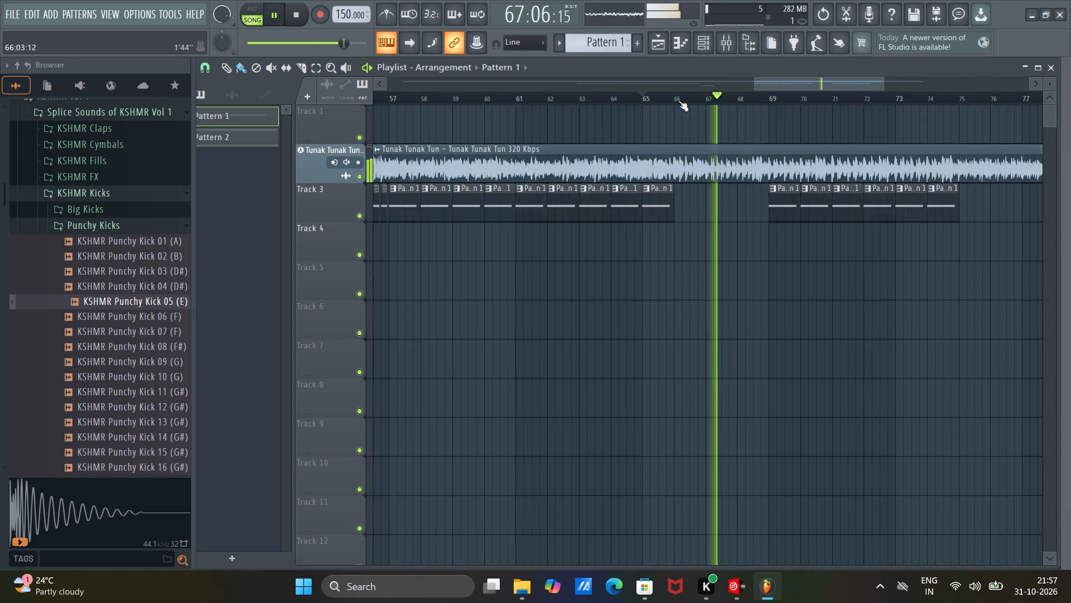
scroll(678, 100, up, 6)
click(678, 100)
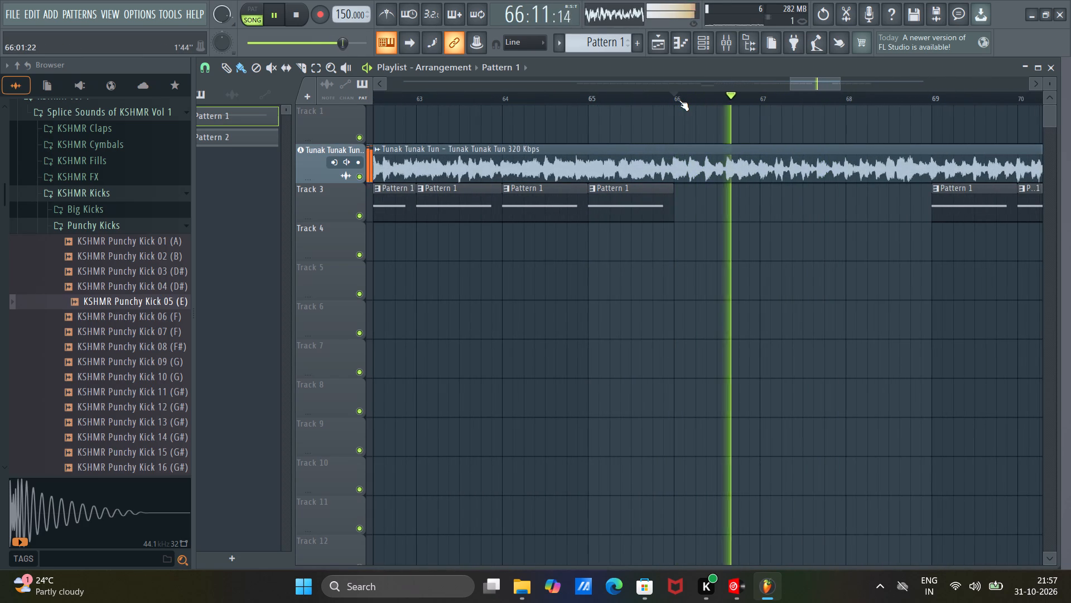
scroll(679, 100, down, 4)
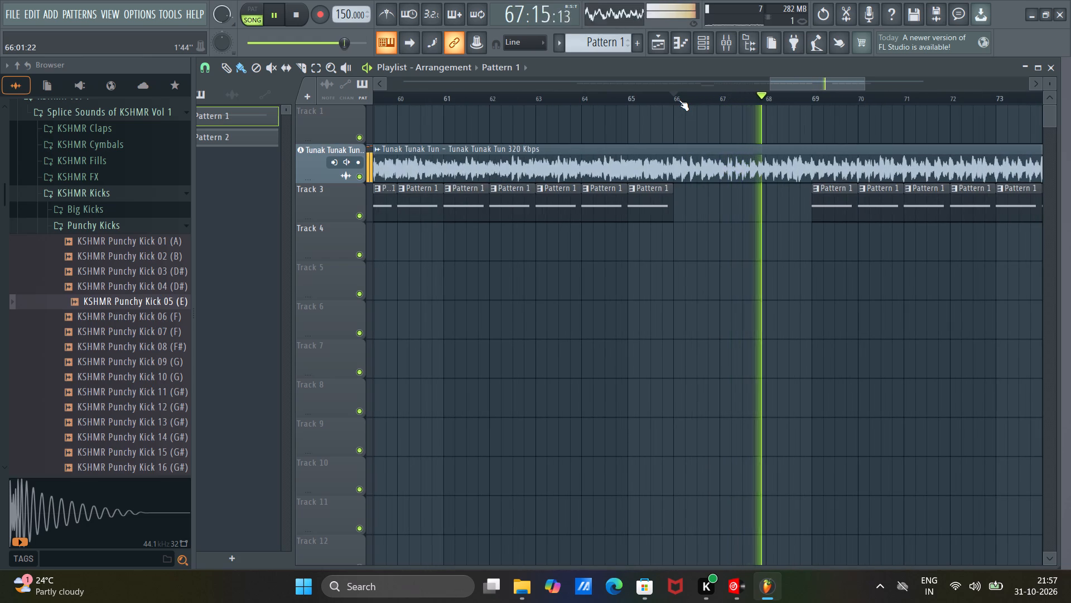
scroll(679, 100, down, 5)
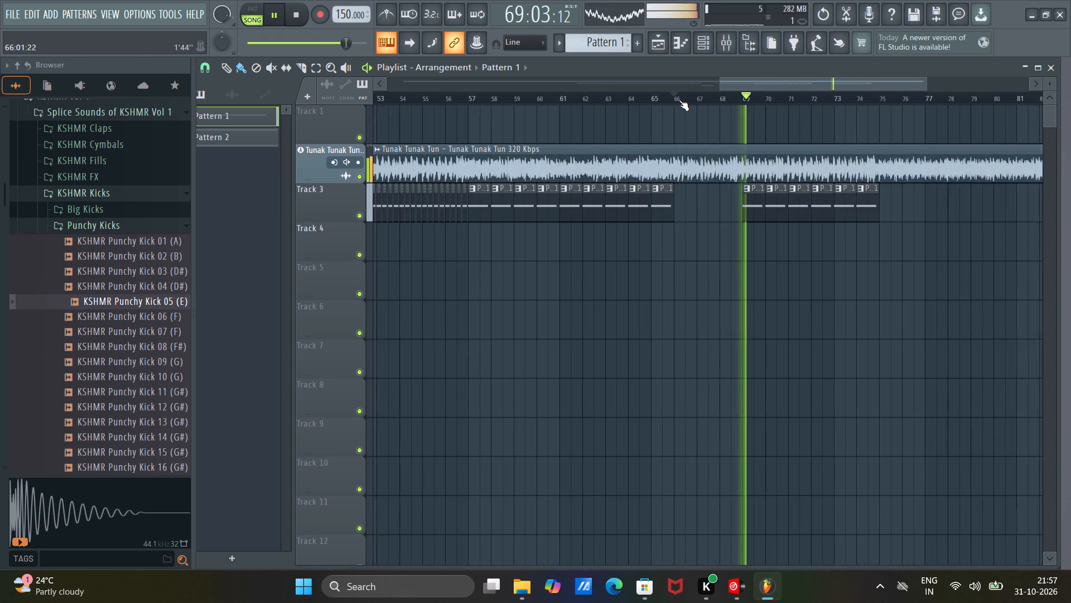
Replay the arrangement from bar 66 to check the song through the gap in the Pattern 1 clips.
scroll(679, 100, down, 2)
scroll(679, 100, up, 10)
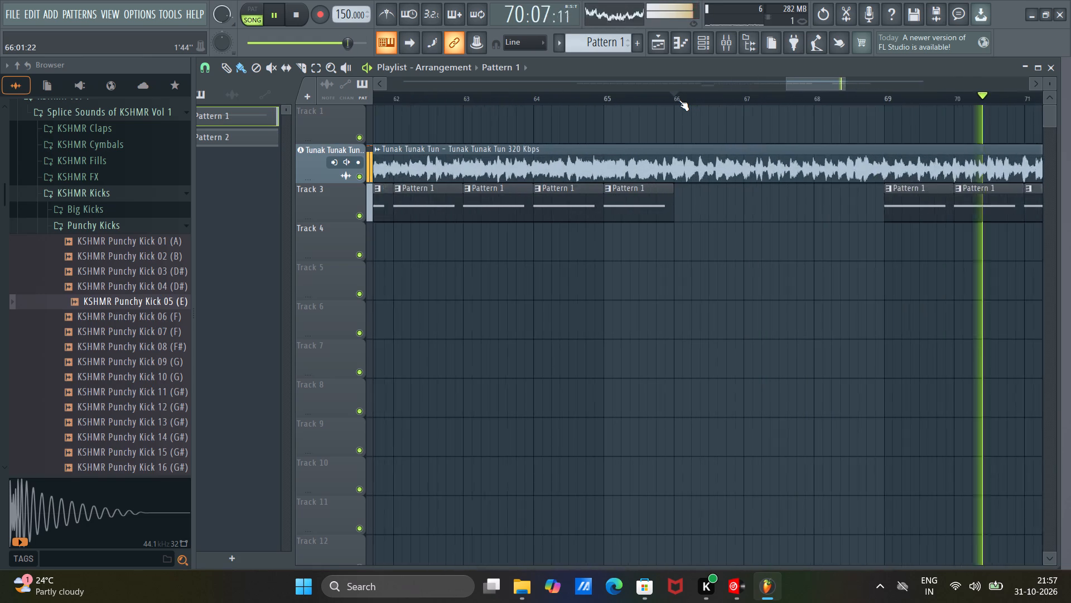
scroll(679, 100, up, 14)
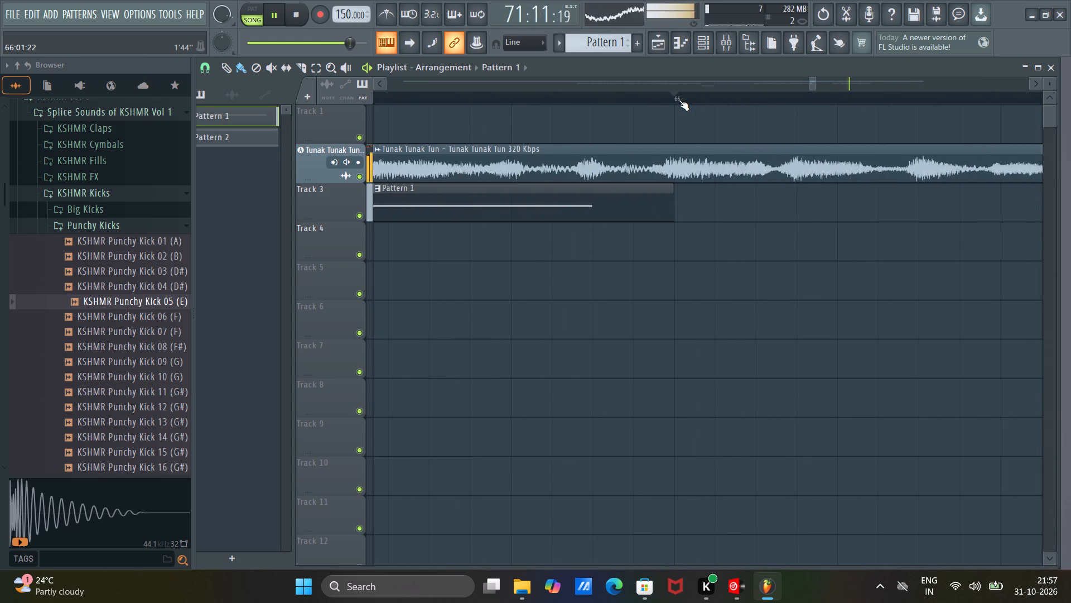
scroll(679, 100, down, 3)
scroll(679, 100, up, 4)
click(678, 100)
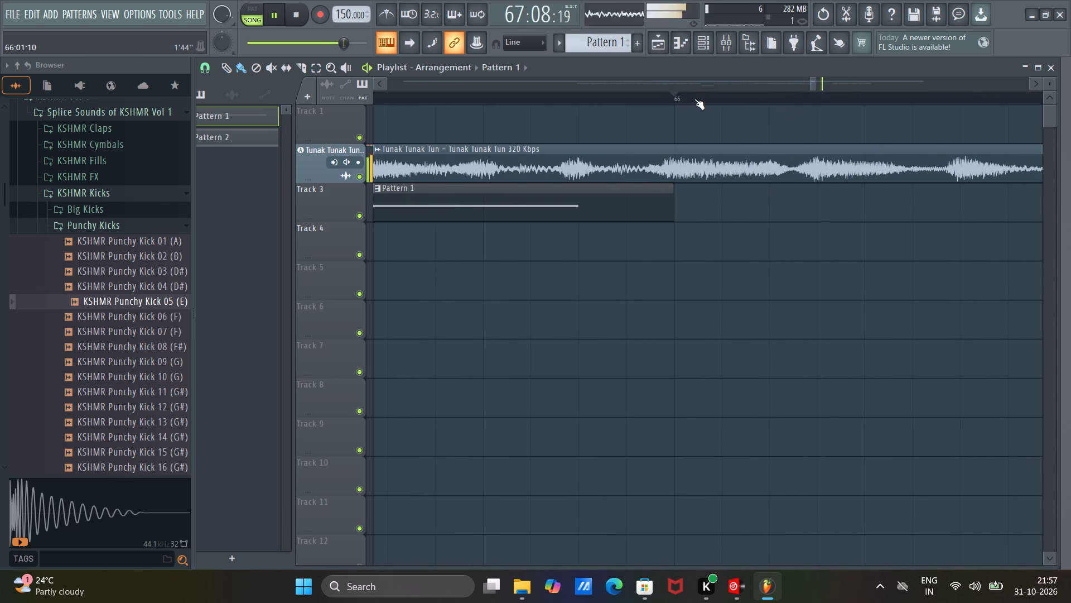
scroll(694, 99, down, 16)
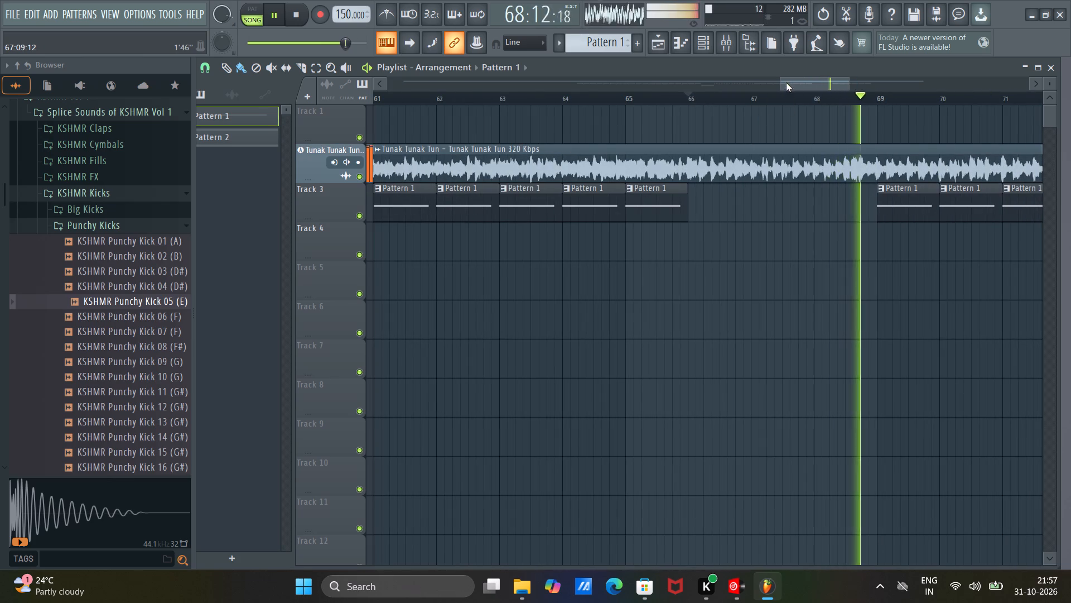
Play from about bar 50 and examine how the song's waveform lines up with the Pattern 1 clips at bar 51.
drag(786, 82, 732, 84)
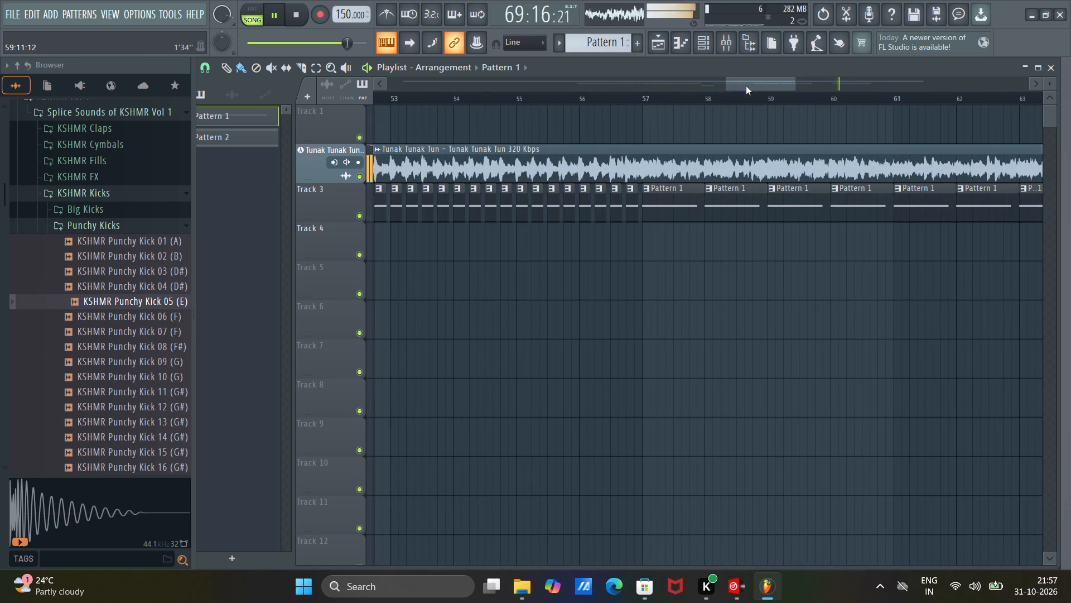
drag(746, 86, 707, 100)
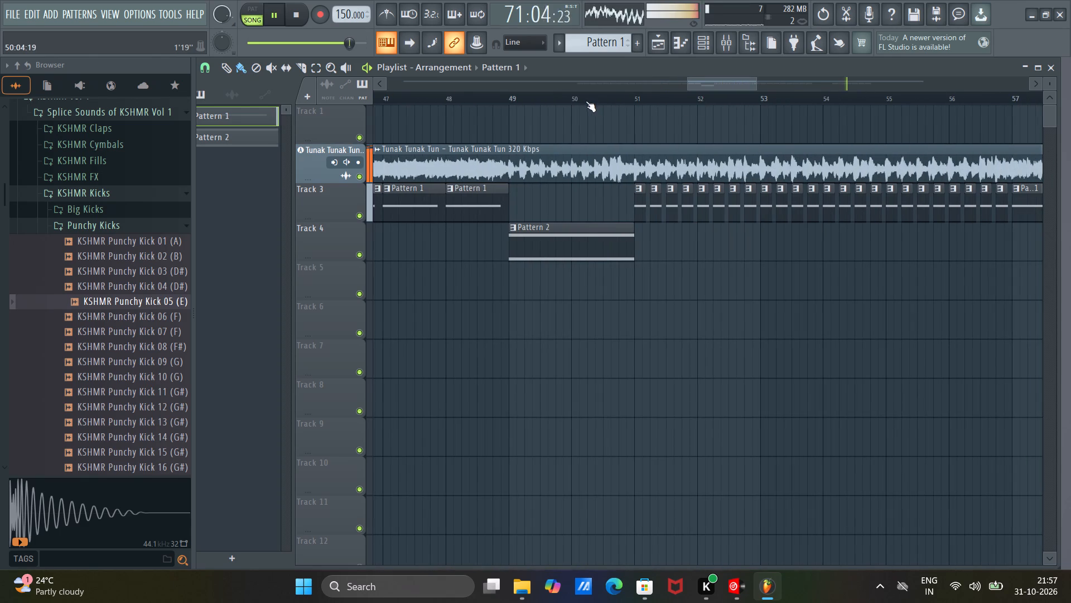
click(585, 97)
scroll(635, 96, up, 13)
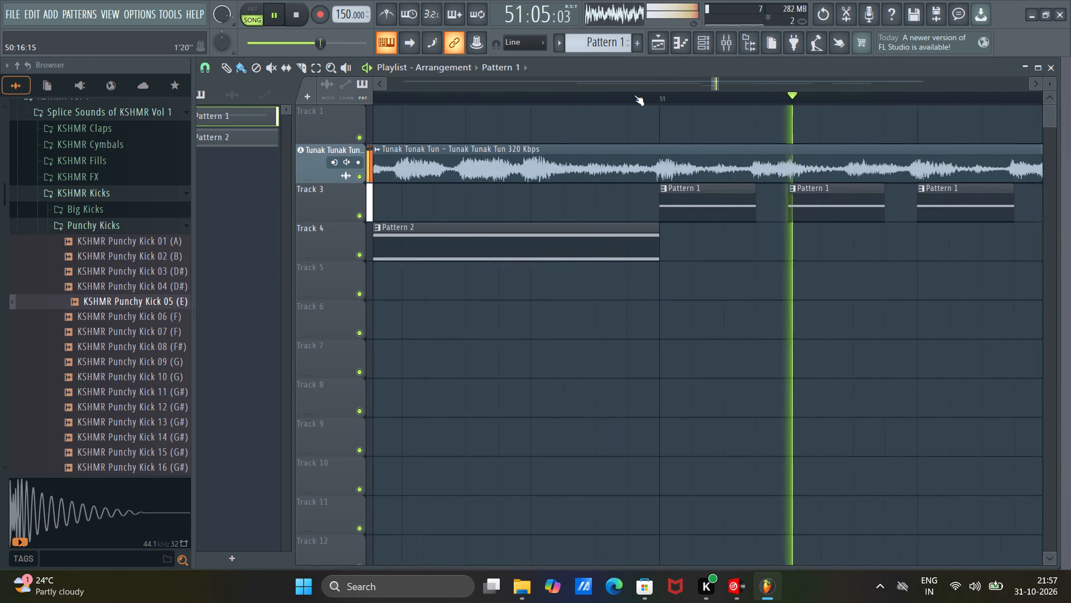
scroll(634, 95, up, 9)
scroll(634, 95, down, 6)
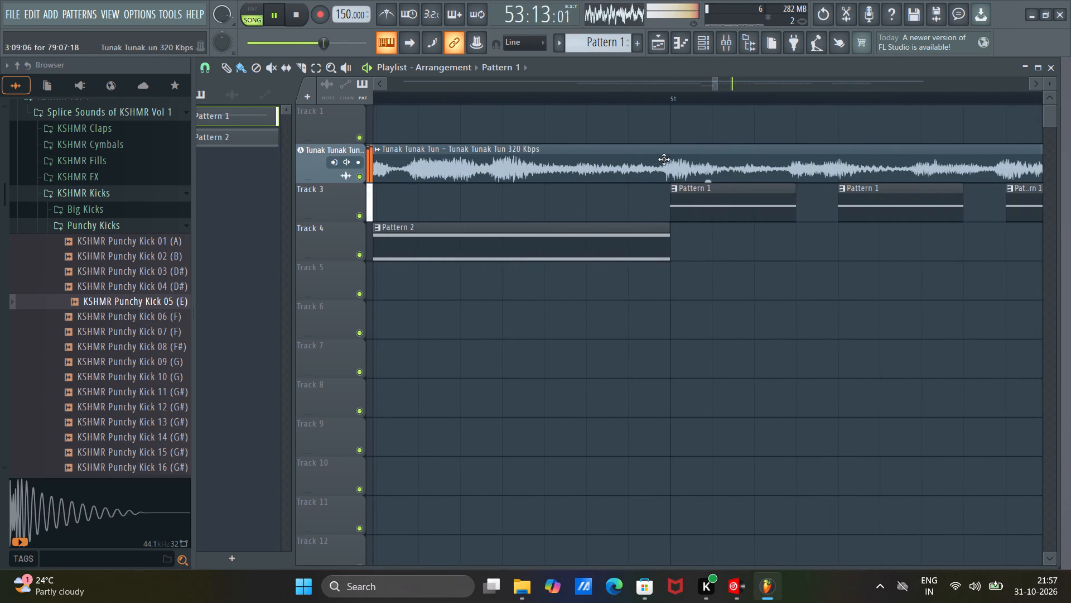
Nudge the Tunak Tunak Tun clip on Track 2 slightly later so that it starts at 3:09:09.
drag(666, 159, 676, 164)
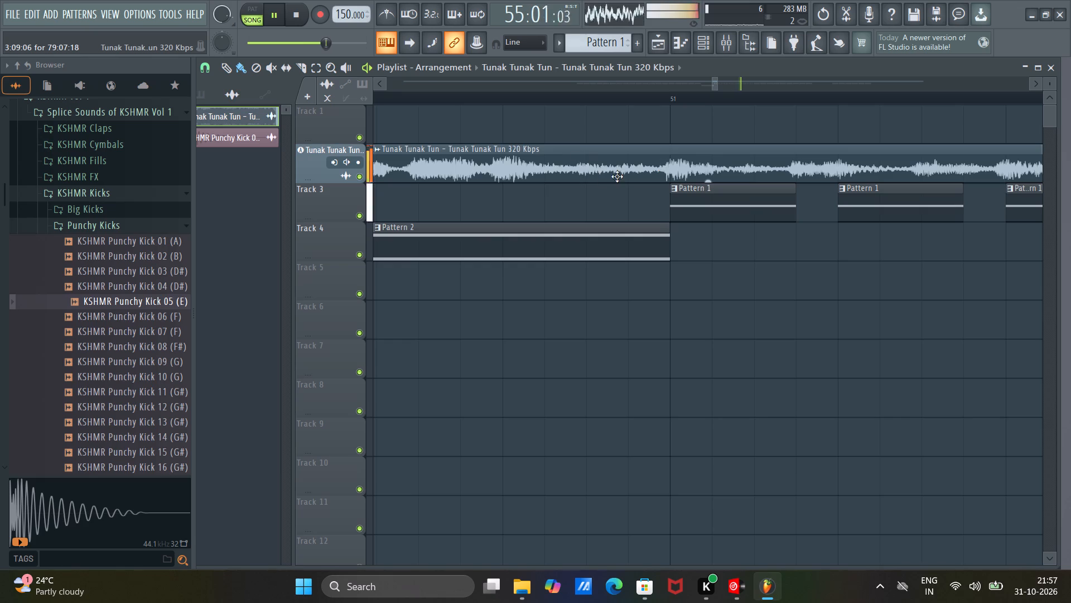
alt+click(620, 169)
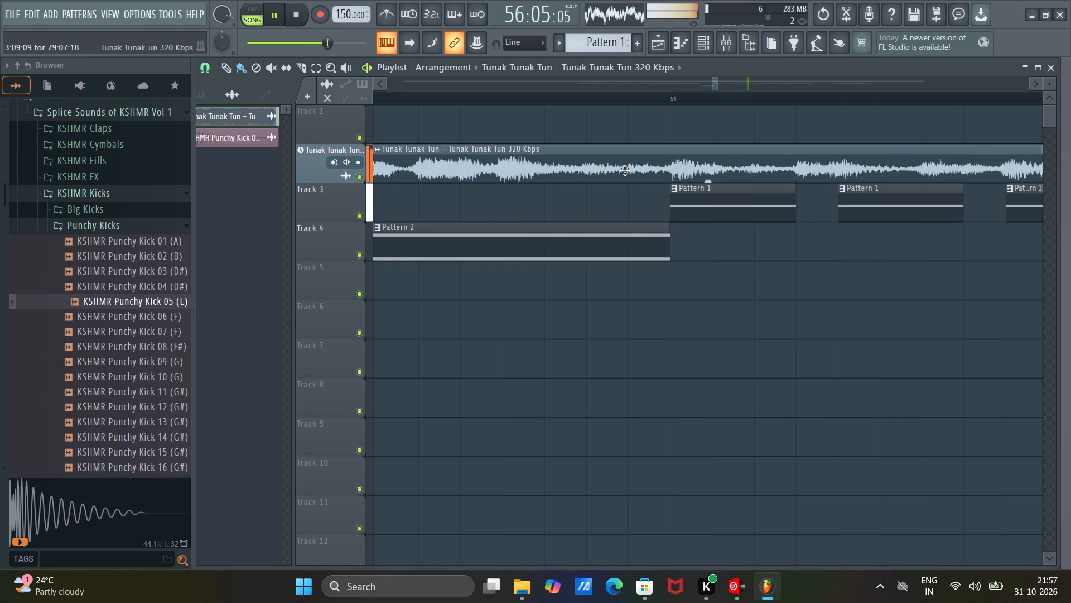
Replay from just after bar 50 to check the song's timing against the short Pattern 1 clips at bar 51.
scroll(657, 100, down, 6)
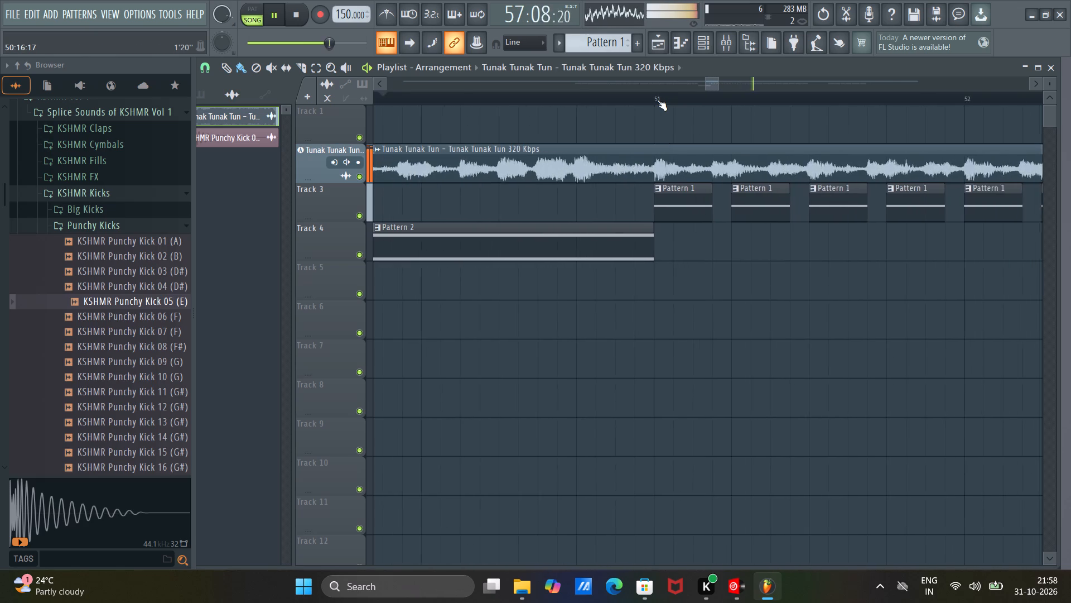
scroll(657, 100, down, 5)
click(585, 97)
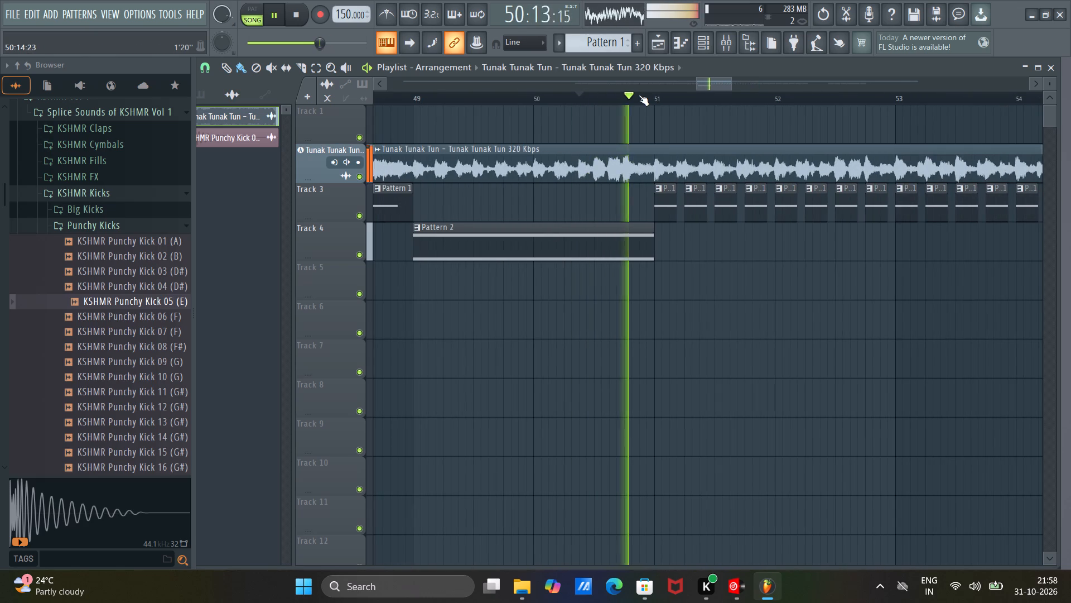
Play from about the middle of bar 29 to check the song's timing where the Pattern 1 clips begin at bar 30.
scroll(639, 95, down, 10)
drag(688, 84, 626, 91)
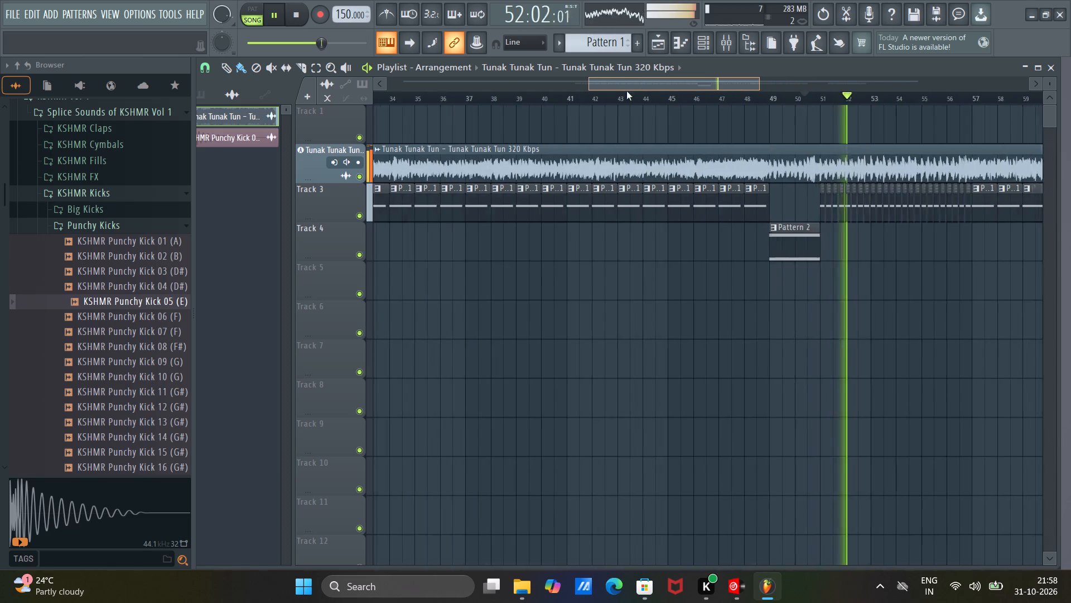
drag(626, 91, 572, 92)
scroll(555, 94, up, 9)
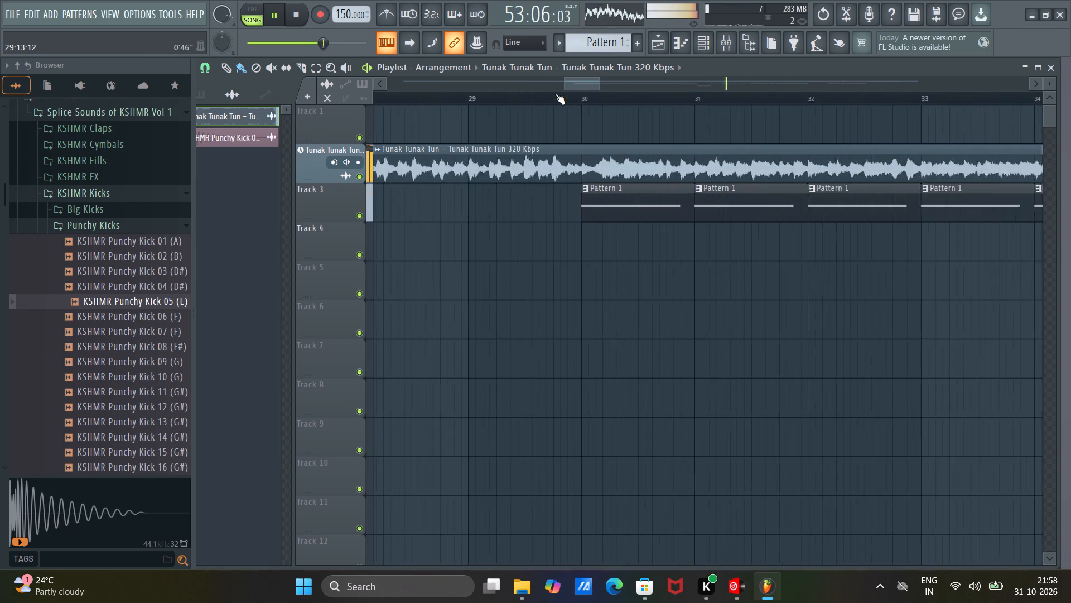
scroll(555, 94, up, 5)
click(533, 94)
scroll(533, 94, down, 3)
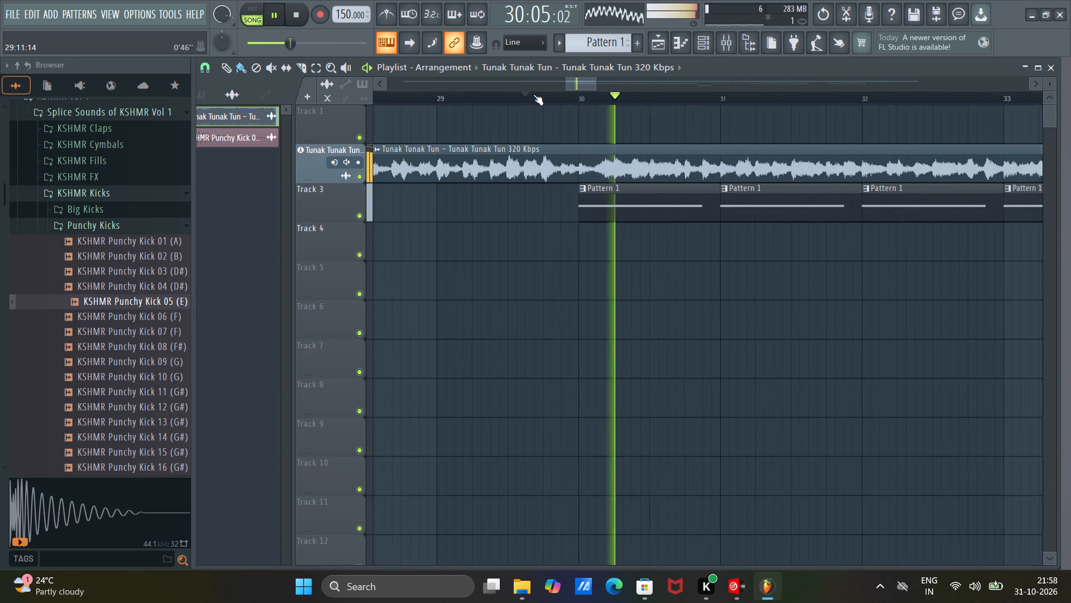
scroll(533, 94, down, 5)
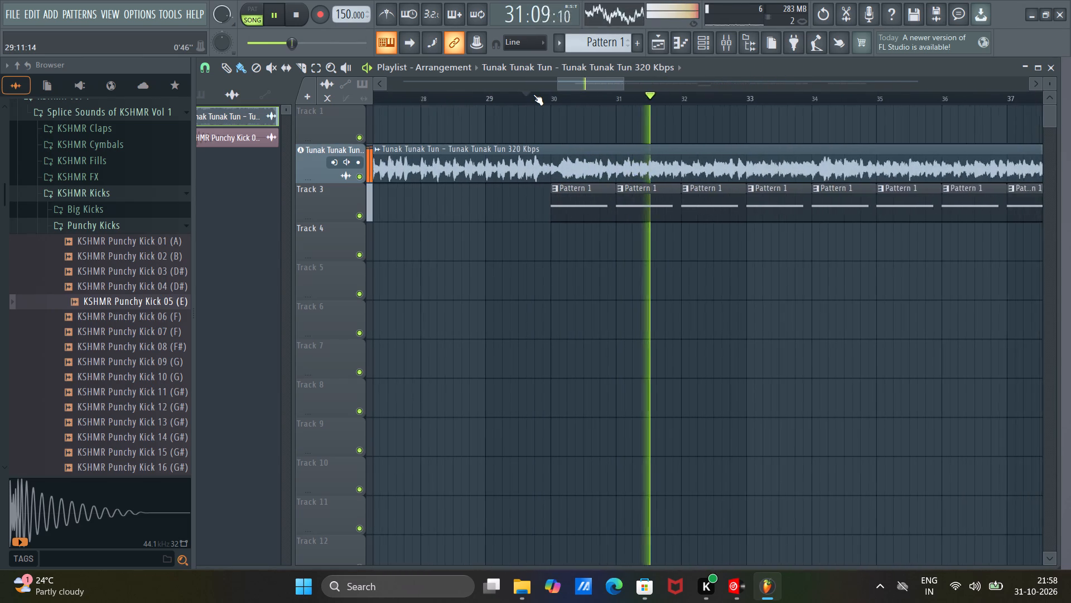
scroll(533, 94, down, 6)
Follow the playback along the Pattern 1 clips from about bar 33 to bar 48 to check their timing against the song.
drag(555, 87, 565, 91)
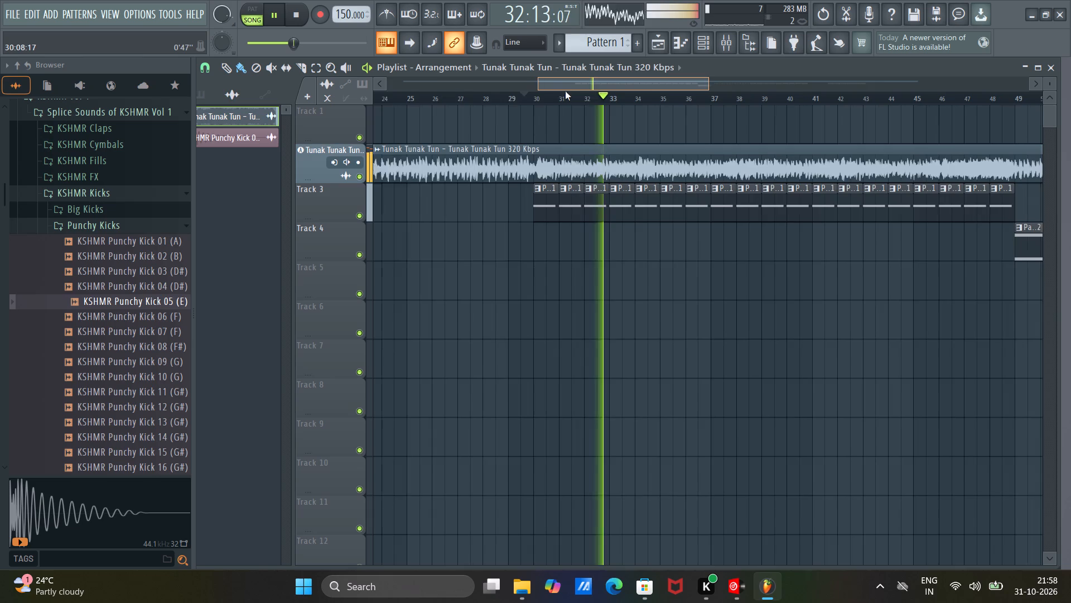
drag(565, 91, 567, 92)
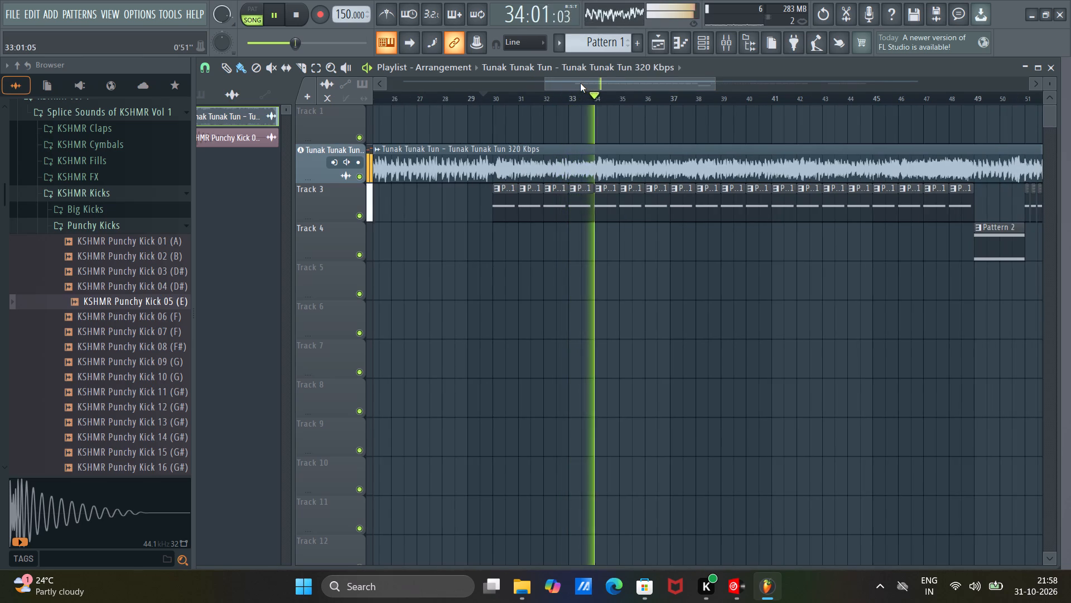
drag(580, 83, 594, 88)
drag(594, 88, 598, 90)
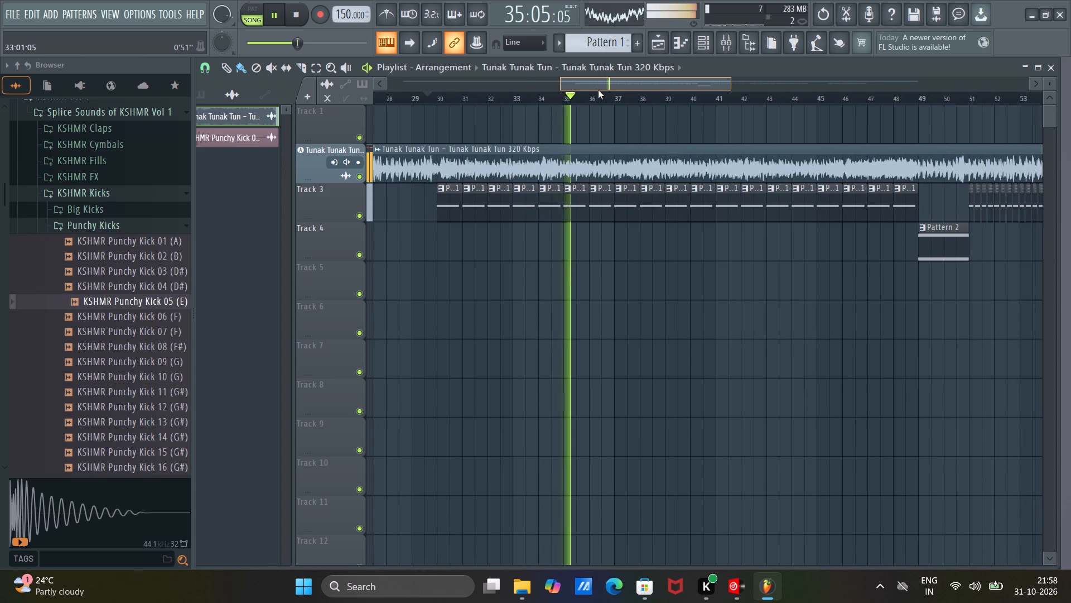
drag(598, 90, 615, 99)
scroll(520, 96, up, 4)
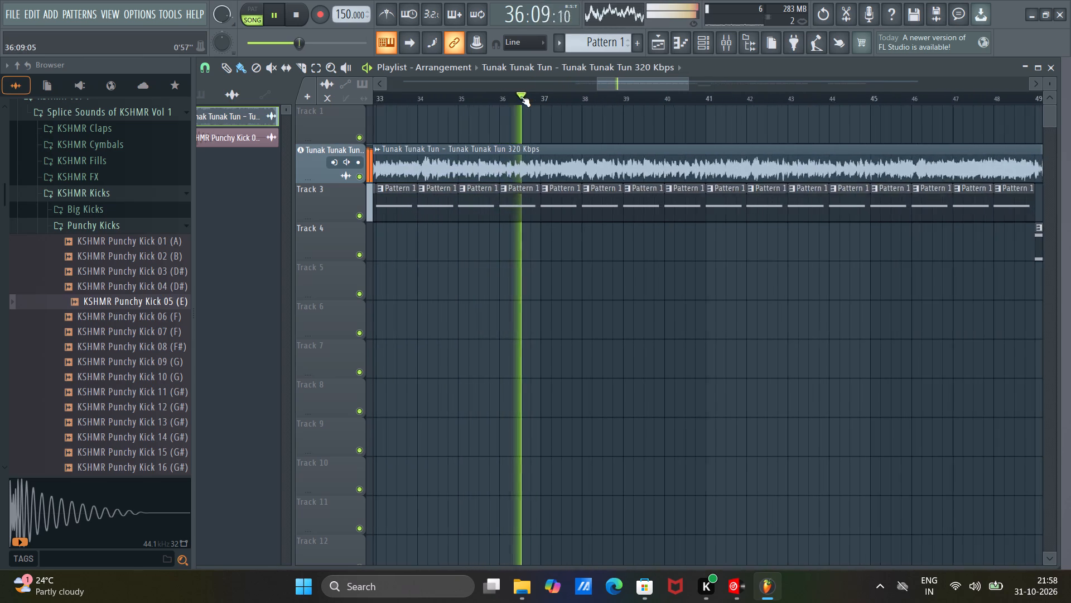
scroll(520, 96, up, 7)
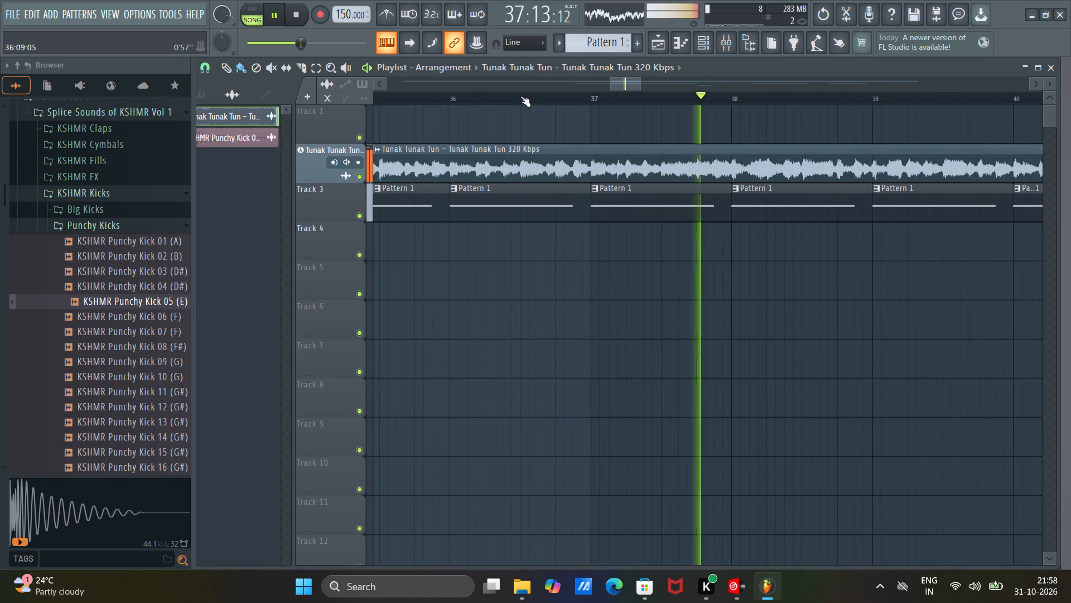
scroll(520, 96, up, 1)
drag(624, 85, 641, 95)
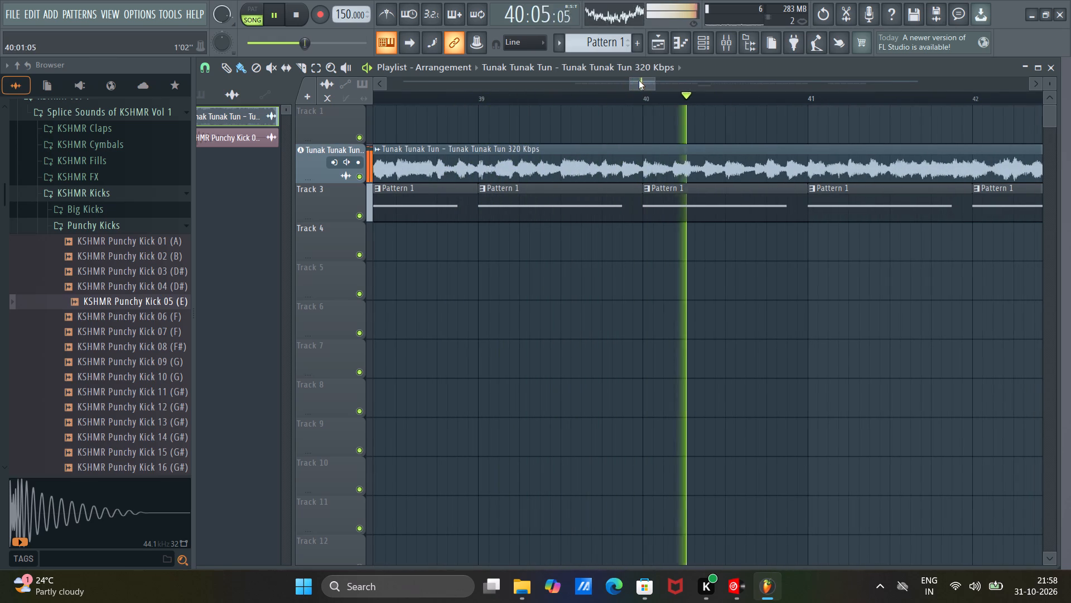
drag(639, 80, 648, 86)
drag(648, 84, 659, 88)
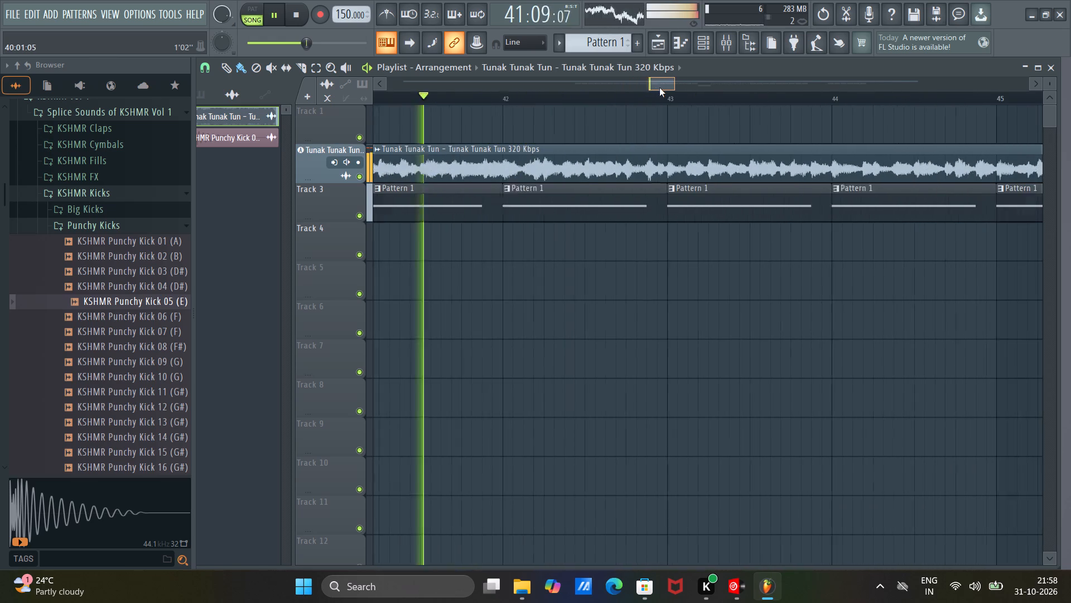
drag(659, 88, 660, 88)
drag(662, 83, 667, 85)
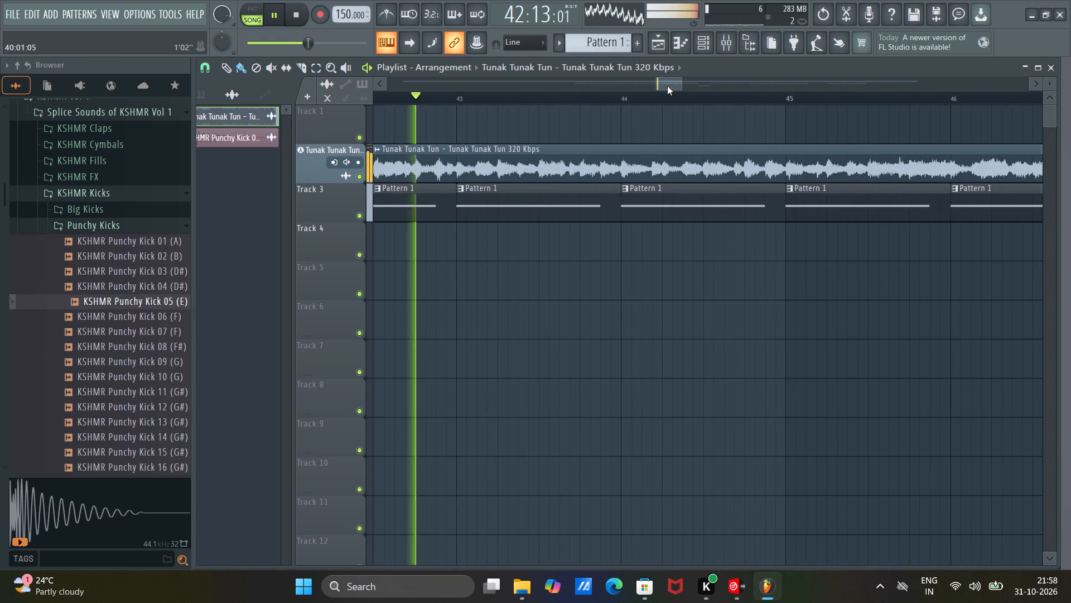
key(Right)
key(Right)
key(Right)
key(Right)
key(Right)
key(Right)
key(Right)
key(Right)
key(Right)
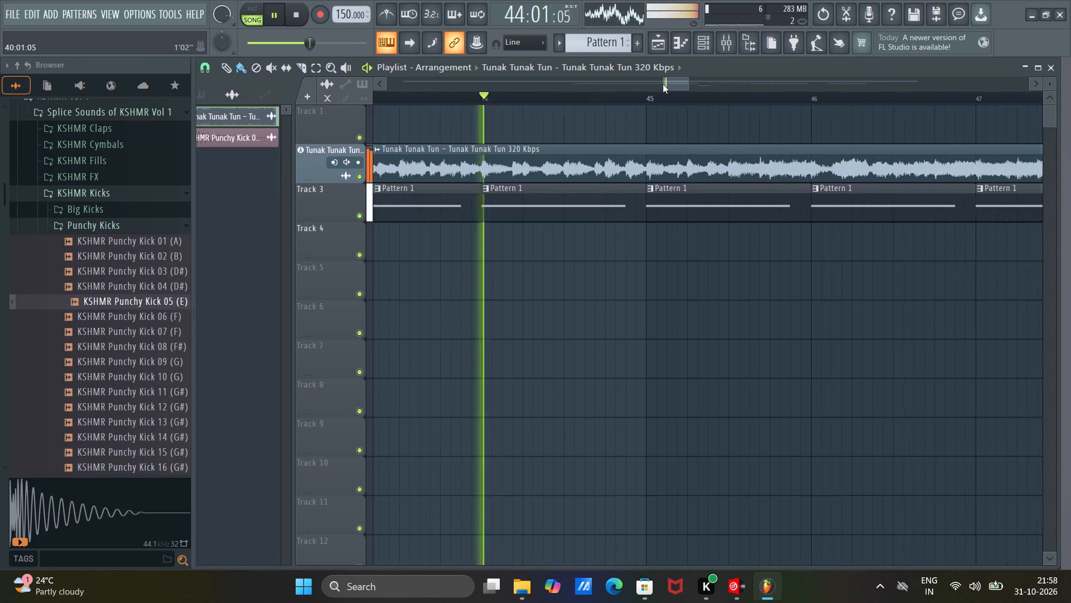
key(Right)
key(Right)
key(Right)
key(Right)
key(Right)
key(Right)
key(Right)
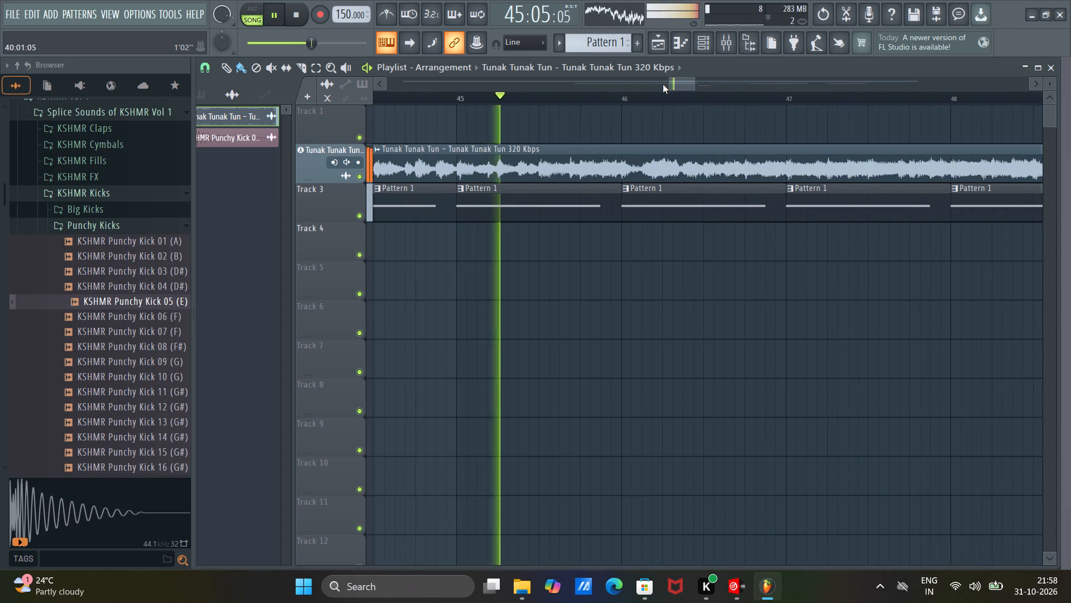
key(Right)
key(Right)
key(Right)
key(Right)
key(Right)
key(Right)
key(Right)
key(Right)
key(Right)
key(Right)
key(Right)
key(Right)
key(Right)
key(Right)
key(Right)
key(Right)
key(Right)
key(Right)
key(Right)
key(Right)
key(Right)
key(Right)
key(Right)
key(Right)
key(Right)
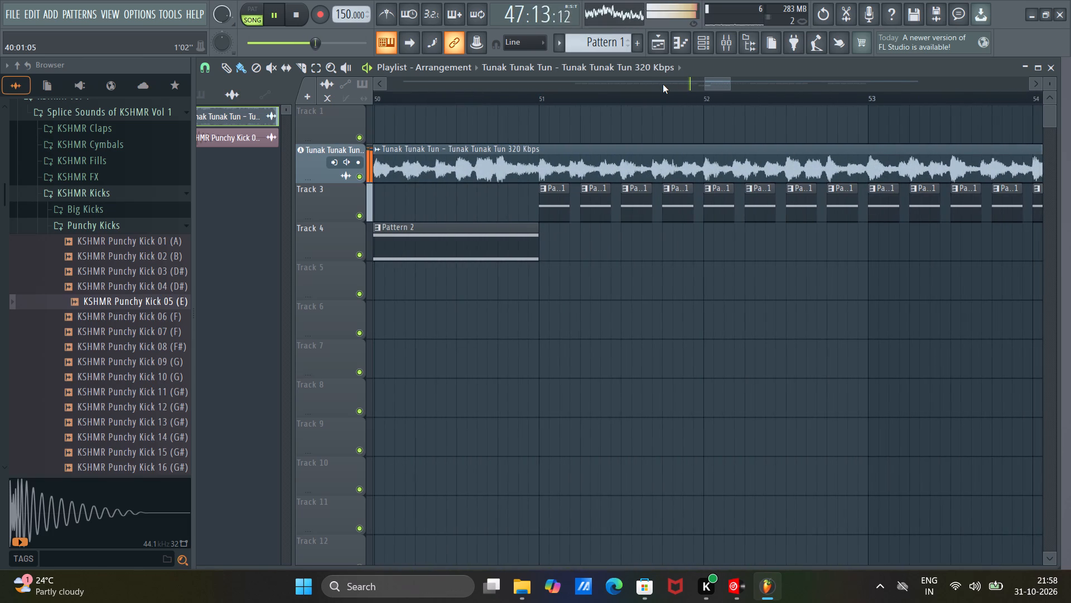
Follow the playback from bar 47 through the Pattern 2 clip at bars 49 to 50 to check its timing against the song.
key(Left)
key(Left)
key(Left)
key(Left)
key(Left)
key(Left)
key(Left)
key(Left)
key(Left)
key(Left)
key(Left)
key(Left)
key(Left)
key(Left)
key(Left)
key(Left)
key(Left)
key(Left)
key(Left)
key(Right)
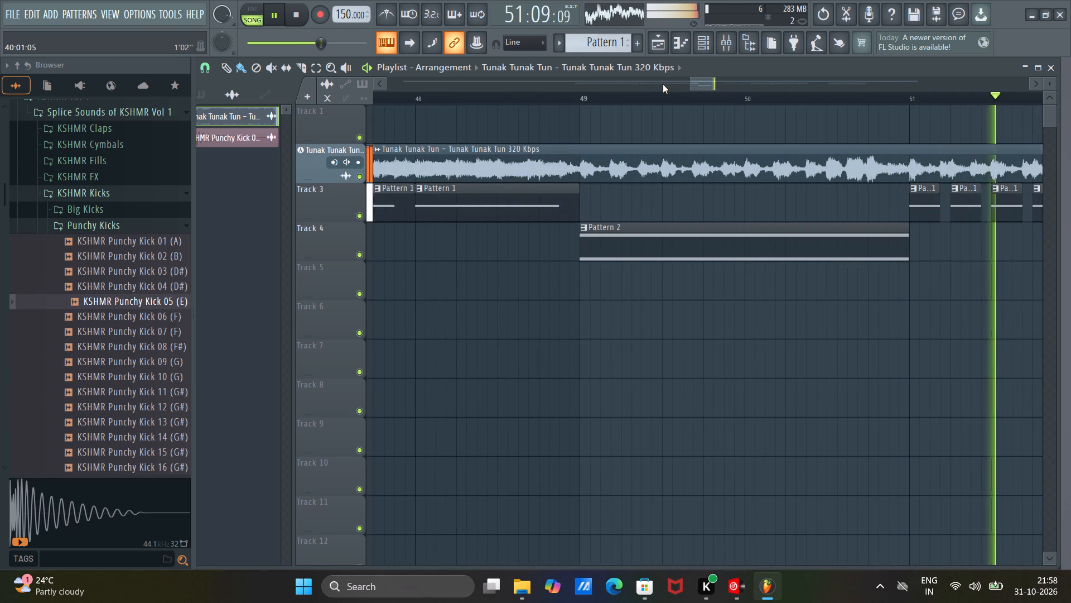
key(ctrl+super+F24)
Follow the playback along the short Pattern 1 clips from bar 51 to bar 56 to check their timing against the song.
key(Right)
key(Right)
key(Right)
key(Right)
key(Right)
key(Right)
key(Right)
key(Right)
key(Right)
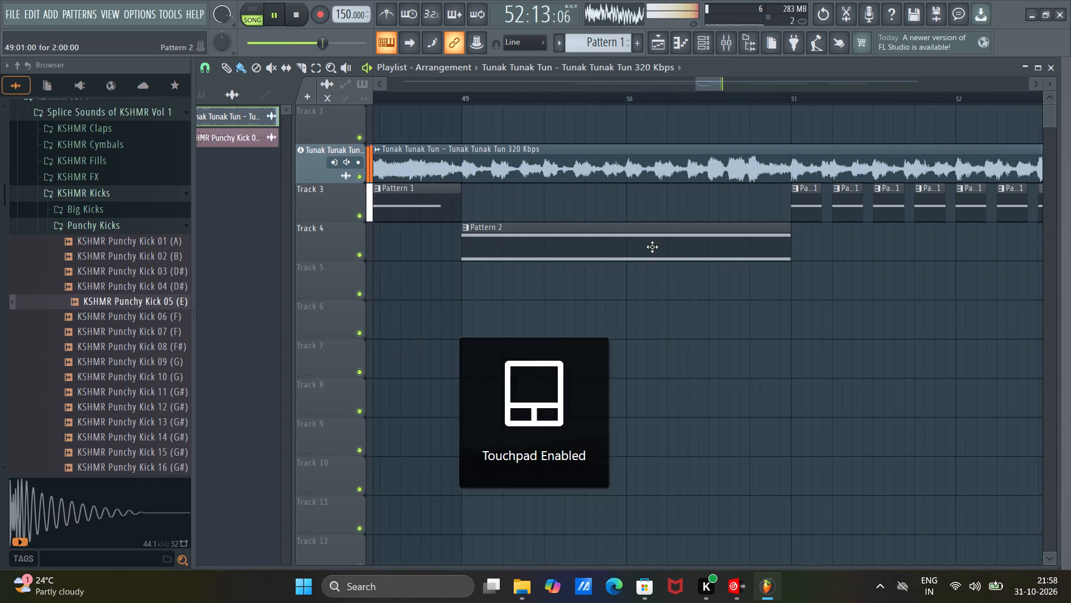
key(Right)
key(Right)
key(Right)
key(Right)
key(Right)
key(Right)
key(Right)
key(Right)
key(Right)
key(Right)
key(Right)
key(Right)
key(Right)
key(Right)
key(Right)
key(Right)
key(Right)
key(Right)
key(Right)
key(Right)
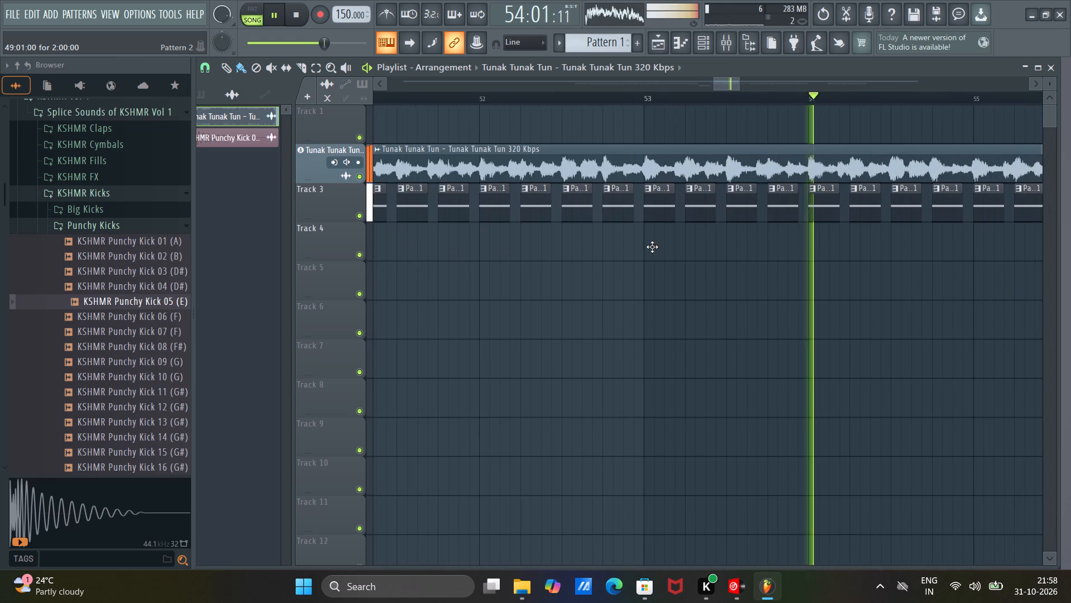
key(Right)
key(Right)
key(Right)
key(Right)
key(Right)
key(Right)
key(Right)
key(Right)
key(Right)
key(Right)
key(Right)
key(Right)
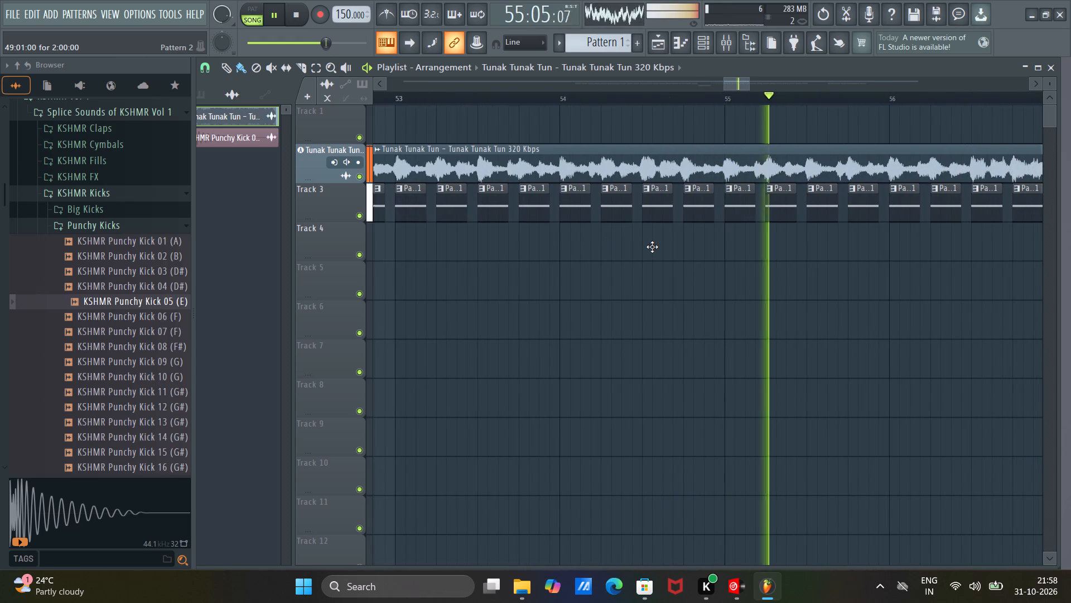
key(Right)
key(Right)
key(Right)
key(Right)
key(Right)
key(Right)
key(Right)
key(Right)
key(Right)
key(Right)
key(Right)
key(Right)
key(Right)
key(Right)
key(Right)
key(Right)
key(Right)
key(Right)
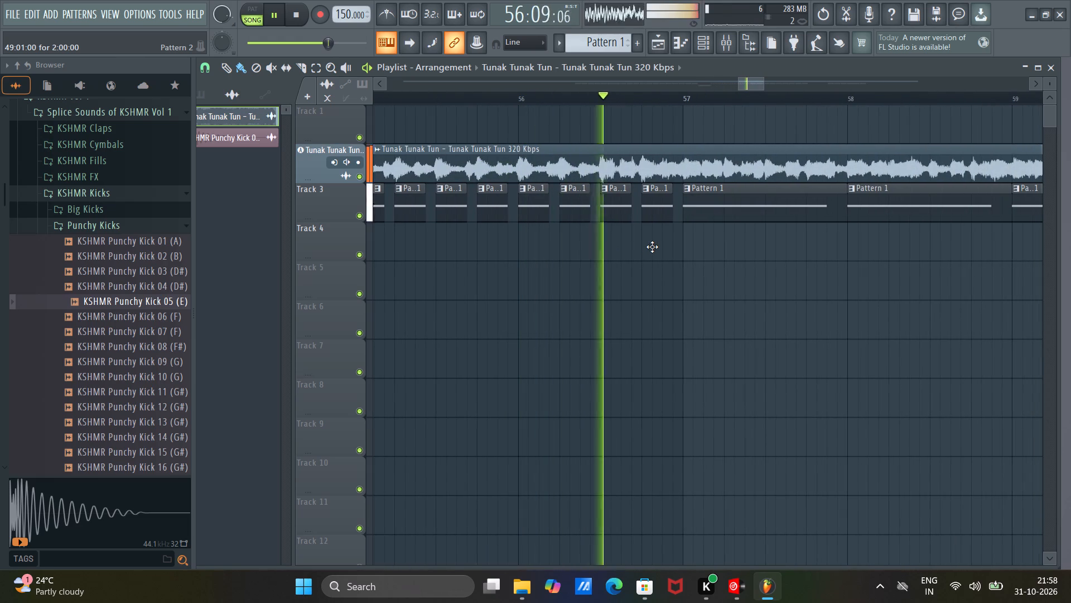
Follow the playback along the one-bar Pattern 1 clips from bar 57 to their end at bar 66 to check their timing.
key(Right)
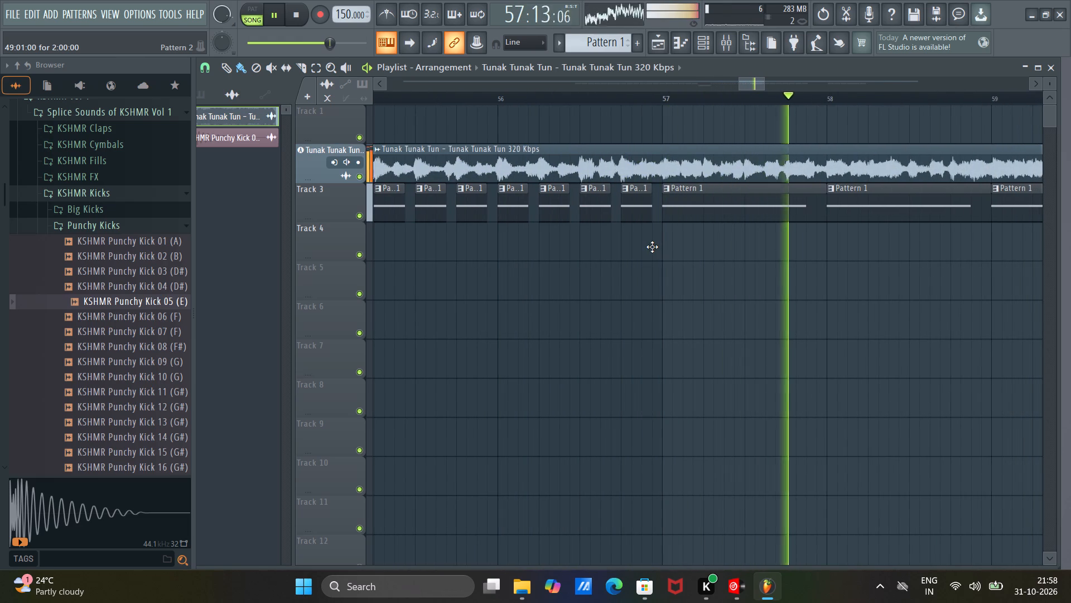
key(Right)
key(Right)
key(Right)
key(Right)
key(Right)
key(Right)
key(Right)
key(Right)
key(Right)
key(Right)
key(Right)
key(Right)
key(Right)
key(Right)
key(Right)
key(Right)
key(Right)
key(Right)
key(Right)
key(Right)
key(Right)
key(Right)
key(Right)
key(Right)
key(Right)
key(Right)
key(Right)
key(Right)
key(Right)
key(Right)
key(Right)
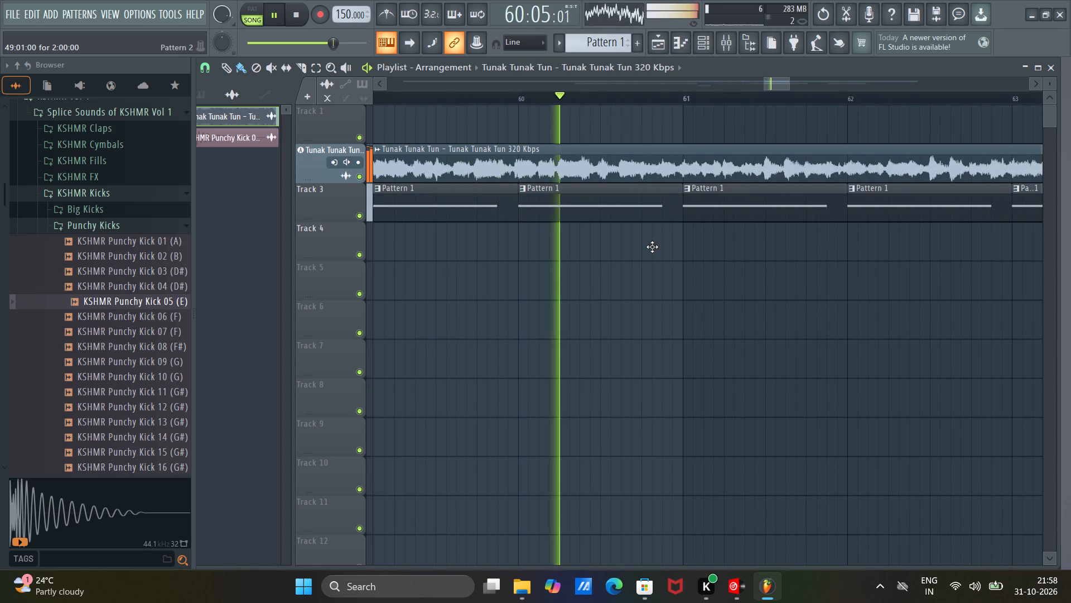
key(Right)
key(Right)
key(Right)
key(Right)
key(Right)
key(Right)
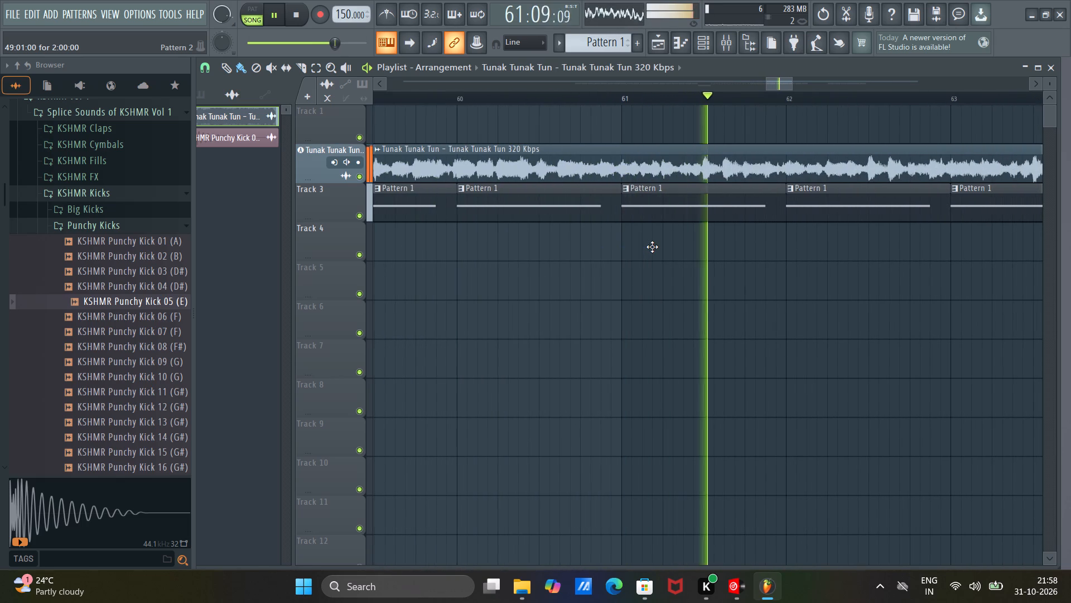
key(Right)
key(Right)
key(Right)
key(Right)
key(Right)
key(Right)
key(Right)
key(Right)
key(Right)
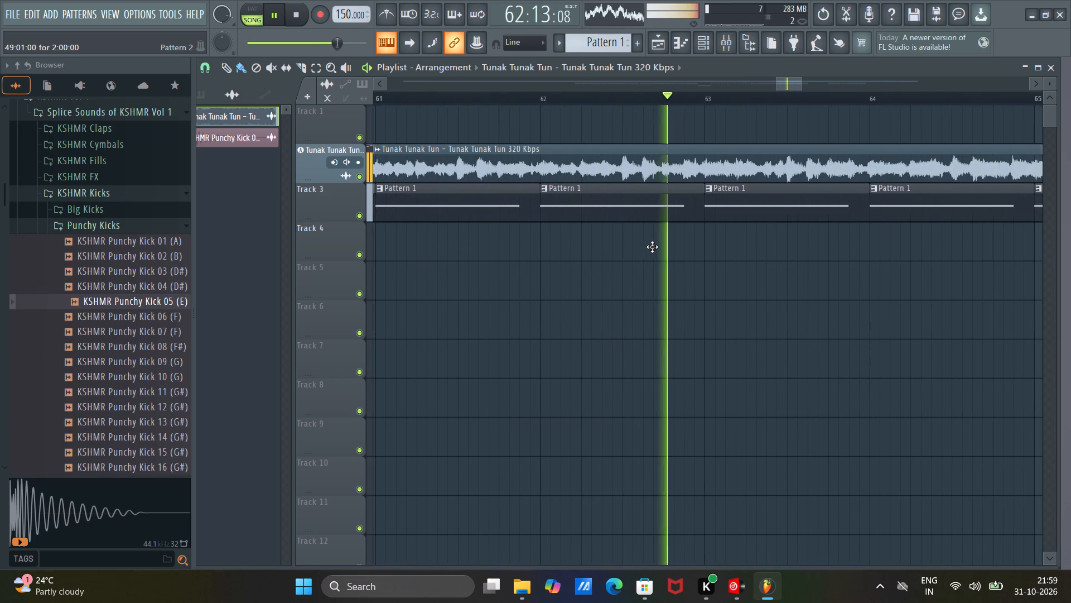
key(Right)
key(Right)
key(Right)
key(Right)
key(Right)
key(Right)
key(Right)
key(Right)
key(Right)
key(Right)
key(Right)
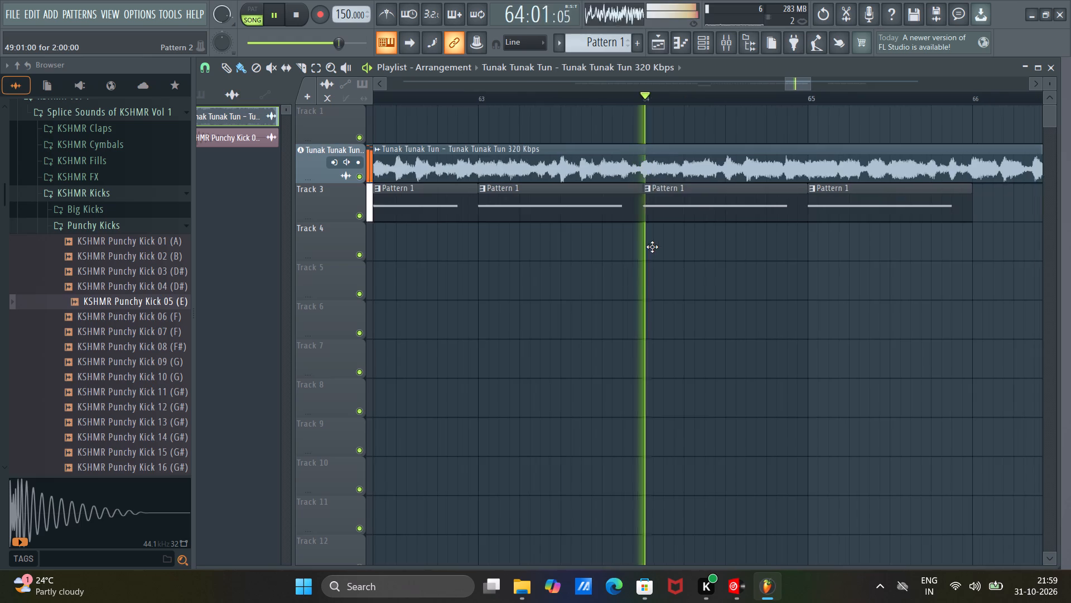
key(Right)
key(Right)
key(Right)
key(Right)
key(Right)
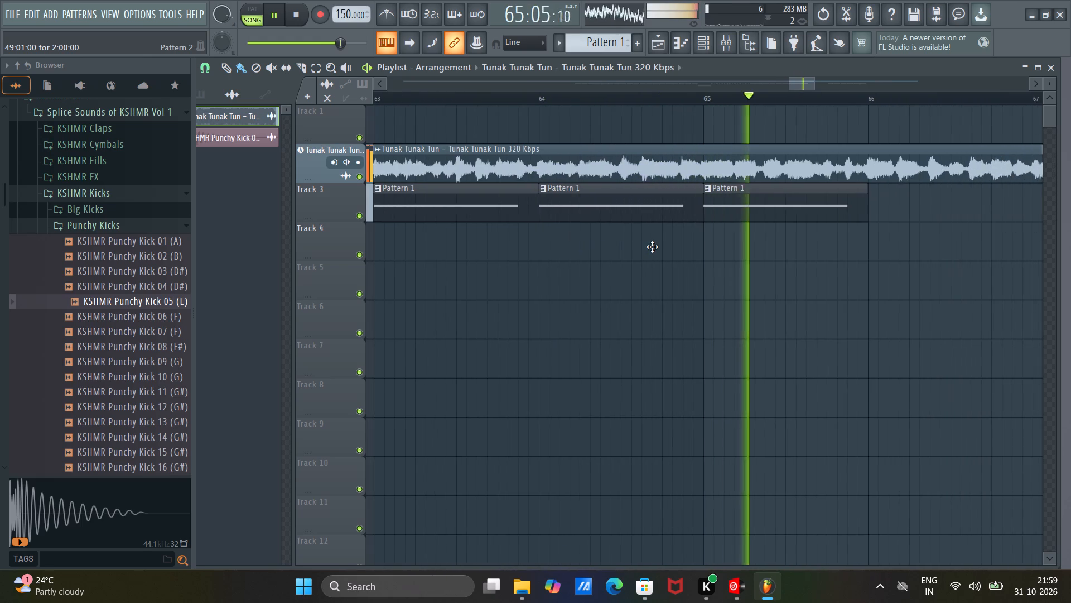
key(Right)
key(Right)
key(Right)
key(Right)
key(Right)
key(Right)
key(Right)
key(Right)
key(Right)
key(Right)
key(Right)
key(Right)
key(Right)
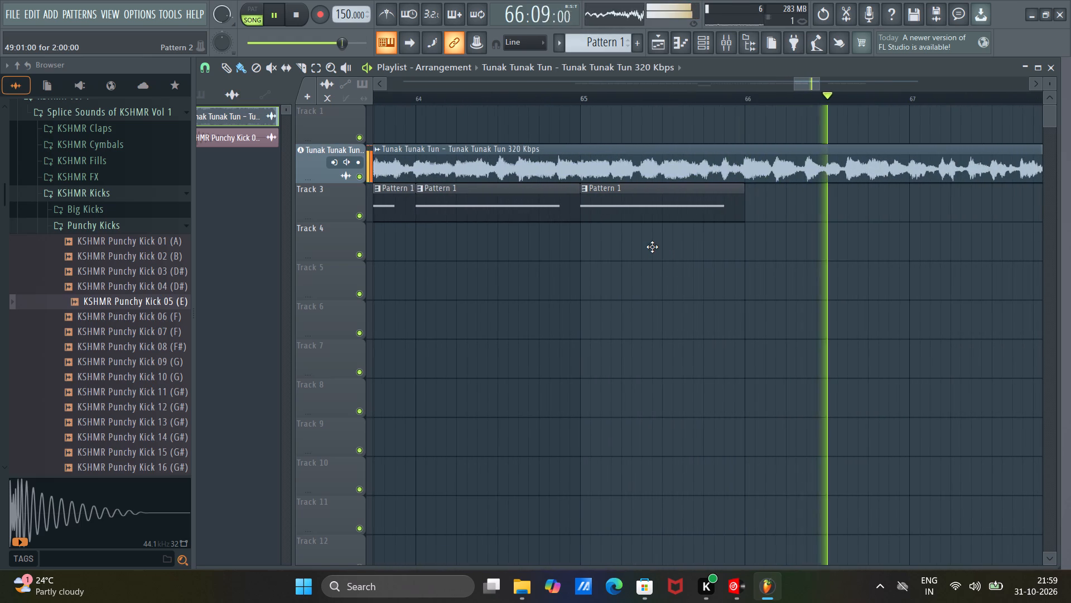
Follow the playback across the gap after bar 66 to the Pattern 1 clips starting at bar 69.
key(Right)
key(Right)
key(Right)
key(Right)
key(Right)
key(Right)
key(Right)
key(Right)
key(Right)
key(Right)
key(Right)
key(Right)
key(Right)
key(Right)
key(Right)
key(Right)
key(Right)
key(Right)
key(Right)
key(Right)
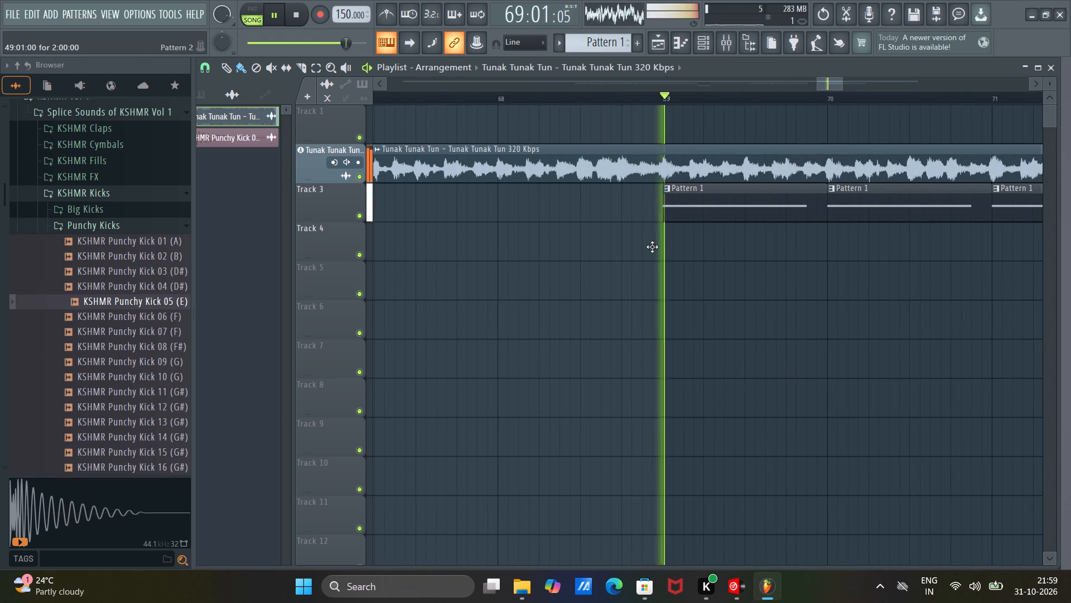
Follow the playback along the Pattern 1 clips from bar 69 to bar 71 to check their timing against the song.
key(Right)
key(Right)
key(Right)
key(Right)
key(Right)
key(Right)
key(Right)
key(Right)
key(Right)
key(Right)
key(Right)
key(Right)
key(Right)
key(Right)
key(Right)
key(Right)
key(Right)
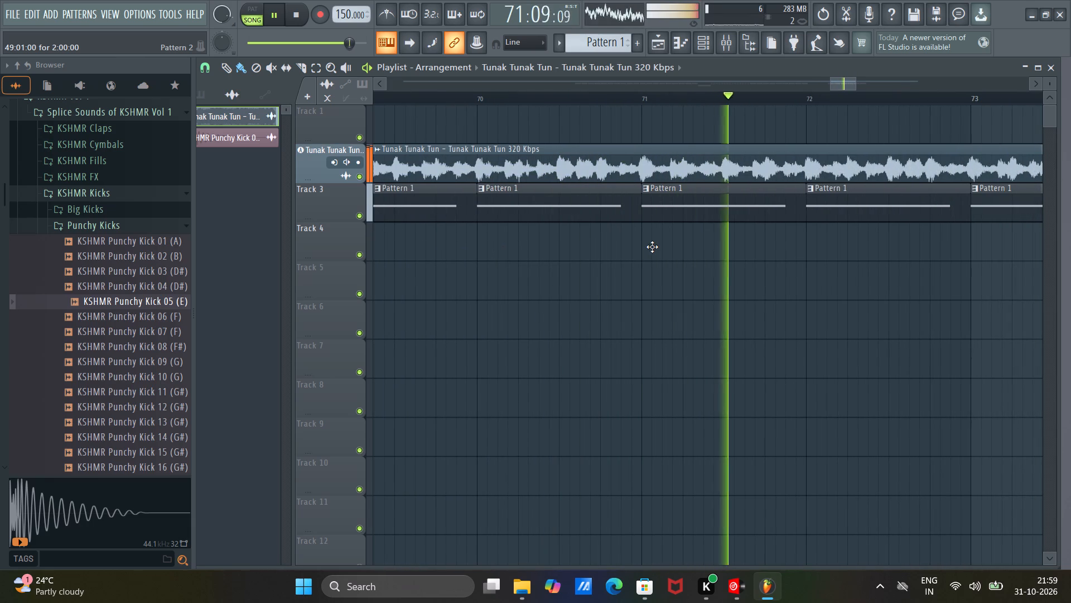
Replay the song from the middle of bar 68 to recheck how the Pattern 1 clips enter at bar 69.
key(Left)
key(Left)
key(Left)
key(Left)
key(Left)
key(Left)
key(Left)
key(Left)
key(Left)
key(Left)
key(Left)
key(Left)
key(Left)
key(Left)
key(Left)
key(Left)
key(Left)
key(Left)
key(Left)
key(Left)
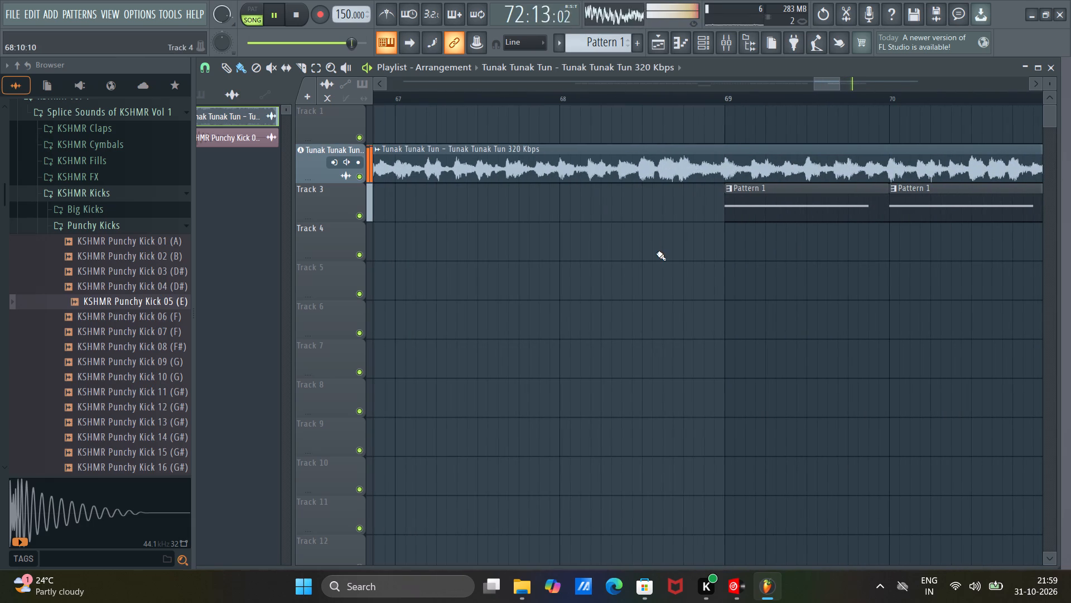
click(662, 98)
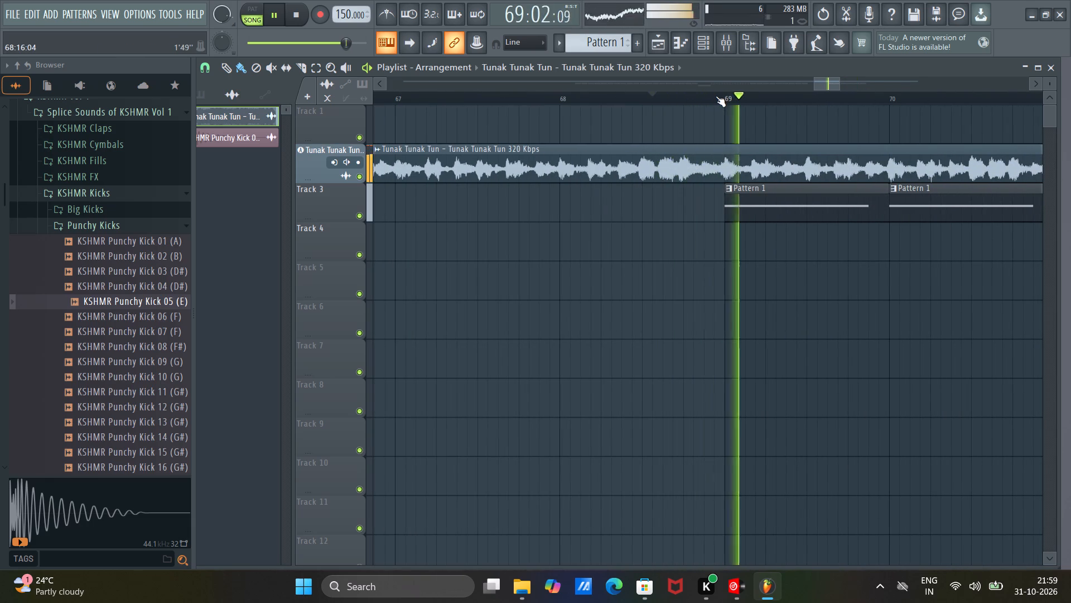
Check the Pattern 1 clips from bar 69 to their end at bar 75 against the song, and stop playback.
scroll(716, 96, up, 15)
scroll(716, 95, down, 3)
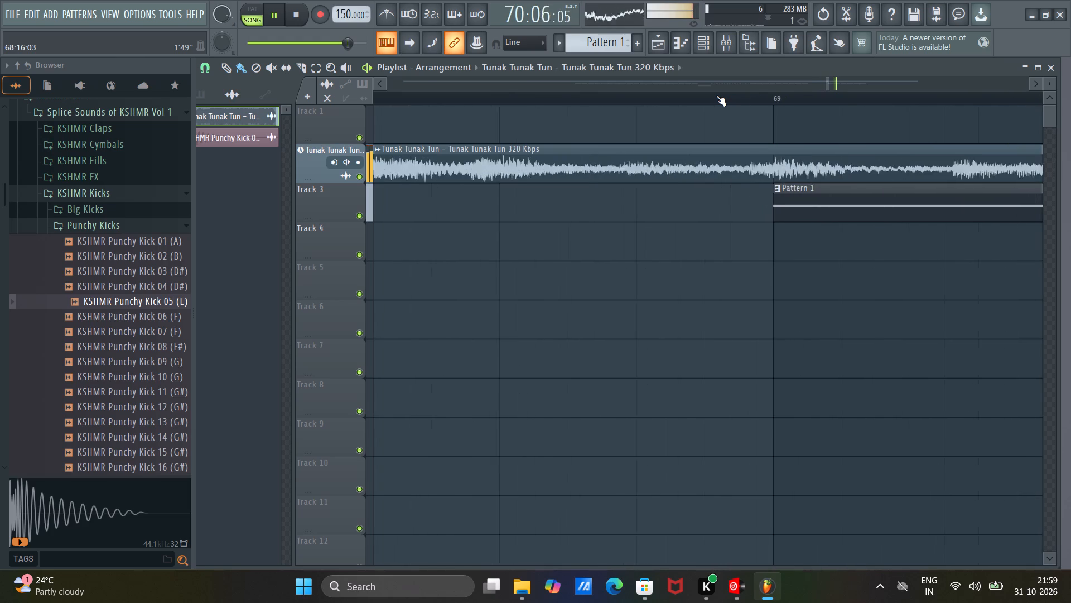
scroll(716, 95, down, 11)
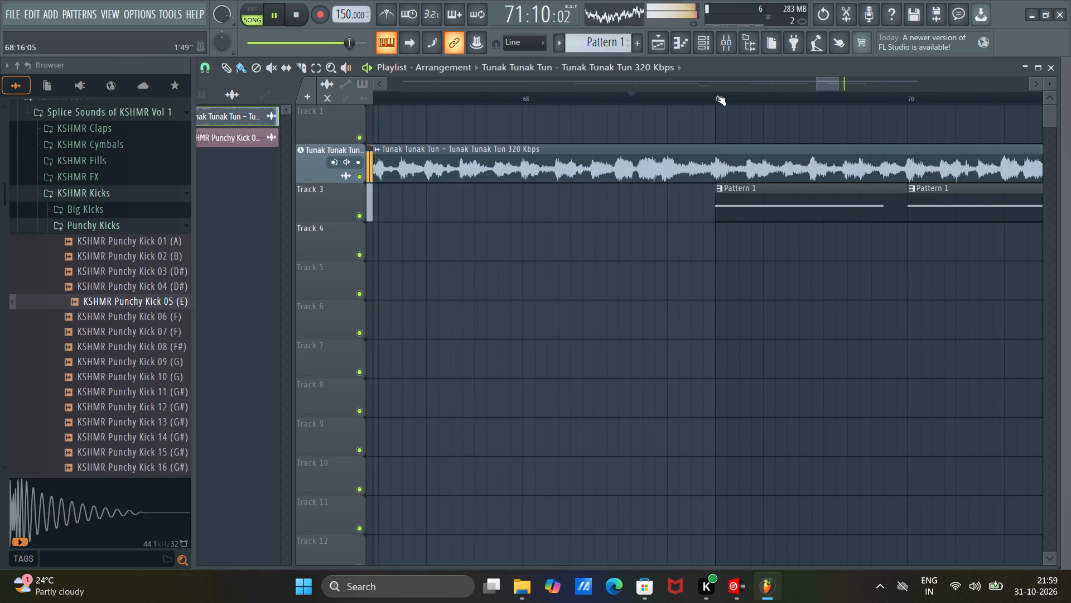
scroll(716, 95, down, 10)
drag(825, 81, 827, 83)
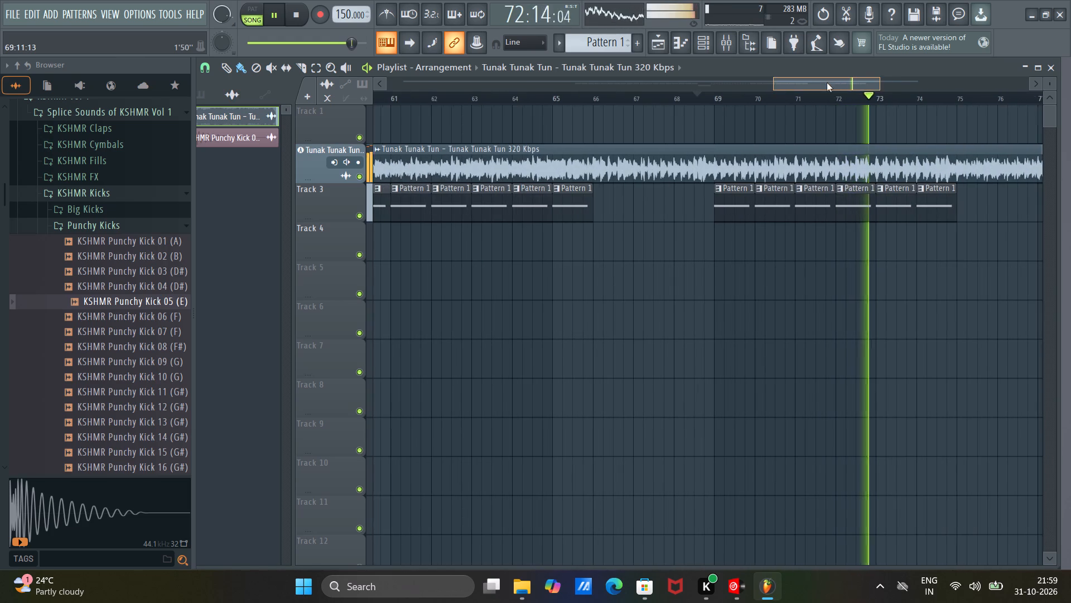
drag(827, 83, 858, 95)
scroll(755, 99, up, 3)
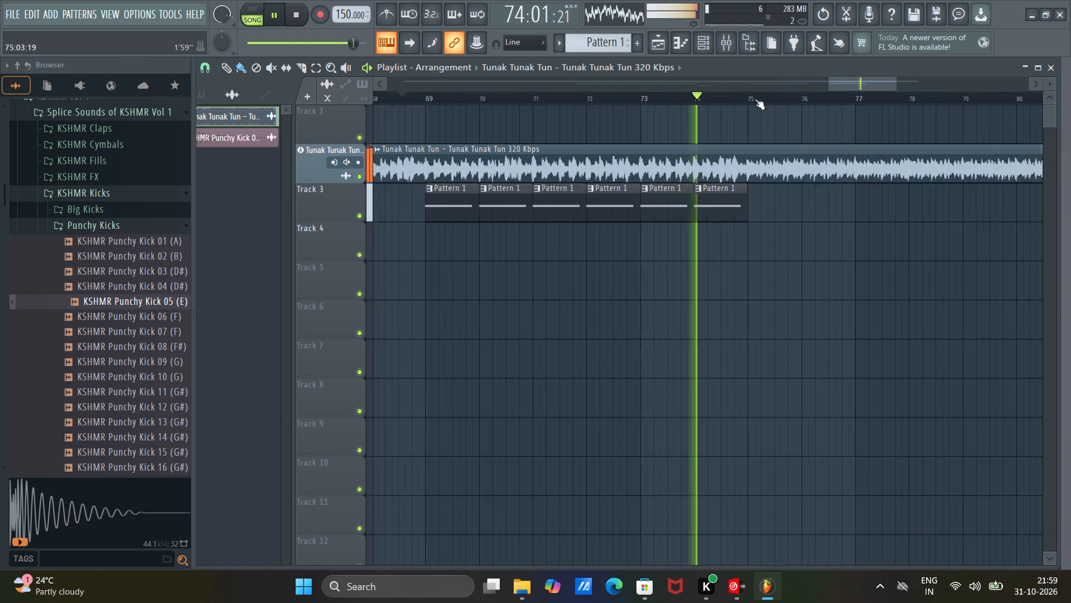
scroll(755, 99, up, 10)
scroll(755, 99, down, 7)
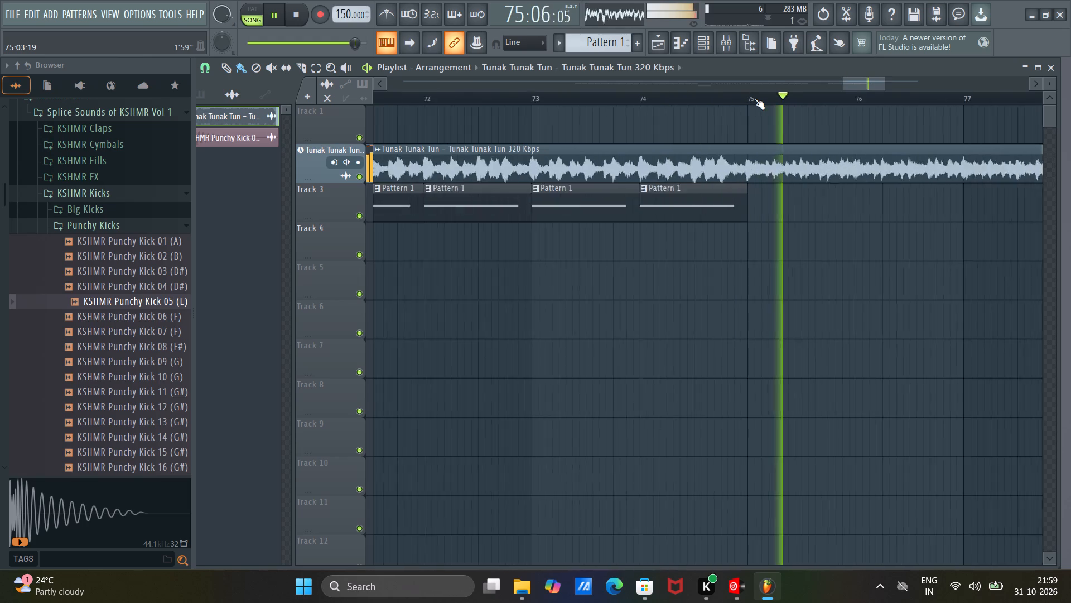
scroll(755, 99, down, 18)
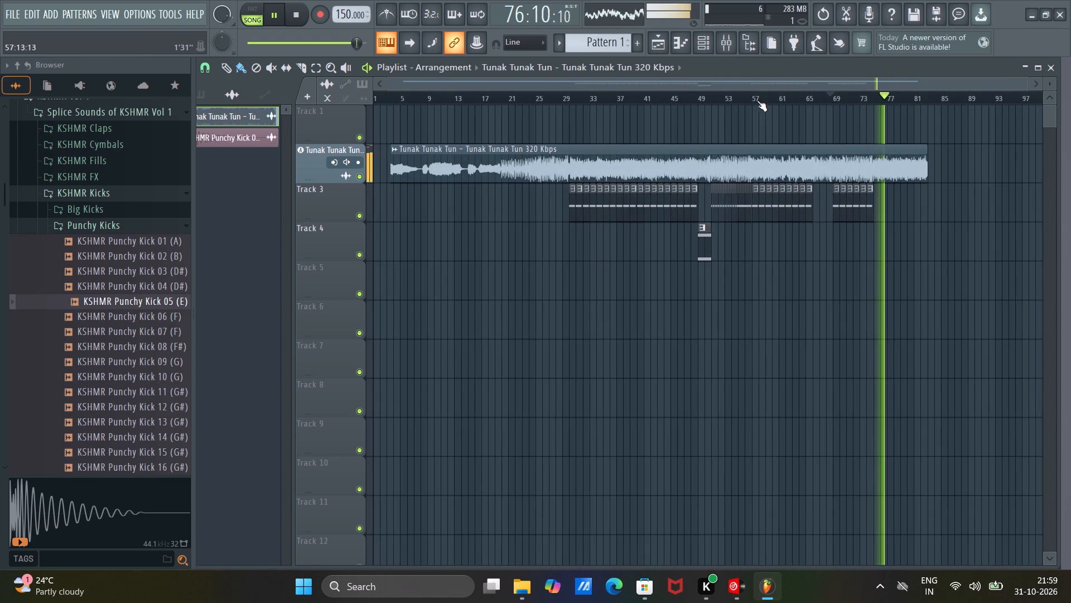
key(space)
Start a WAV export of the project and name the file TUNAK TUNAK TUN - DJ HITESH EDITZ.
click(9, 16)
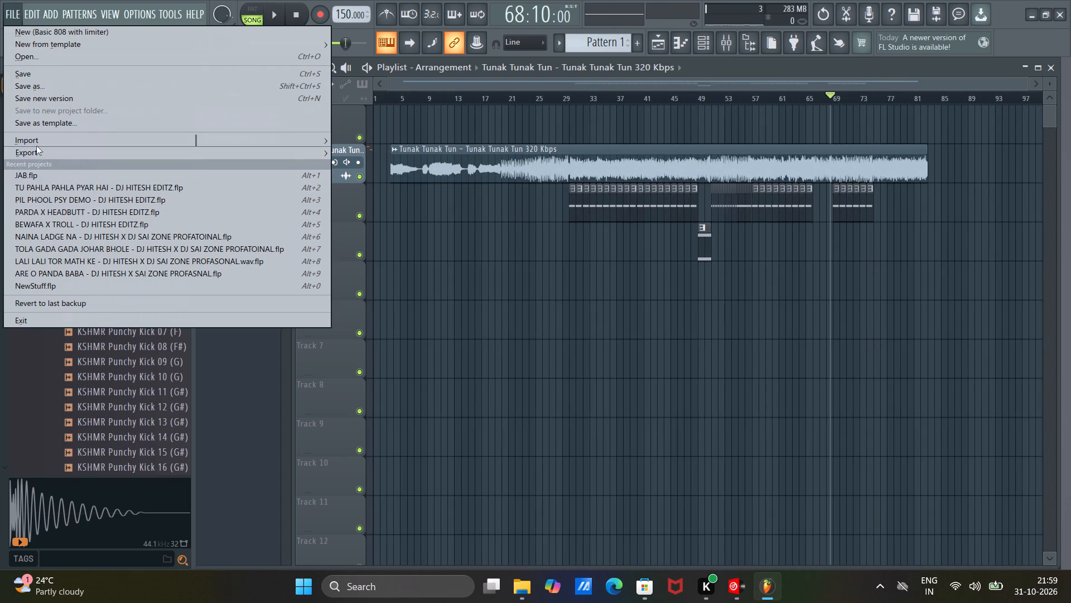
click(33, 150)
click(374, 165)
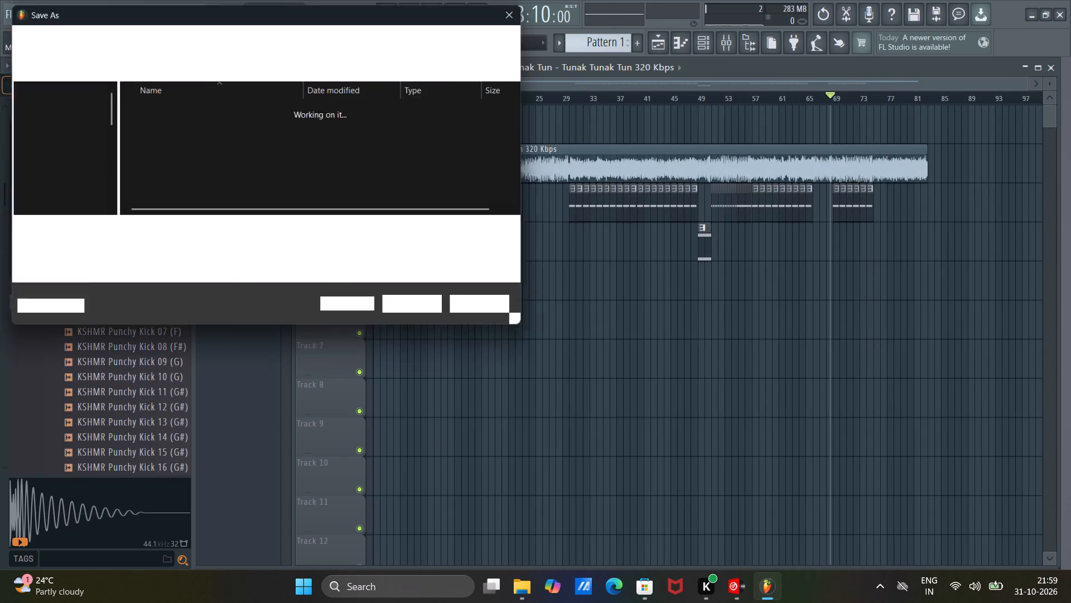
key(BackSpace)
key(m)
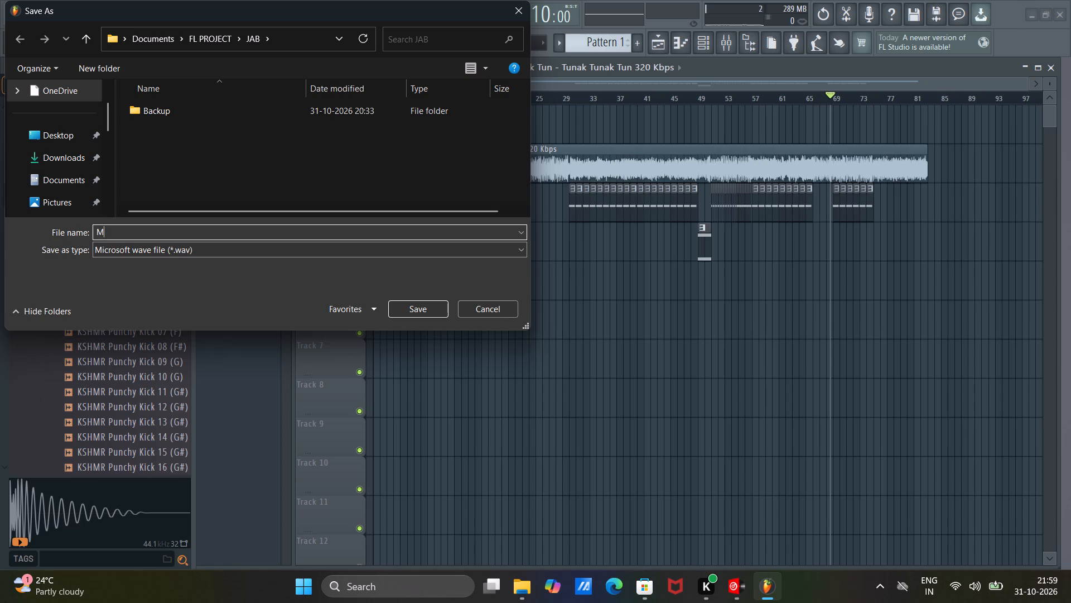
key(BackSpace)
key(BackSpace)
text(TUA)
key(BackSpace)
key(n)
key(u)
key(k)
drag(324, 15, 398, 256)
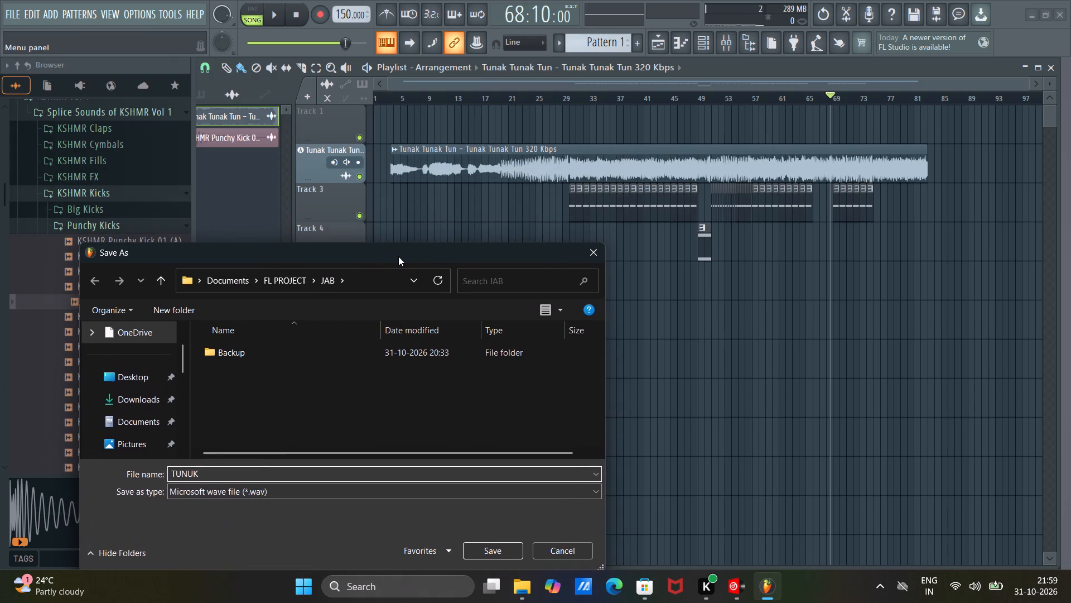
drag(398, 256, 349, 54)
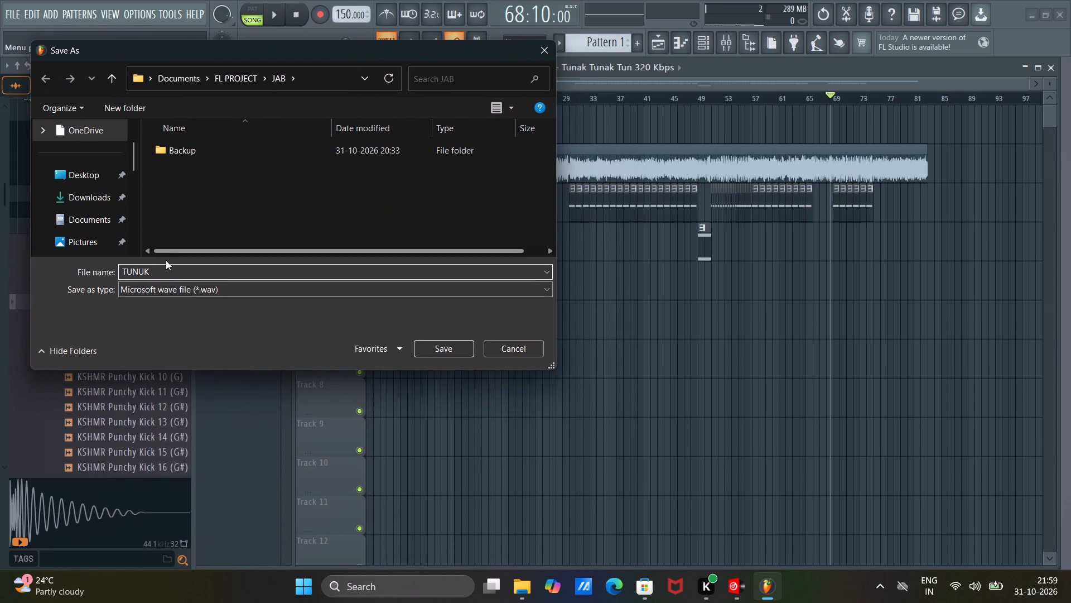
key(BackSpace)
key(BackSpace)
key(BackSpace)
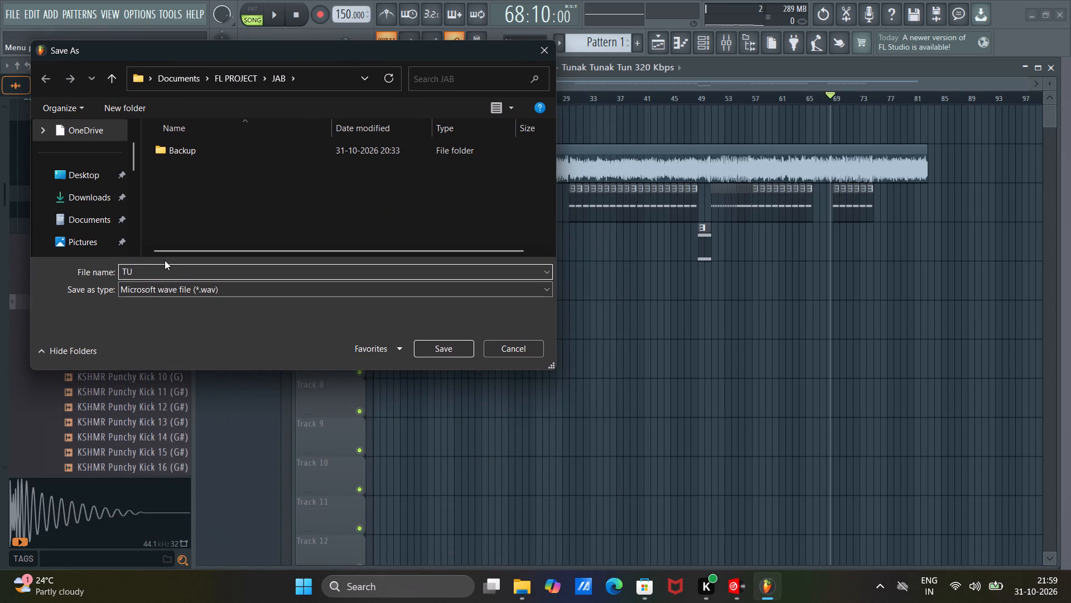
text(NAK)
key(space)
text(TU)
text(NAK)
key(space)
drag(213, 49, 390, 354)
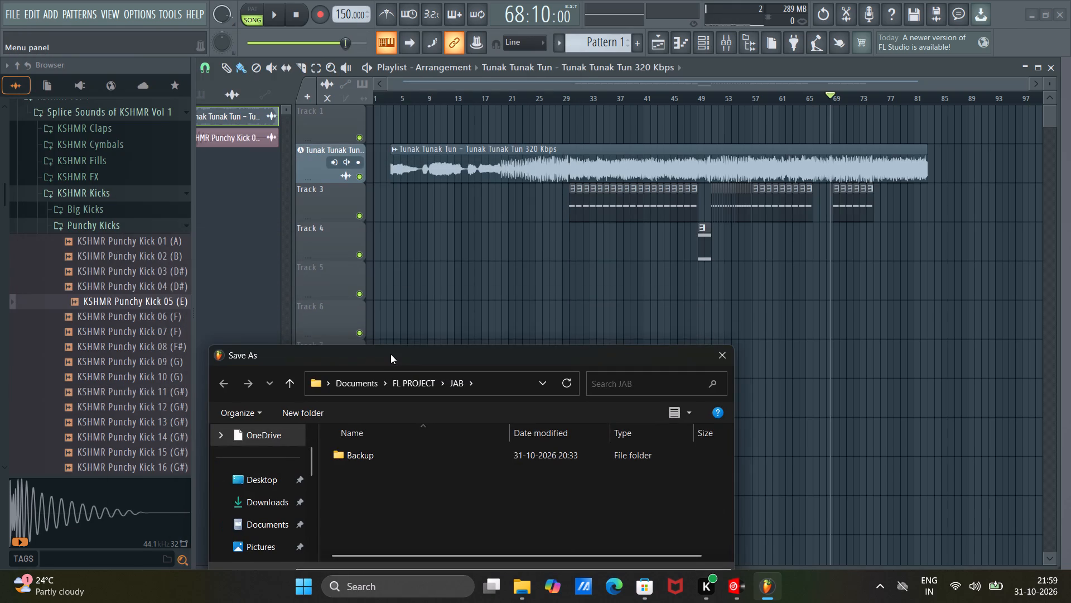
drag(390, 354, 414, 287)
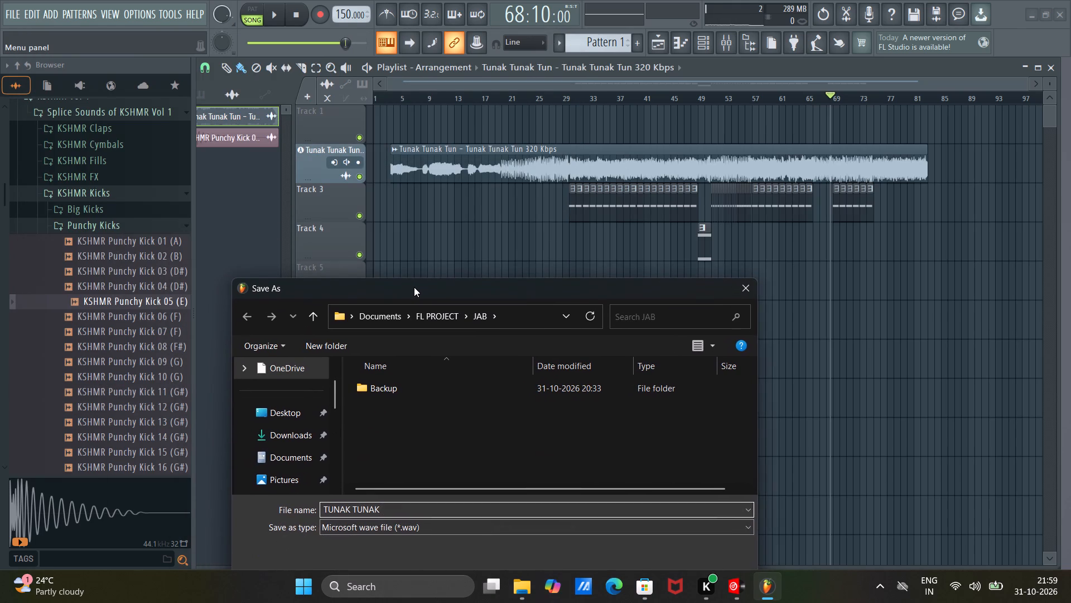
drag(414, 287, 358, 191)
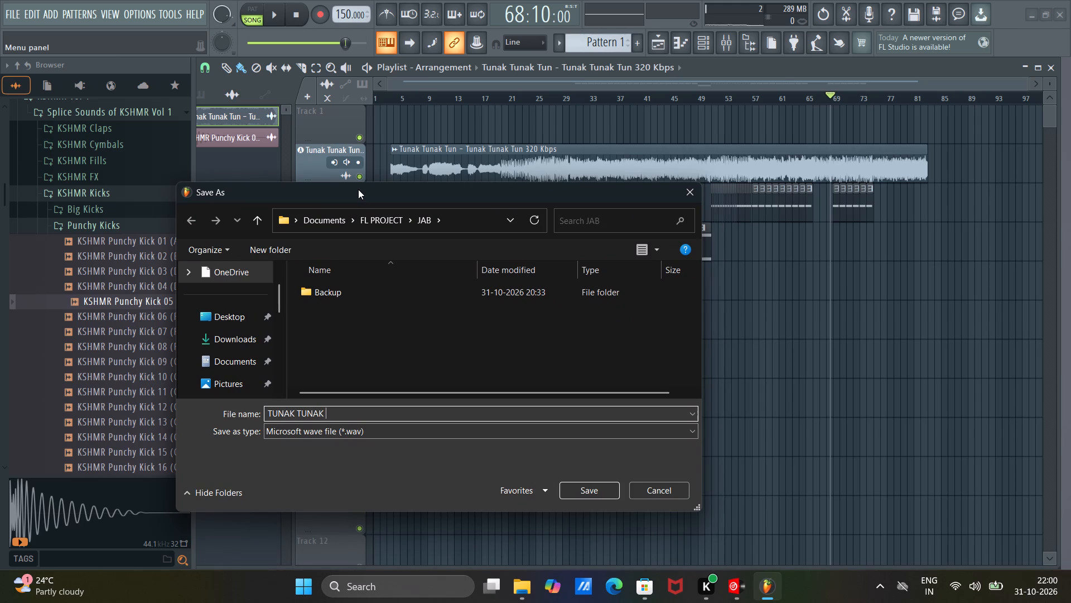
text(TUN)
key(space)
text(-)
key(space)
text(DJ HITESH EDITZ)
key(space)
Set the export location to the DJ HITESH EDITZ NEW 2 folder in Documents and save the file name there.
scroll(248, 372, down, 2)
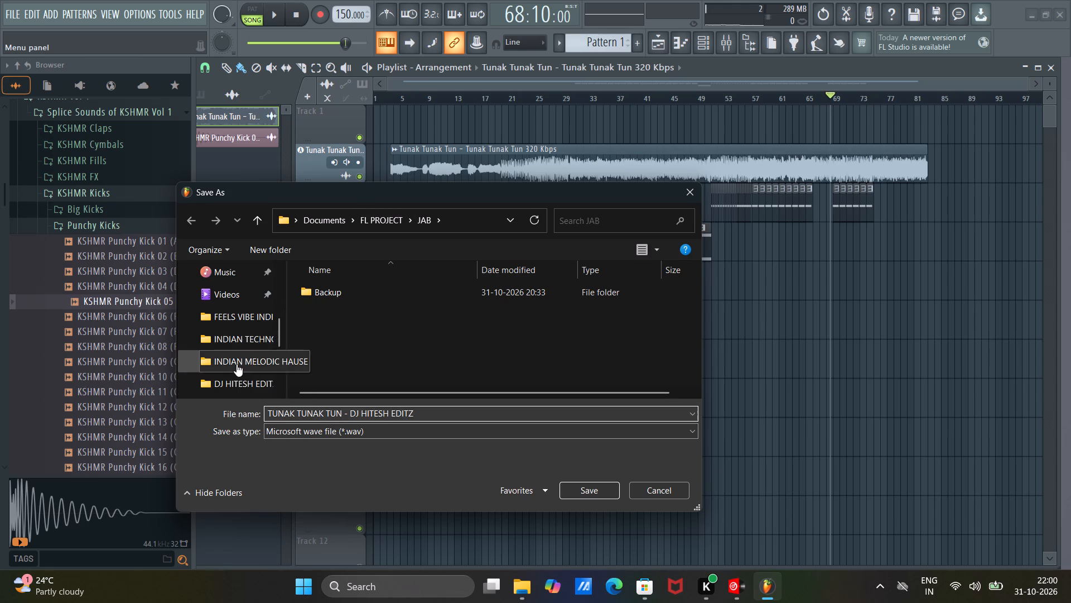
scroll(242, 332, up, 1)
click(240, 294)
double_click(331, 296)
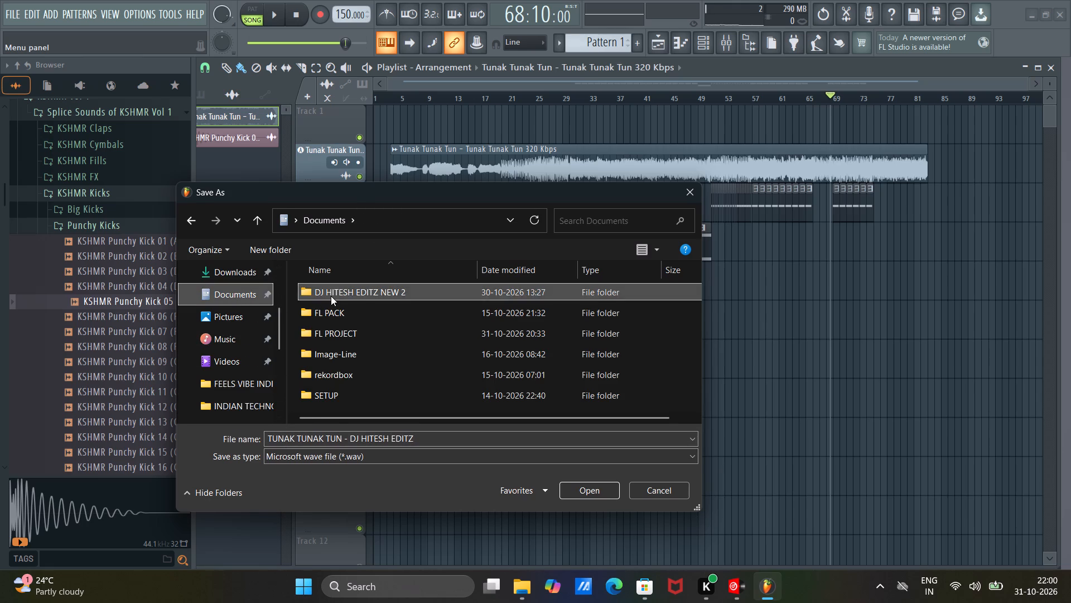
click(587, 491)
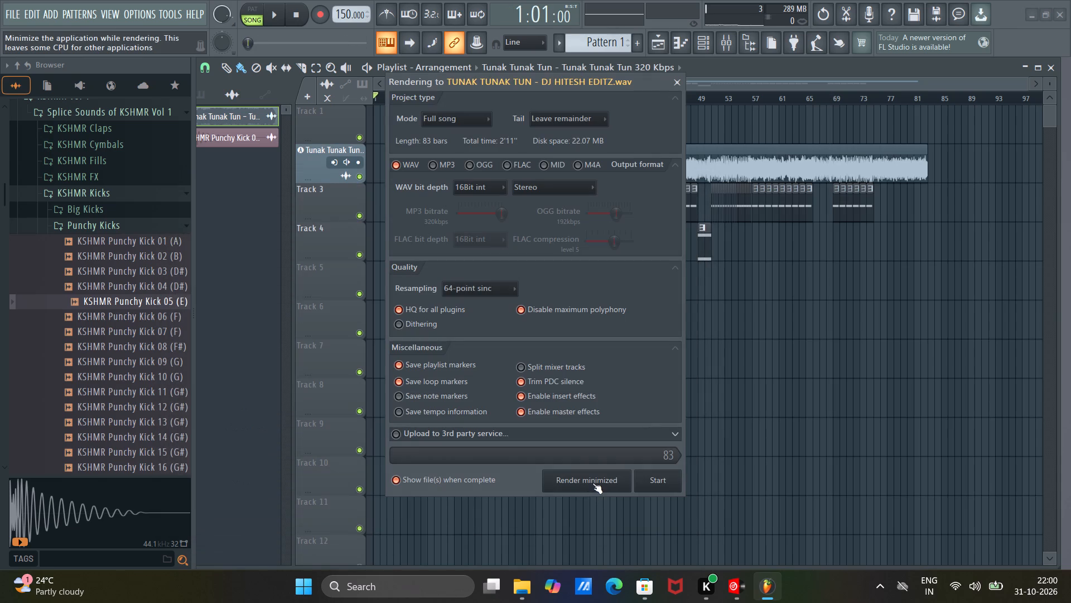
Render the full song to the WAV file with the current export settings.
click(674, 484)
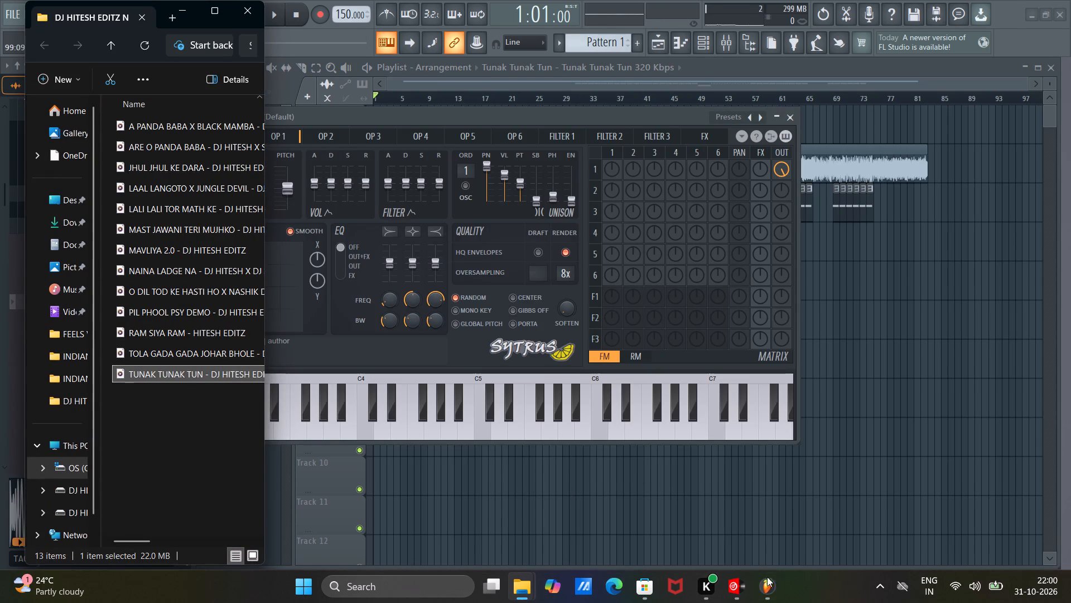
Switch to VirtualDJ and load the rendered TUNAK TUNAK TUN - DJ HITESH EDITZ file onto deck 2.
click(732, 586)
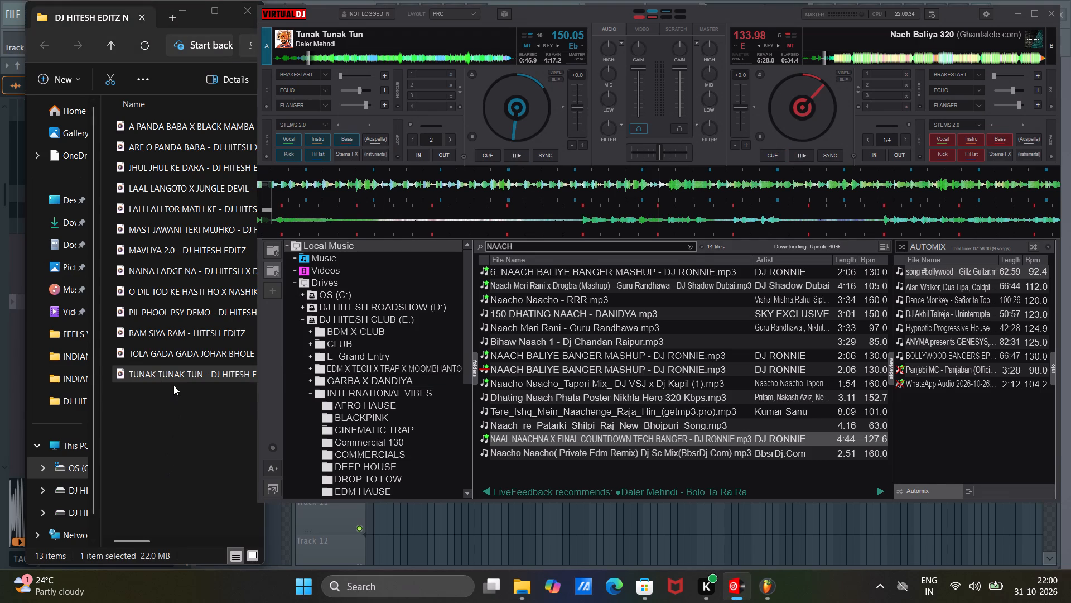
drag(173, 377, 952, 100)
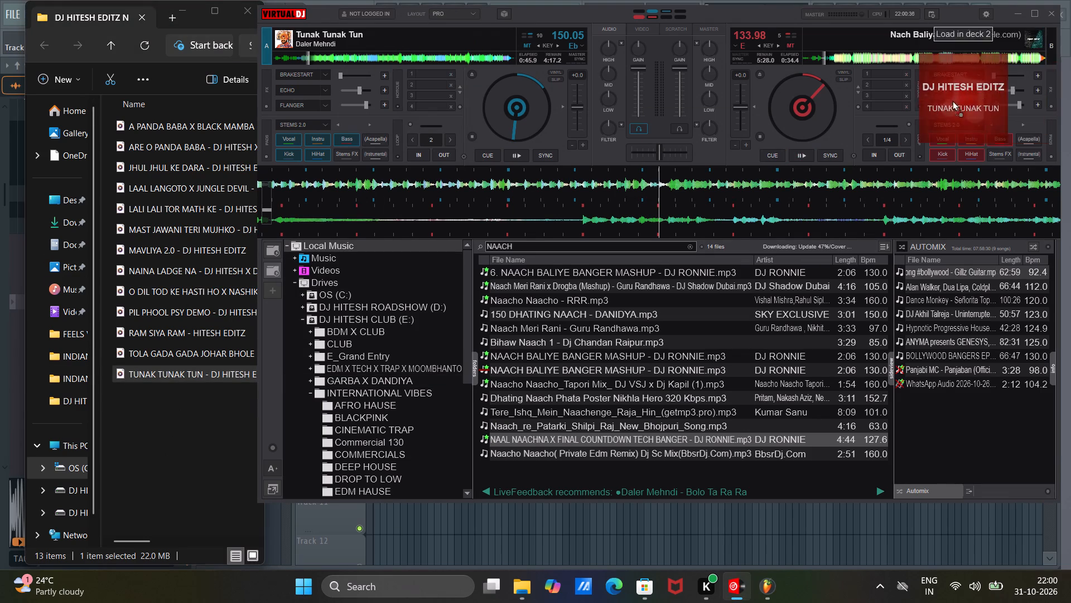
drag(952, 100, 932, 99)
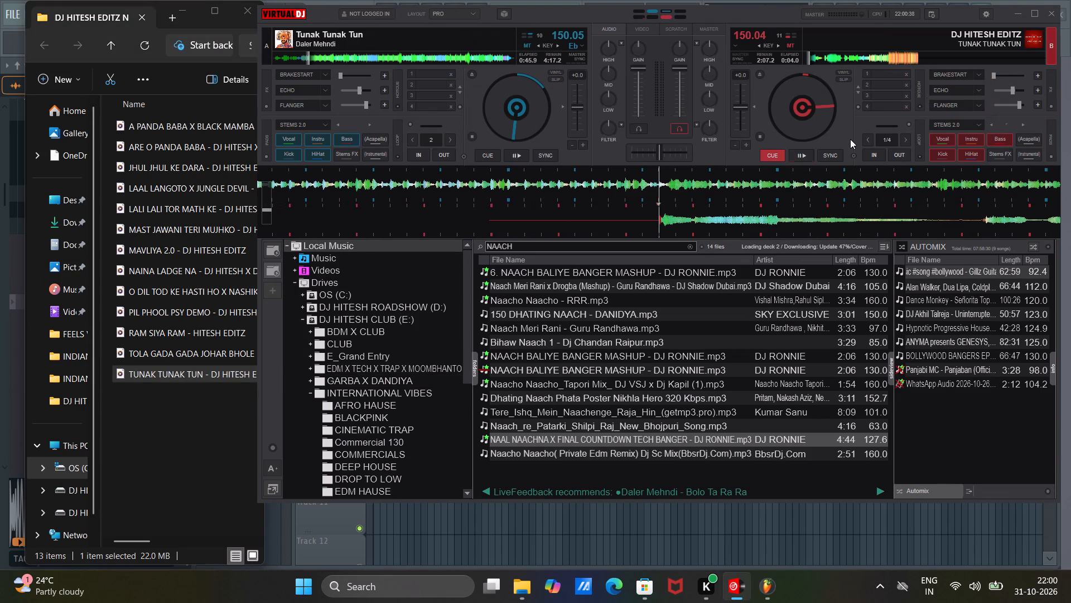
Play the rendered remix on deck 2 and skip ahead through its intro to listen to the result.
click(805, 157)
click(822, 58)
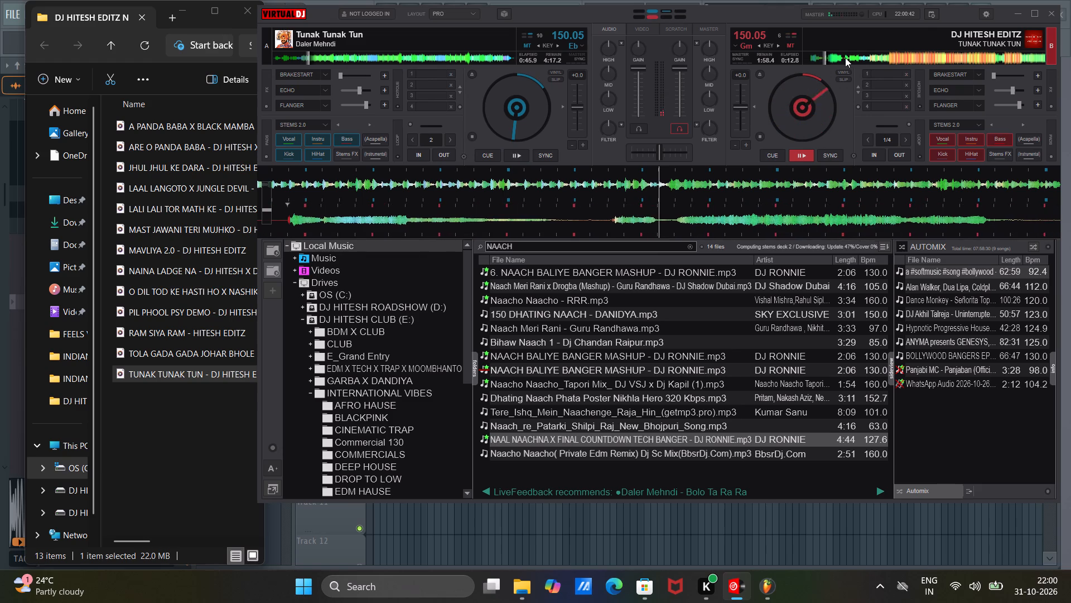
click(845, 58)
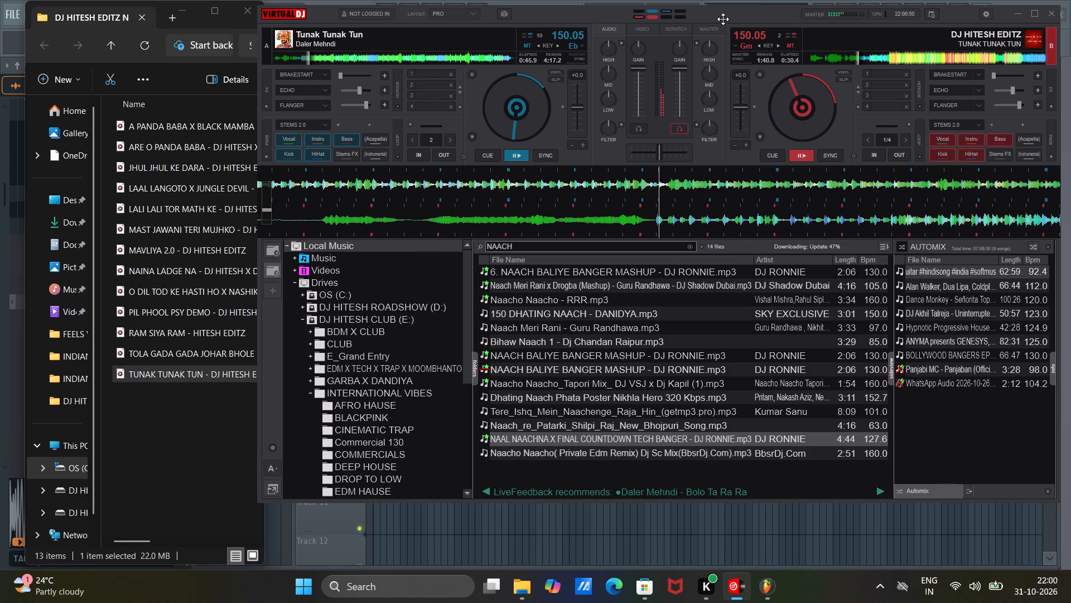
Switch back to the File Explorer window showing the DJ HITESH EDITZ NEW 2 folder.
click(95, 13)
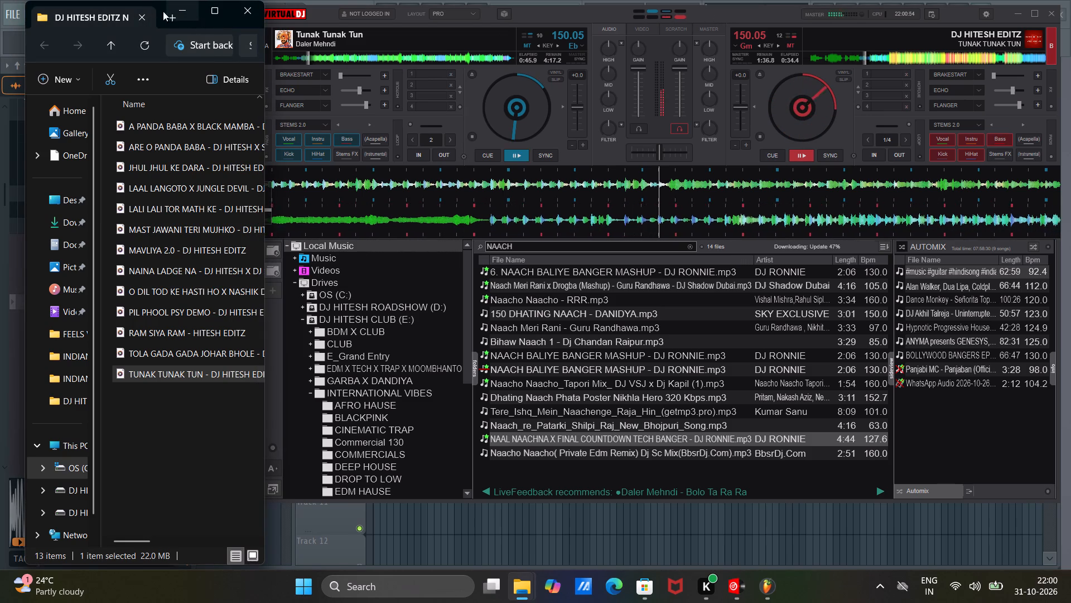
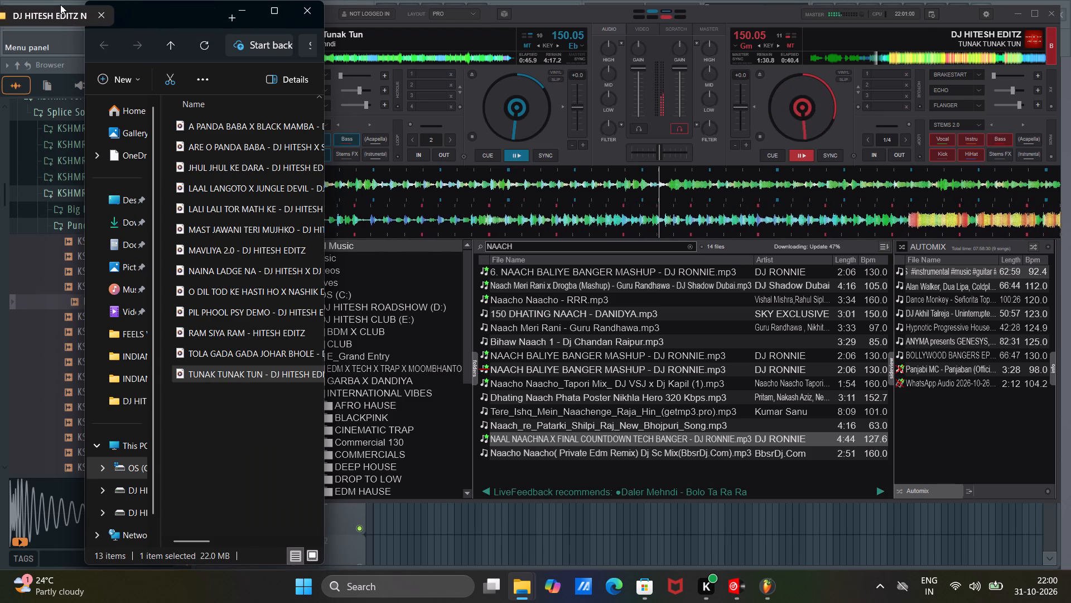
Reposition the File Explorer window with the DJ HITESH EDITZ NEW 2 folder beside VirtualDJ so the decks are uncovered.
drag(60, 4, 59, 4)
drag(119, 21, 0, 5)
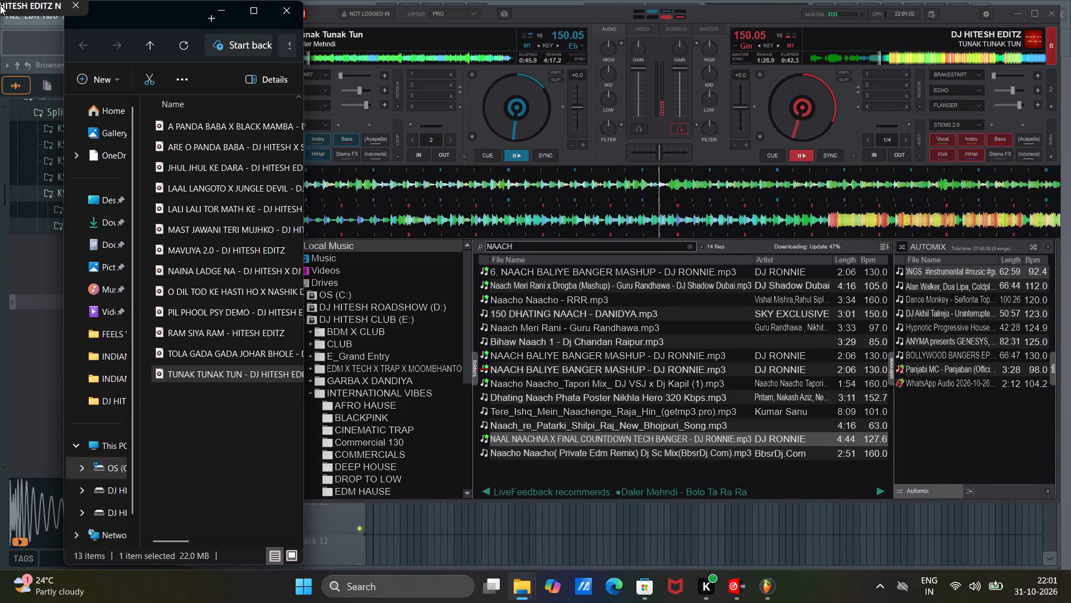
drag(0, 5, 0, 3)
drag(99, 15, 75, 11)
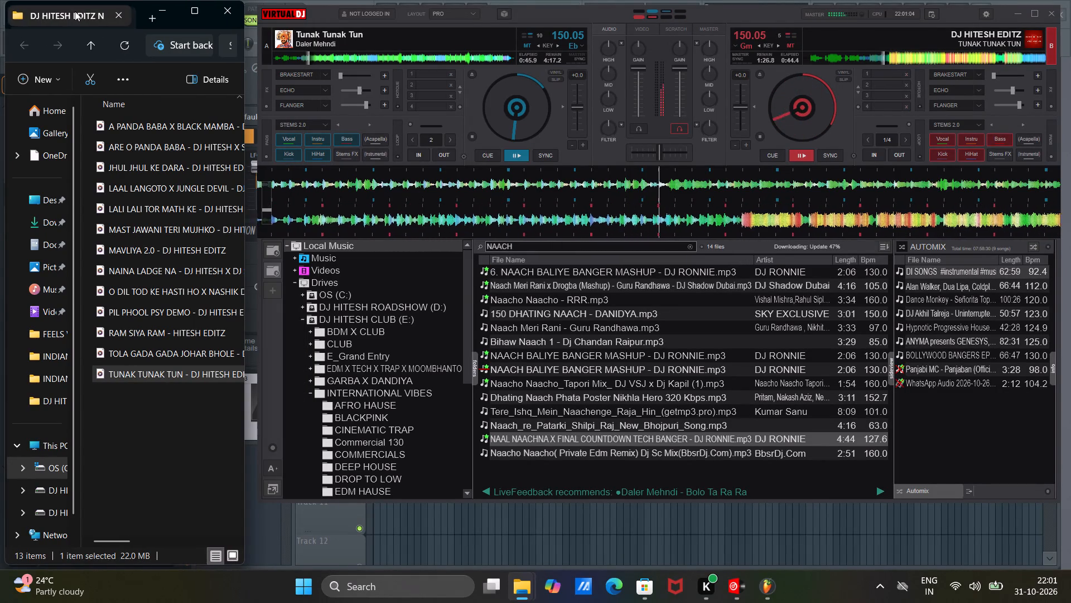
drag(75, 11, 56, 11)
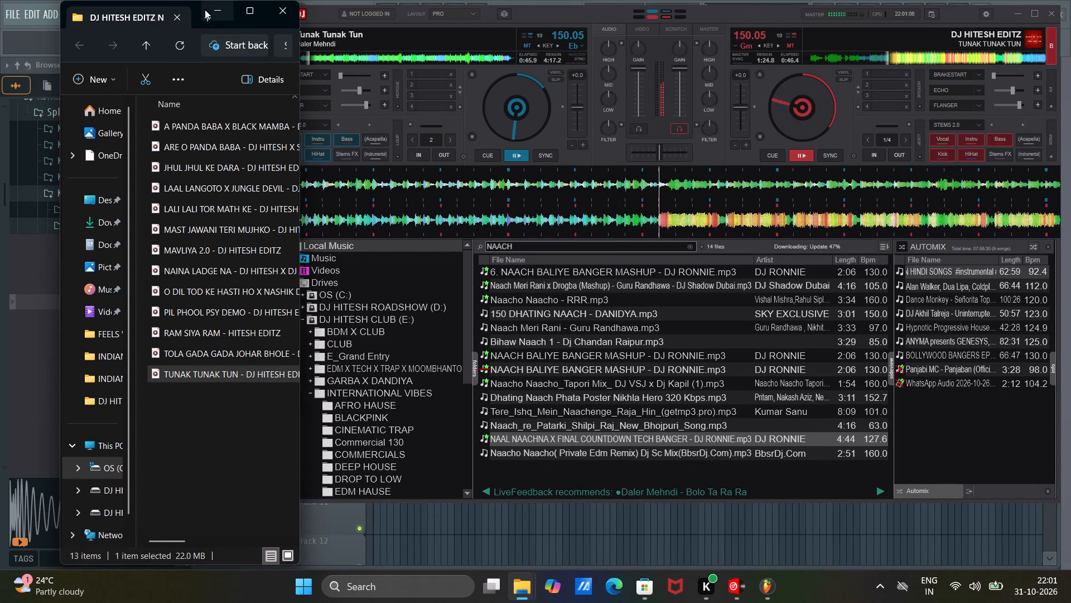
drag(196, 8, 138, 9)
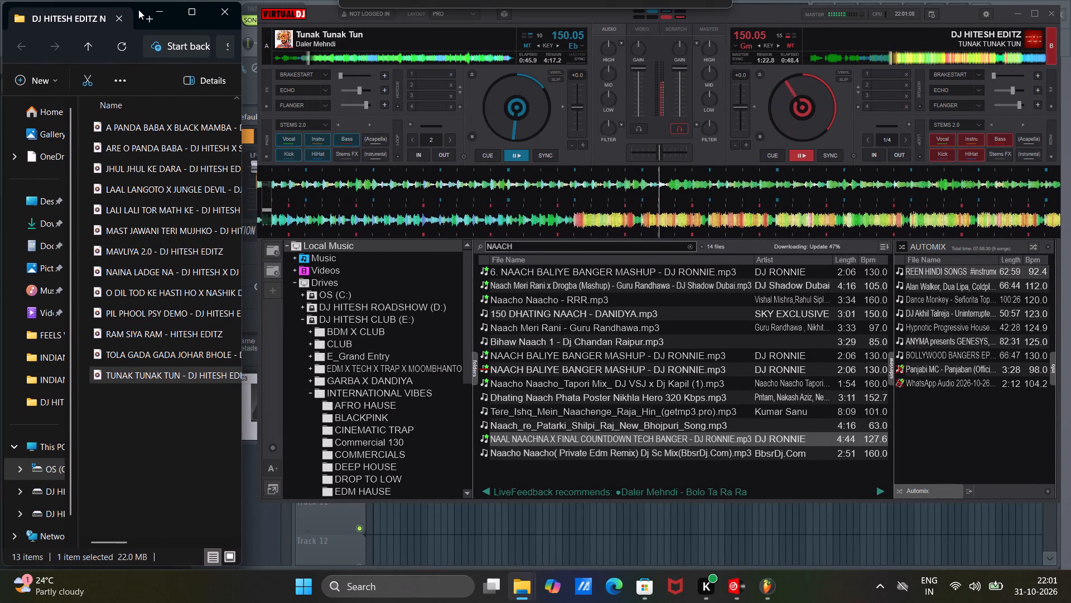
drag(138, 9, 138, 9)
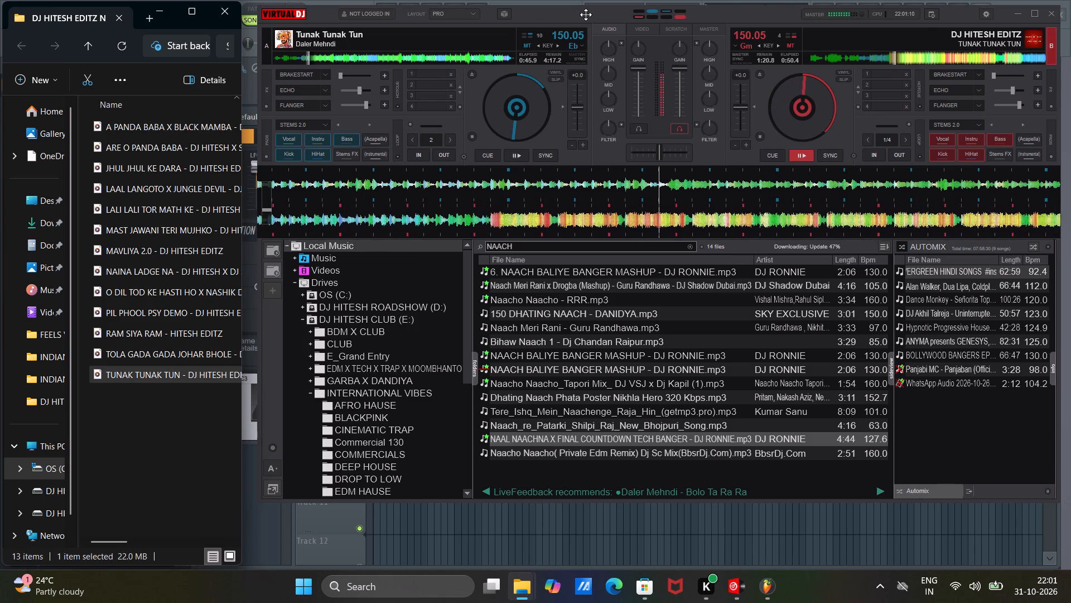
Switch to VirtualDJ and move deck 1's Tunak Tunak Tun track back to its start.
click(586, 15)
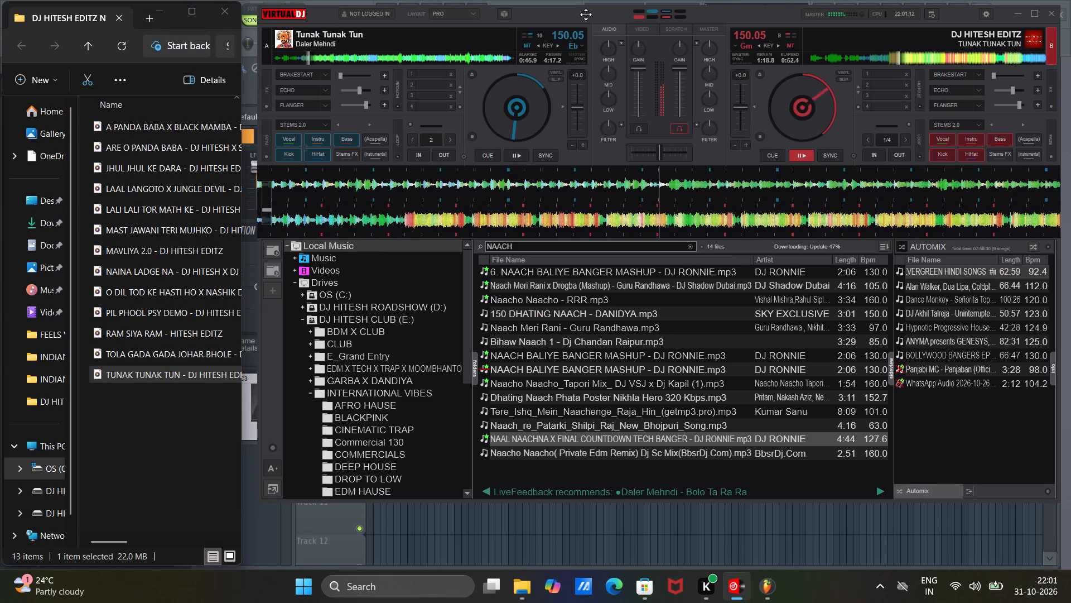
click(586, 15)
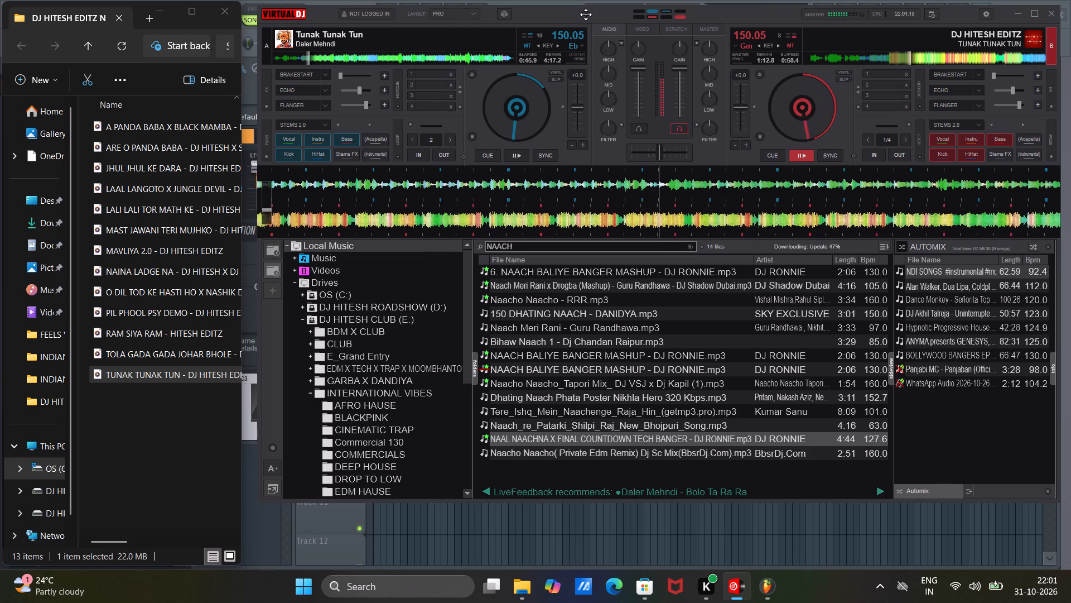
double_click(586, 15)
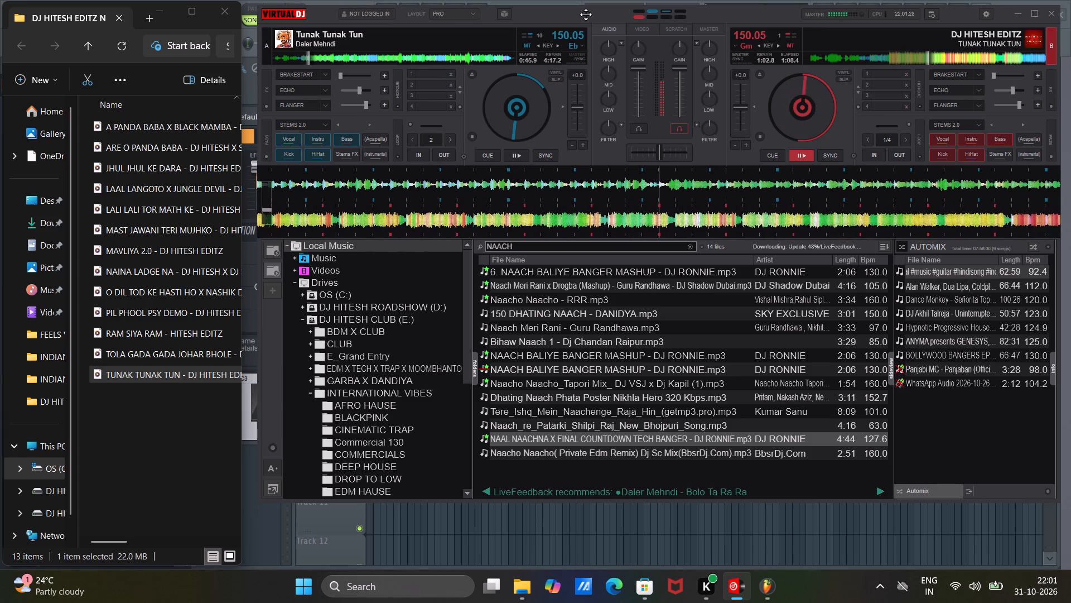
drag(310, 51, 250, 65)
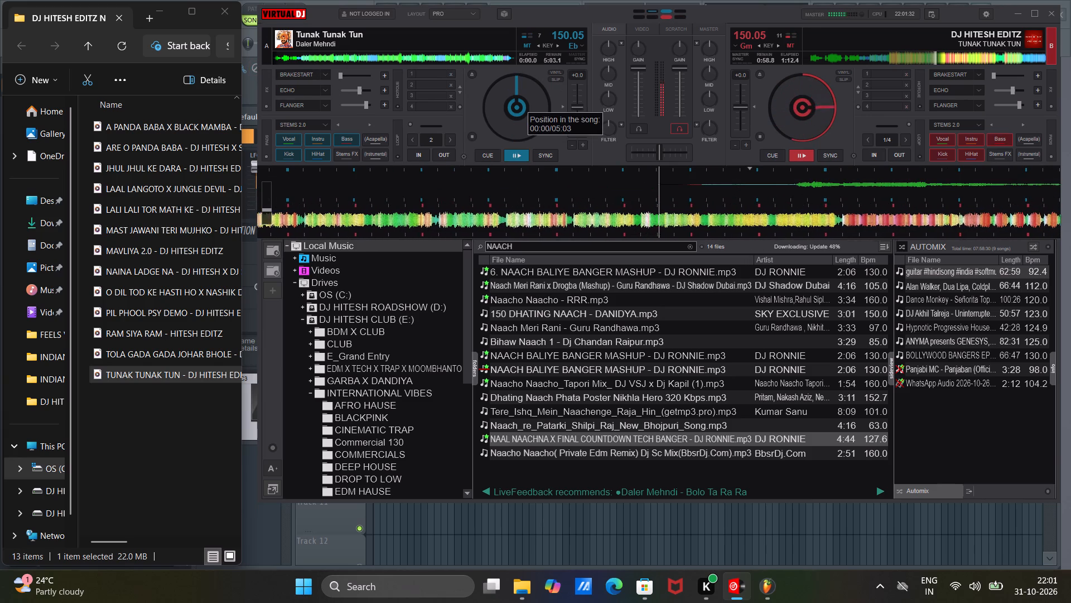
Jump deck 2's remix back to the section about 30 seconds in, and pause and resume it to listen through the build-up.
click(869, 58)
triple_click(869, 58)
triple_click(869, 58)
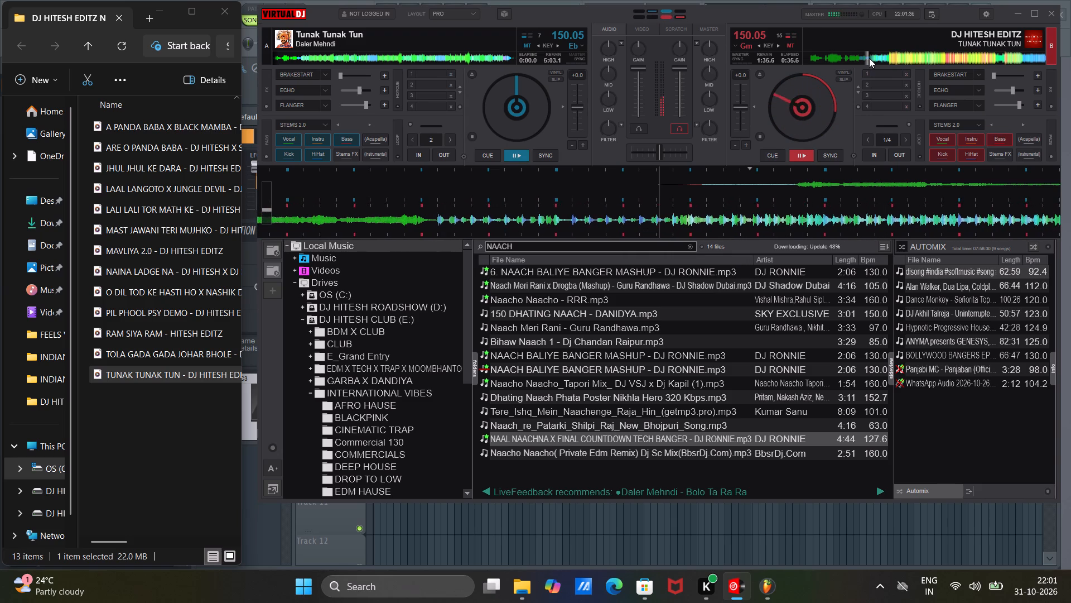
triple_click(869, 58)
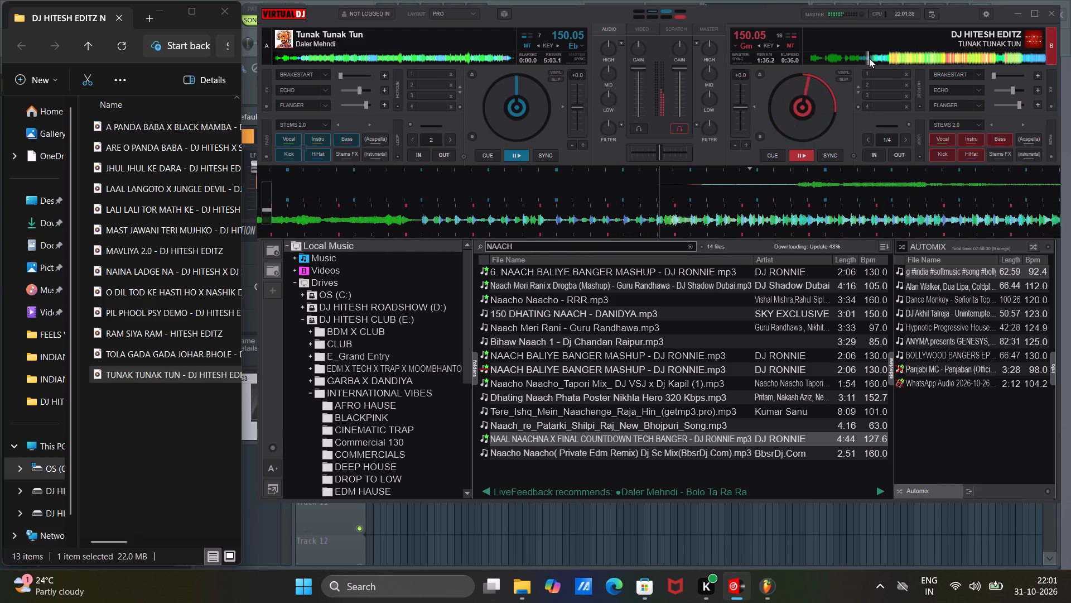
drag(869, 58, 857, 55)
drag(857, 55, 851, 55)
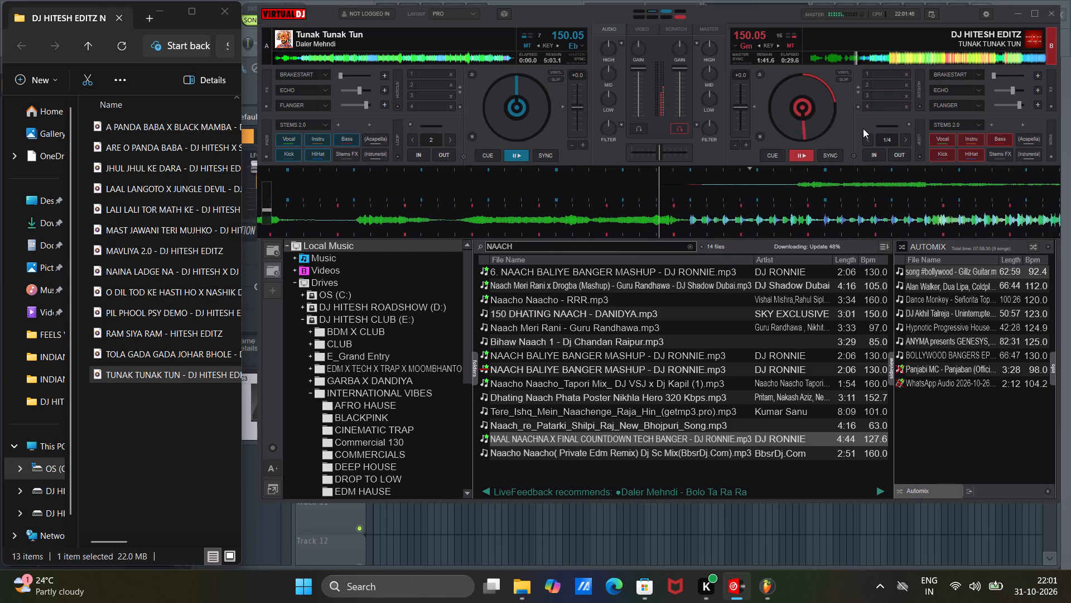
key(space)
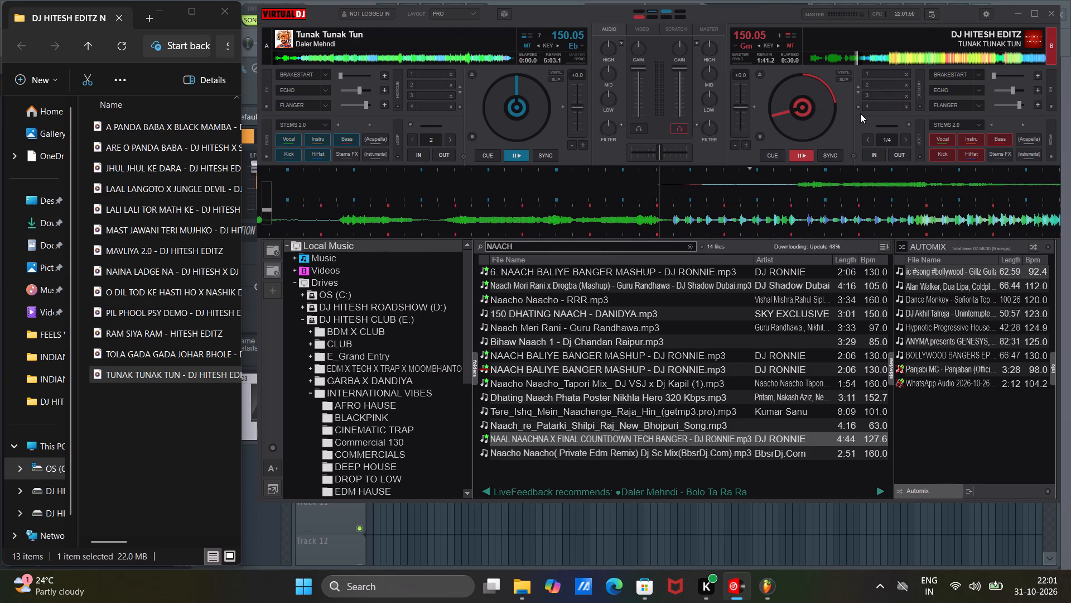
key(space)
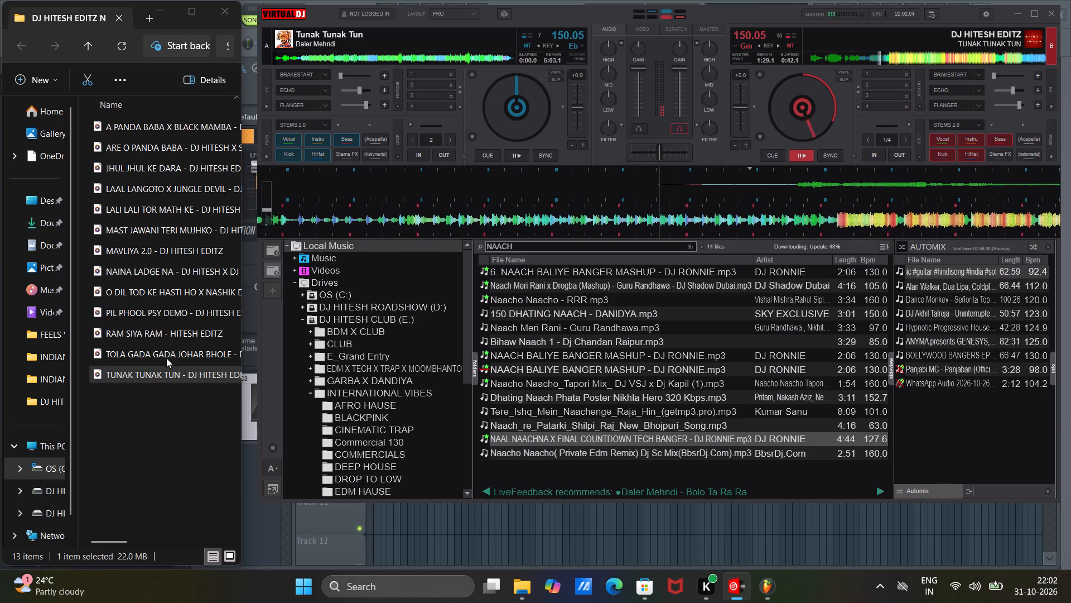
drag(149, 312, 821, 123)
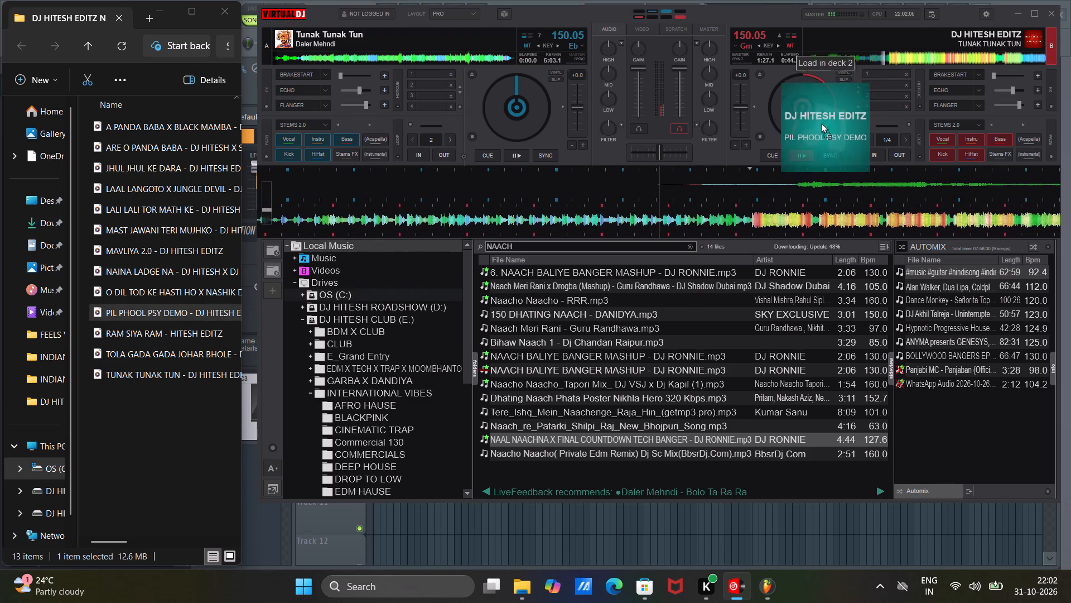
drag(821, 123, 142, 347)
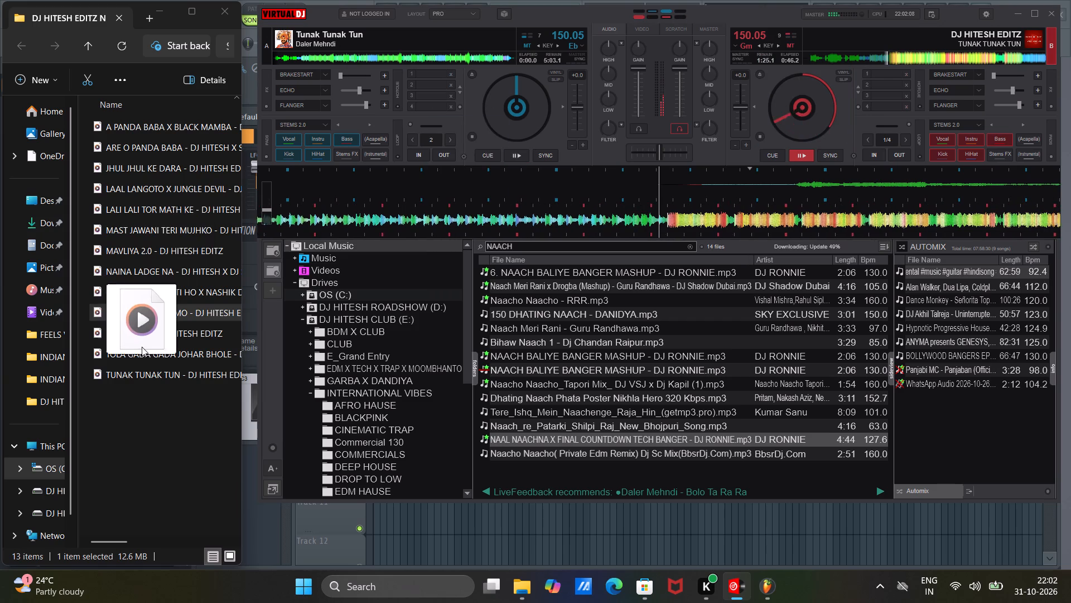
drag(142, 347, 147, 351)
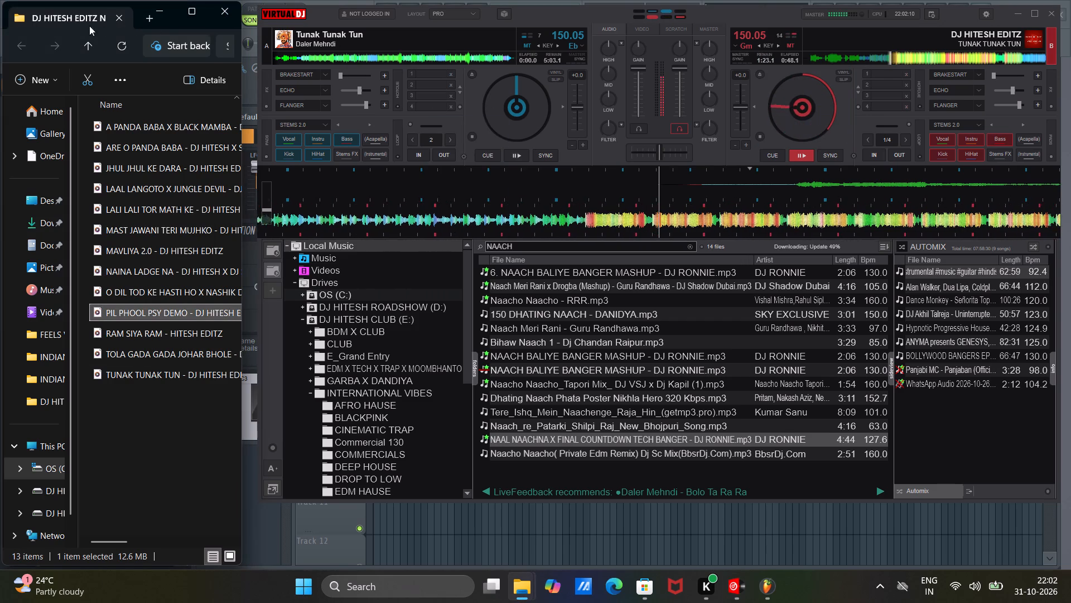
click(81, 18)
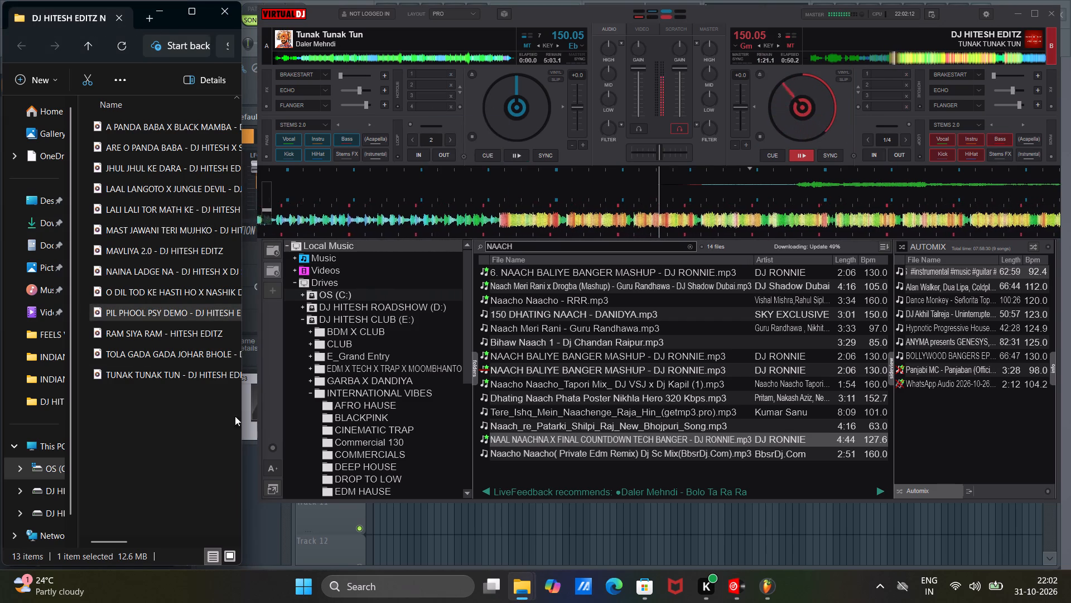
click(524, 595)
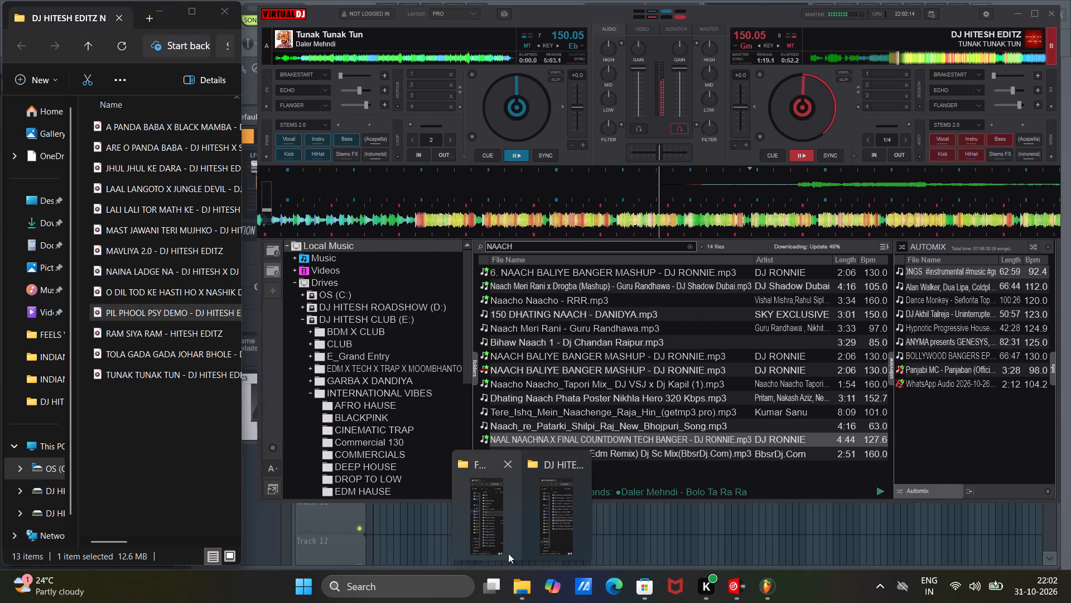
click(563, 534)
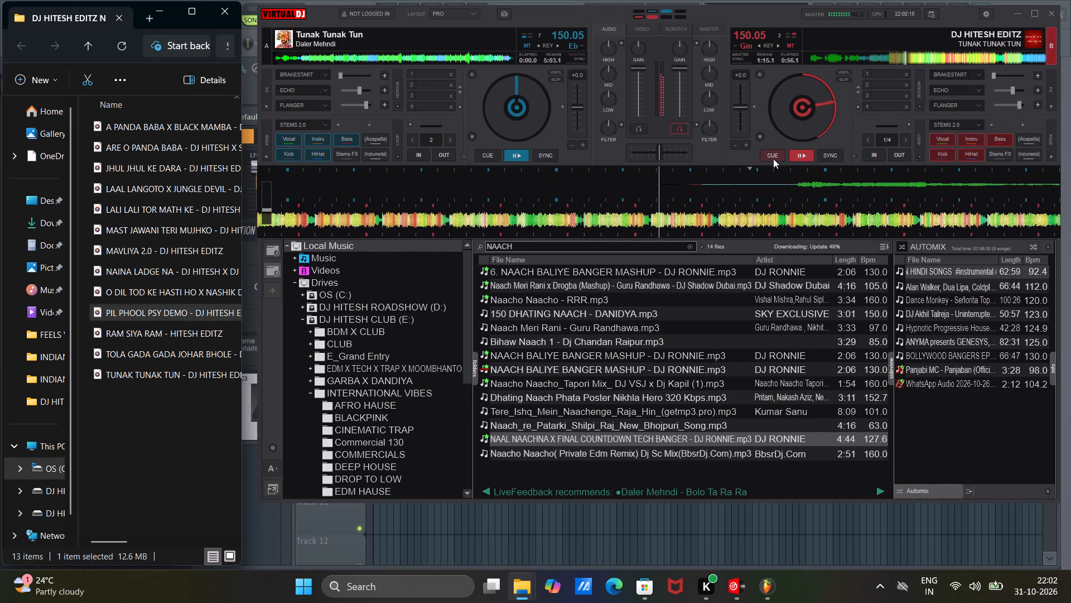
Stop deck 2 and return the remix to its cue point.
click(769, 155)
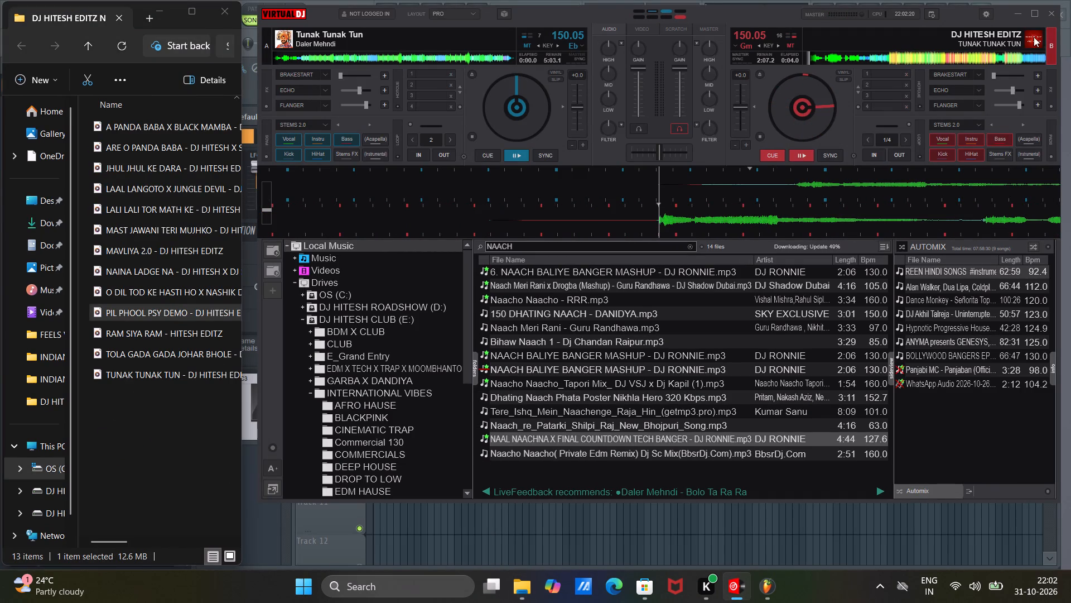
Copy the file name TUNAK TUNAK TUN - DJ HITESH EDITZ, without the extension, from the tag editor of deck 2's track.
click(1034, 37)
click(956, 50)
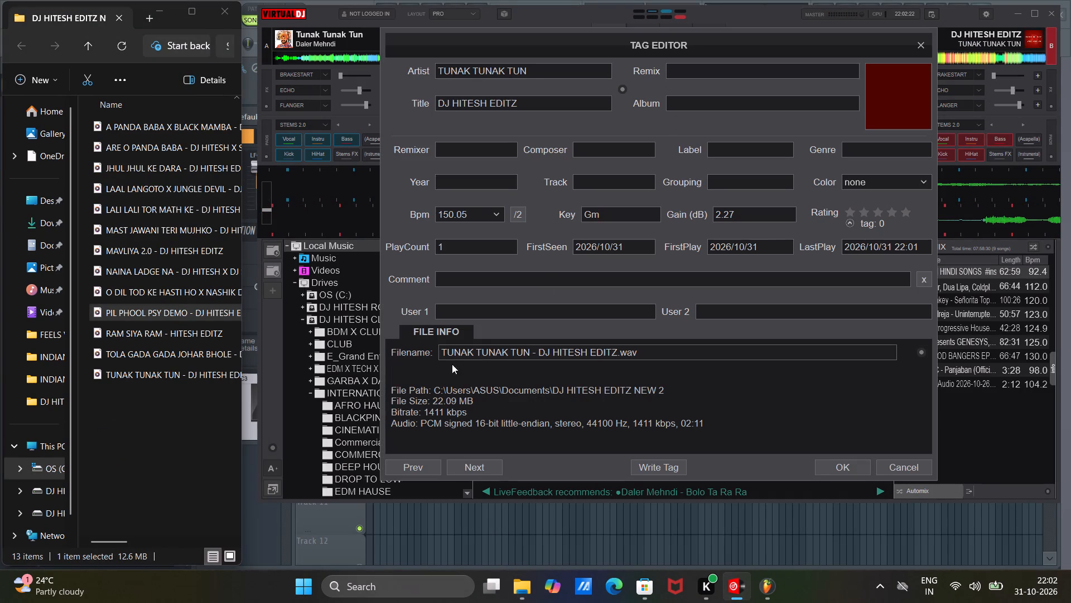
drag(443, 351, 619, 375)
key(ctrl+c)
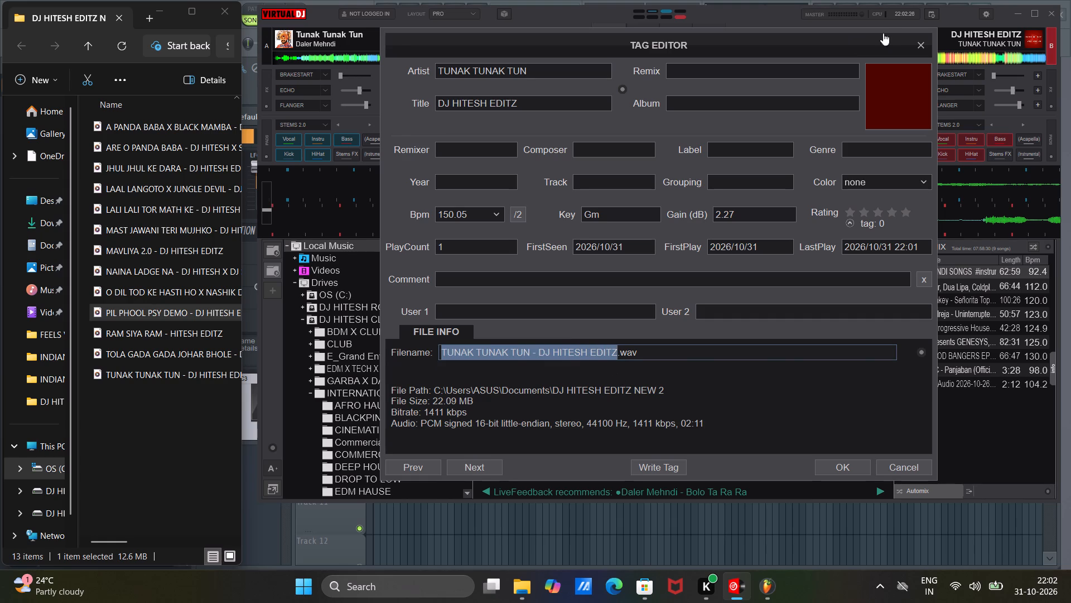
click(914, 43)
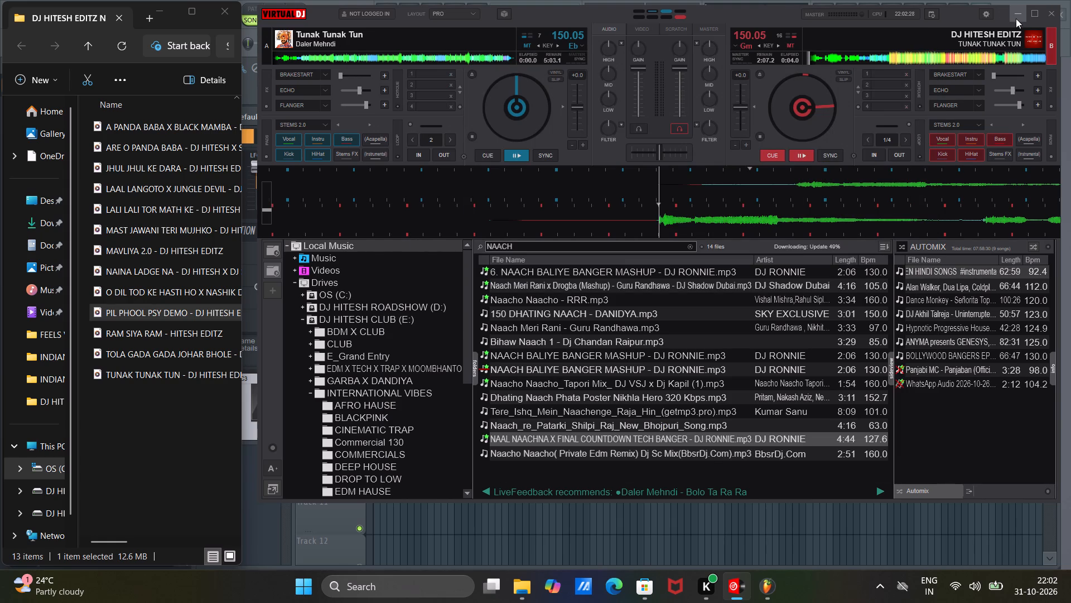
Switch to FL Studio and start a new project from the Empty template, saving the current one as TUNAK TUNAK TUN - DJ HITESH EDITZ.
click(1016, 18)
click(565, 0)
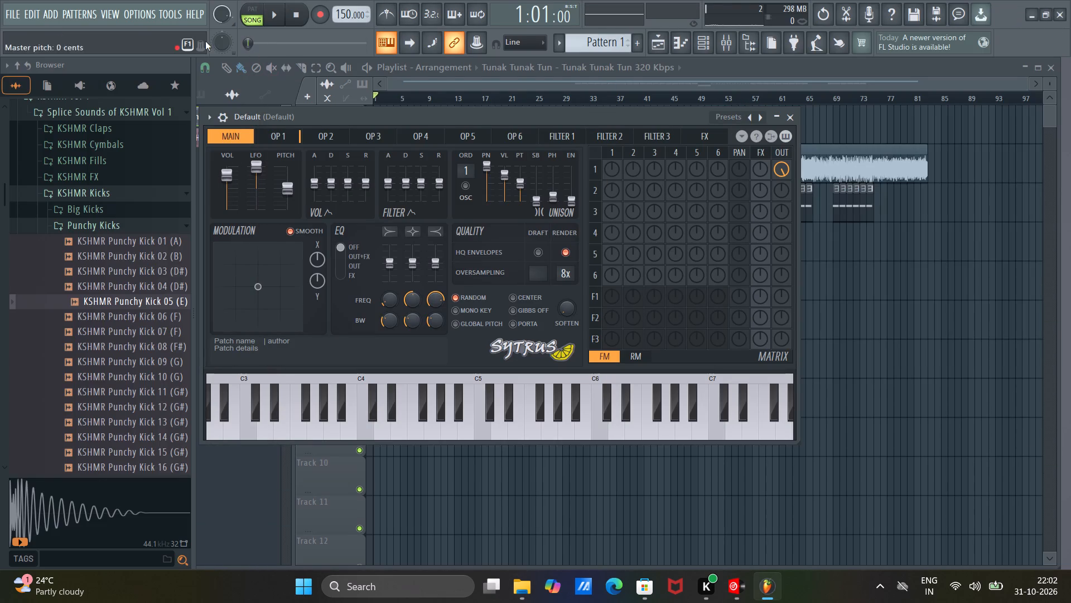
click(16, 17)
click(47, 47)
click(421, 127)
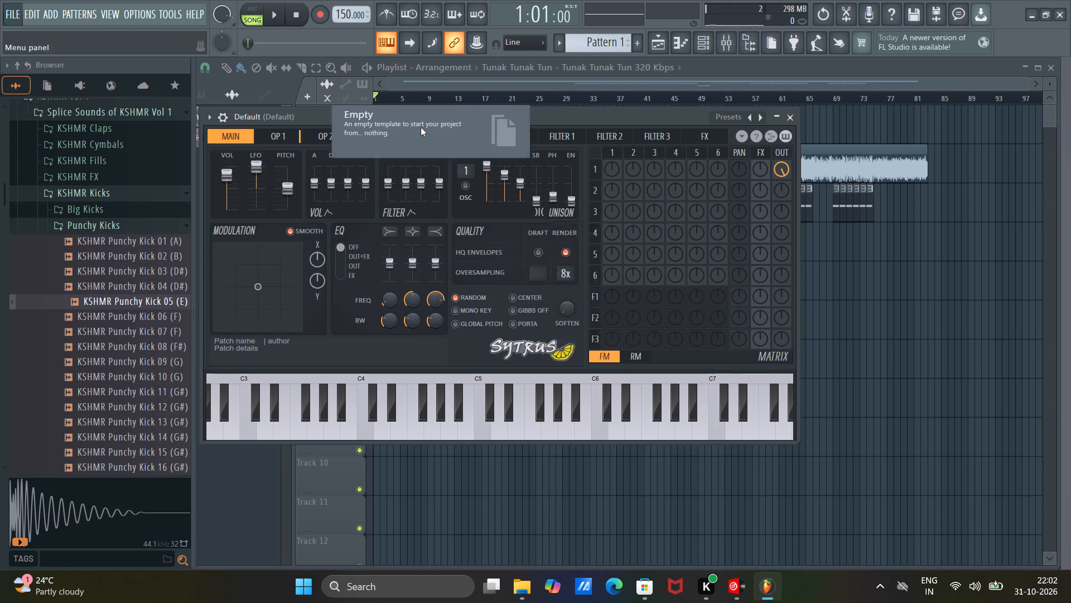
click(506, 328)
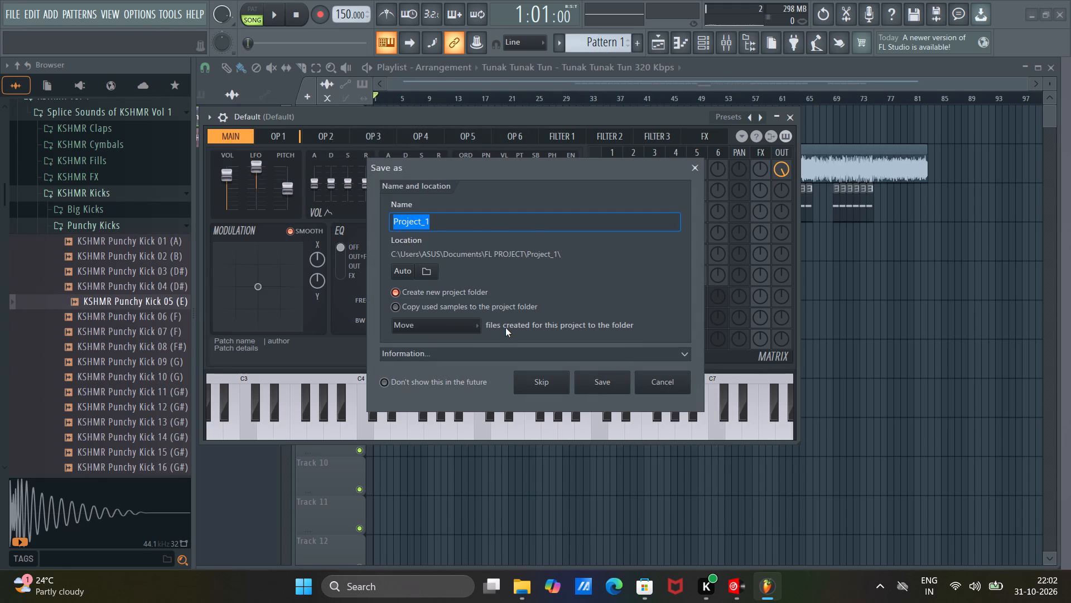
key(ctrl+v)
click(585, 388)
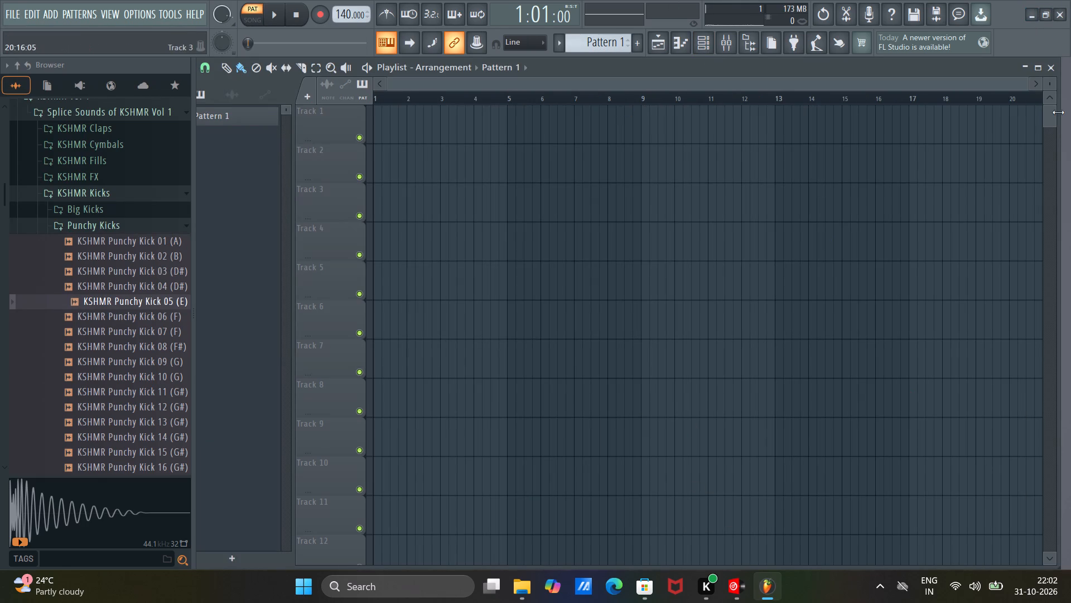
Minimize FL Studio to get back to the File Explorer window.
click(1028, 16)
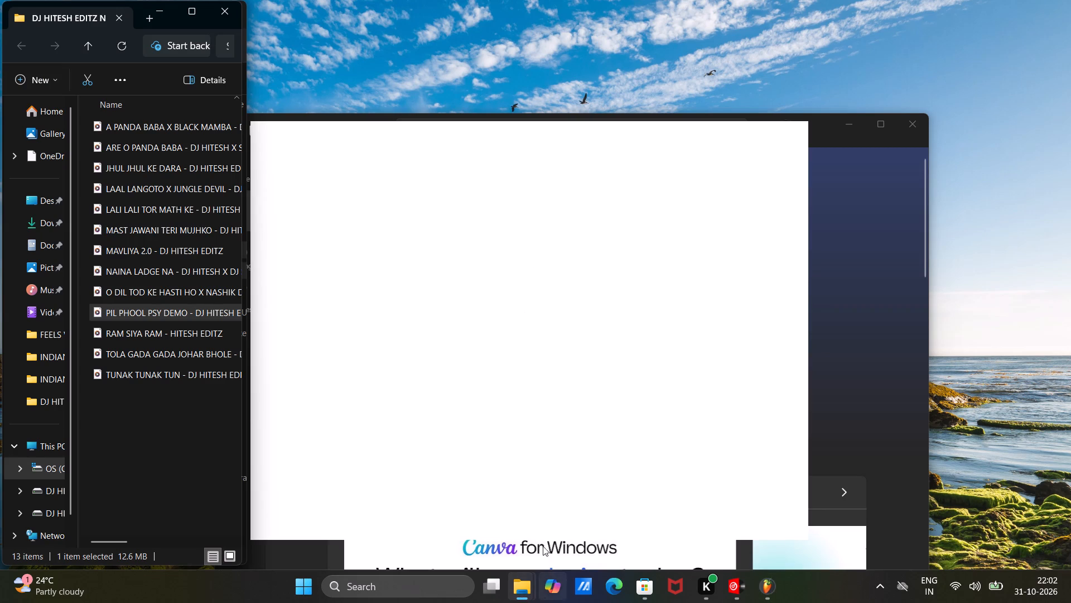